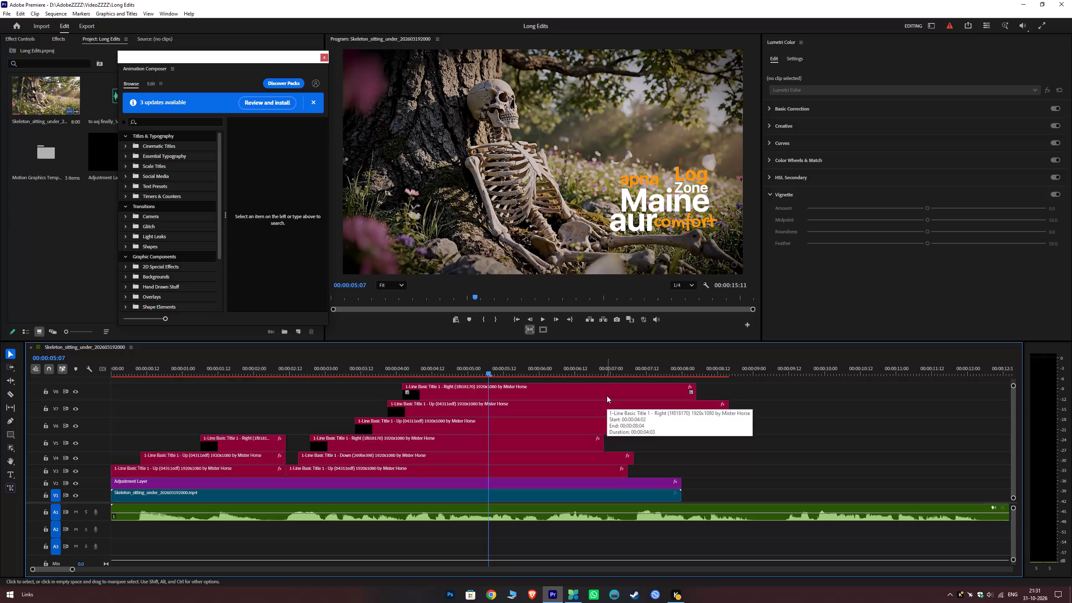
Play the sequence from about 00:00:02:09 to check the word titles against the voice-over.
drag(371, 374, 278, 388)
click(336, 394)
key(space)
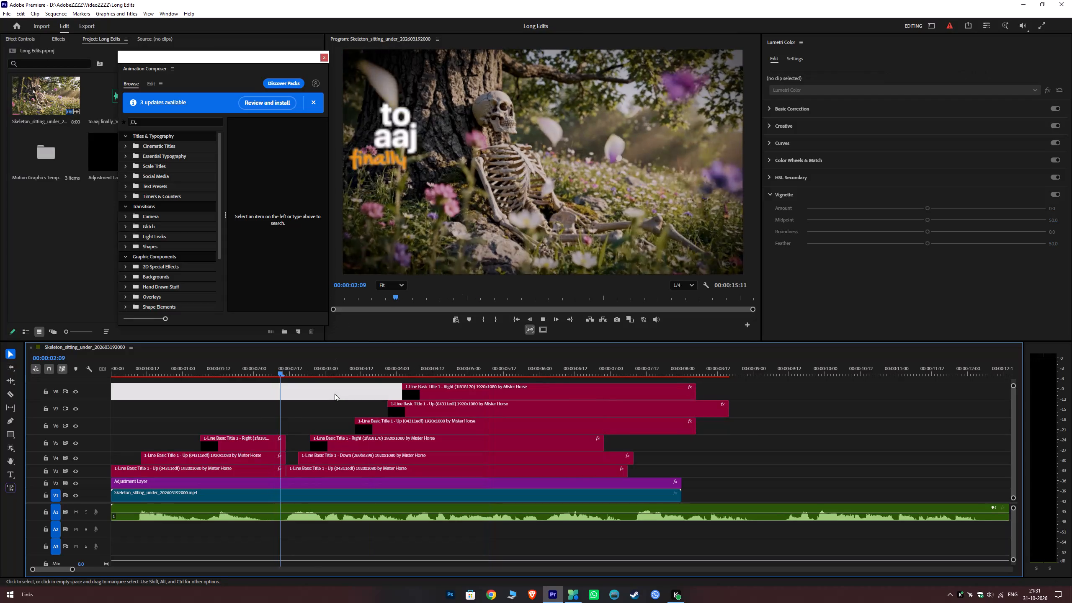
key(space)
key(space)
key(space)
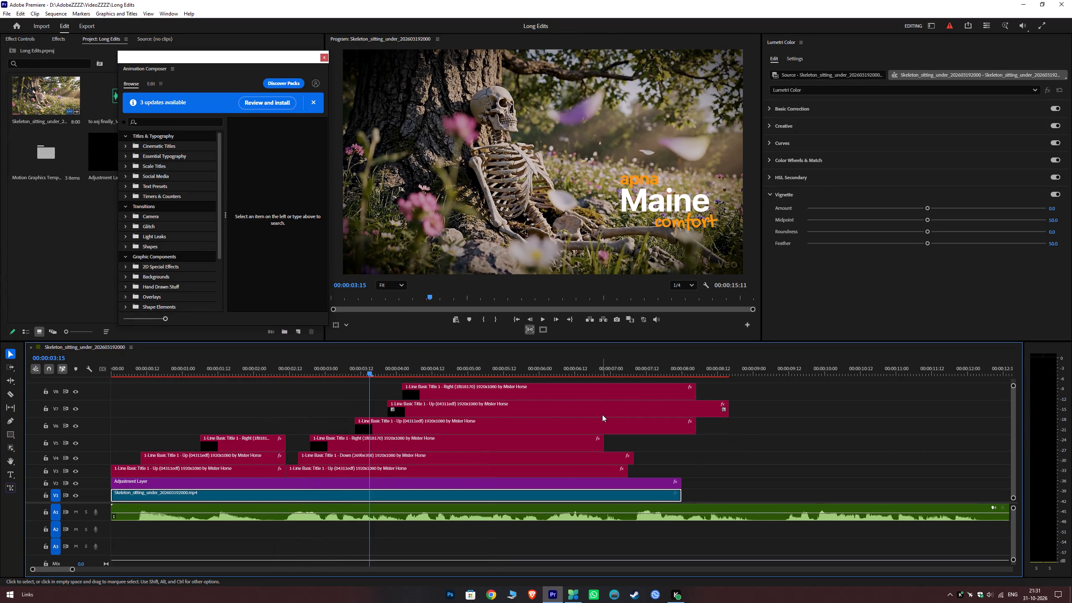
key(space)
key(space)
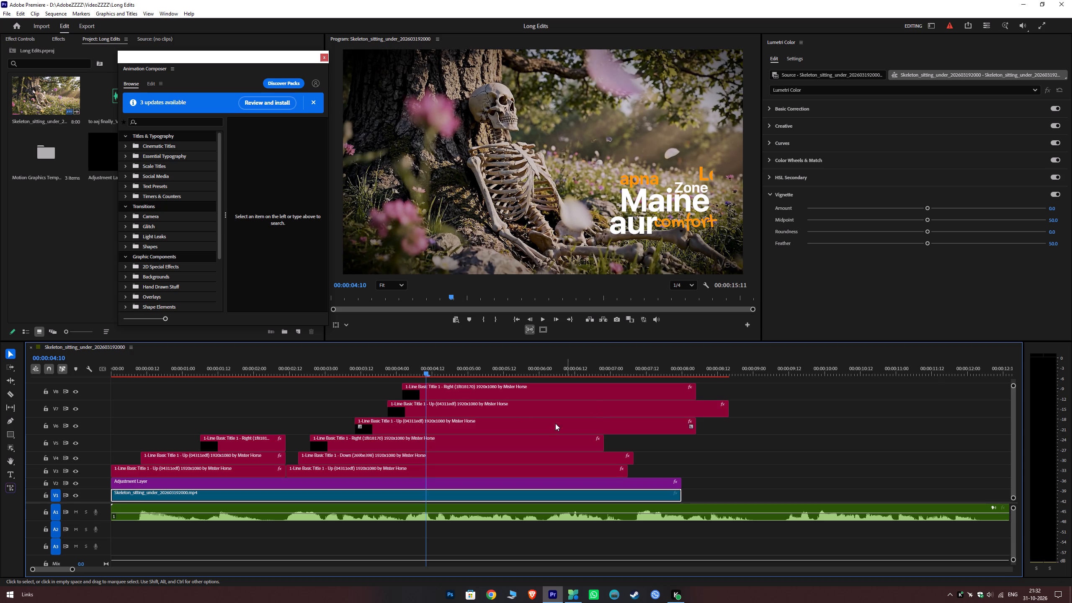
drag(400, 370, 387, 378)
key(space)
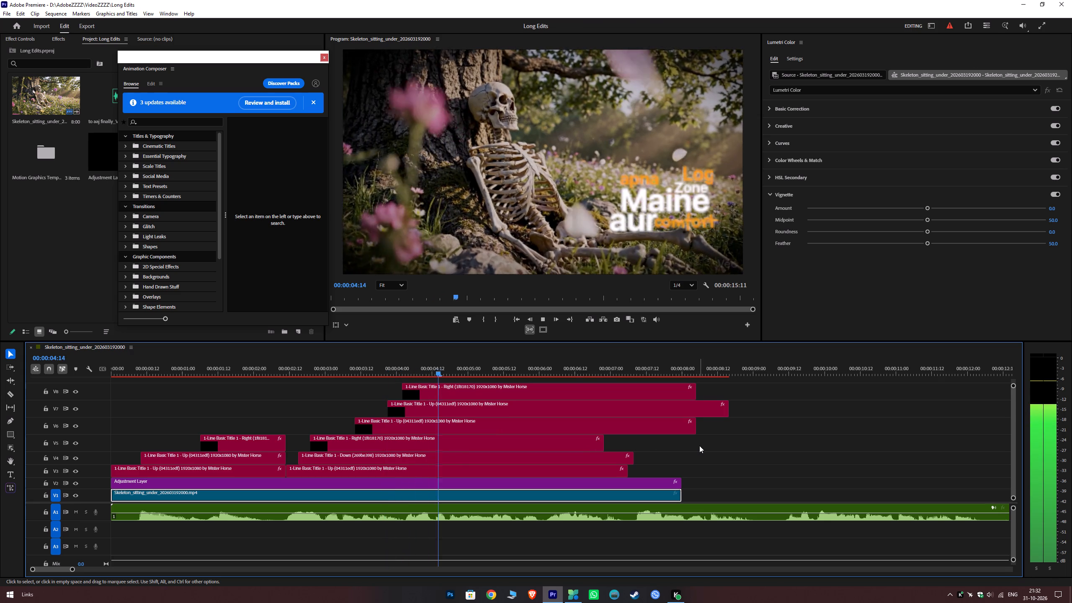
key(space)
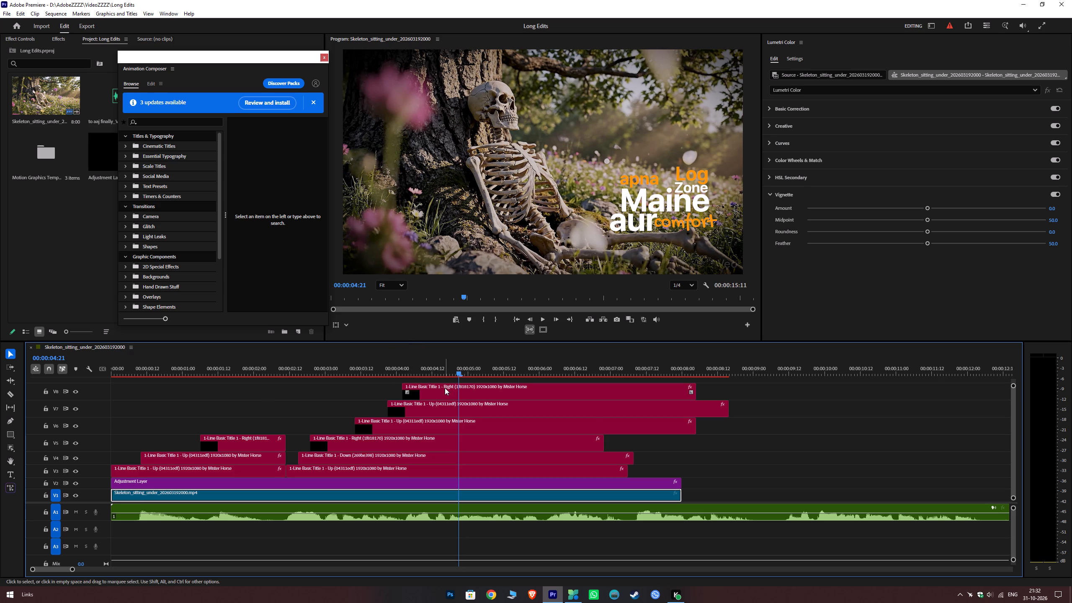
key(space)
key(space)
Replay the sequence from about 00:00:02:20, pausing along the way to check when each title appears against the spoken words.
drag(387, 378, 325, 384)
drag(365, 370, 316, 376)
key(space)
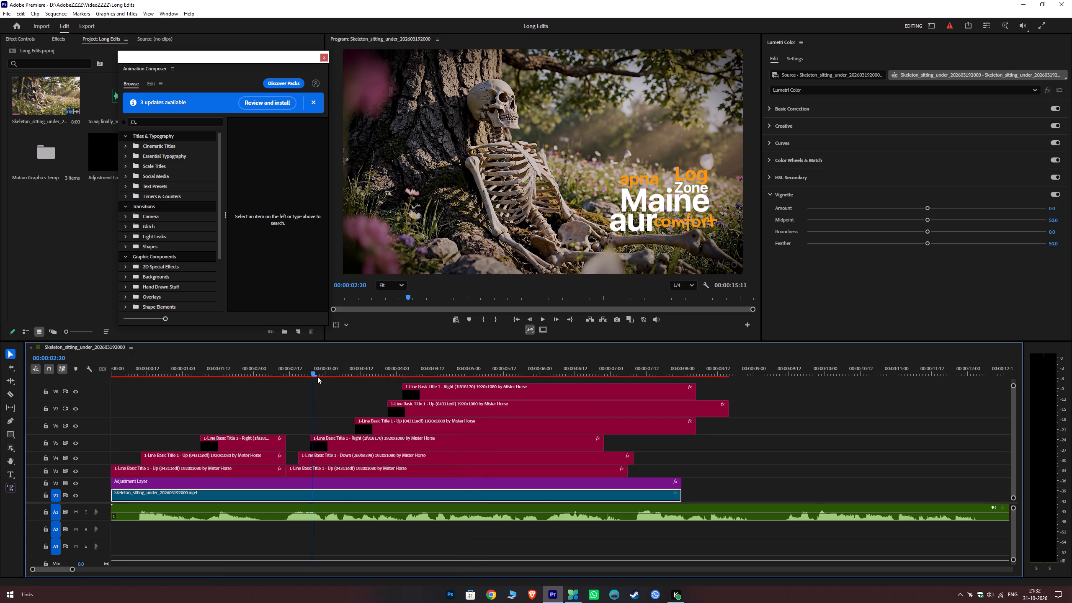
key(space)
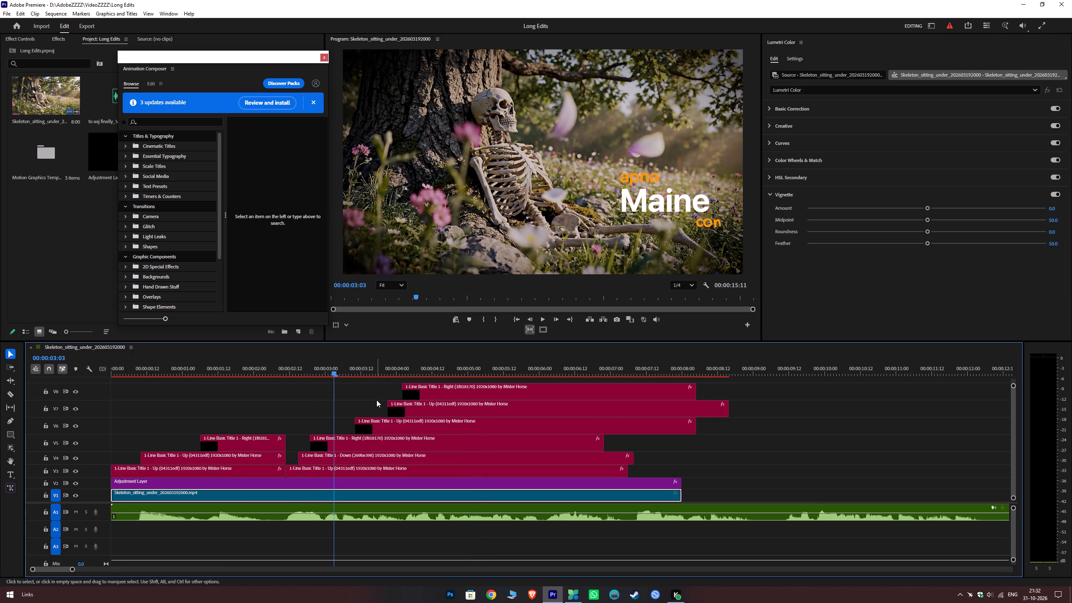
key(space)
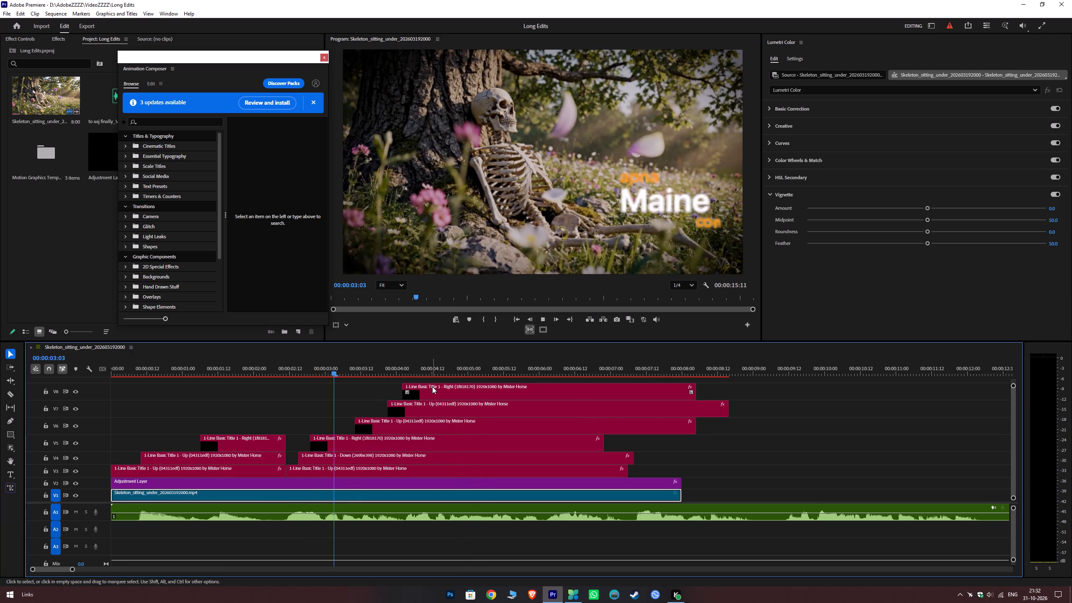
key(space)
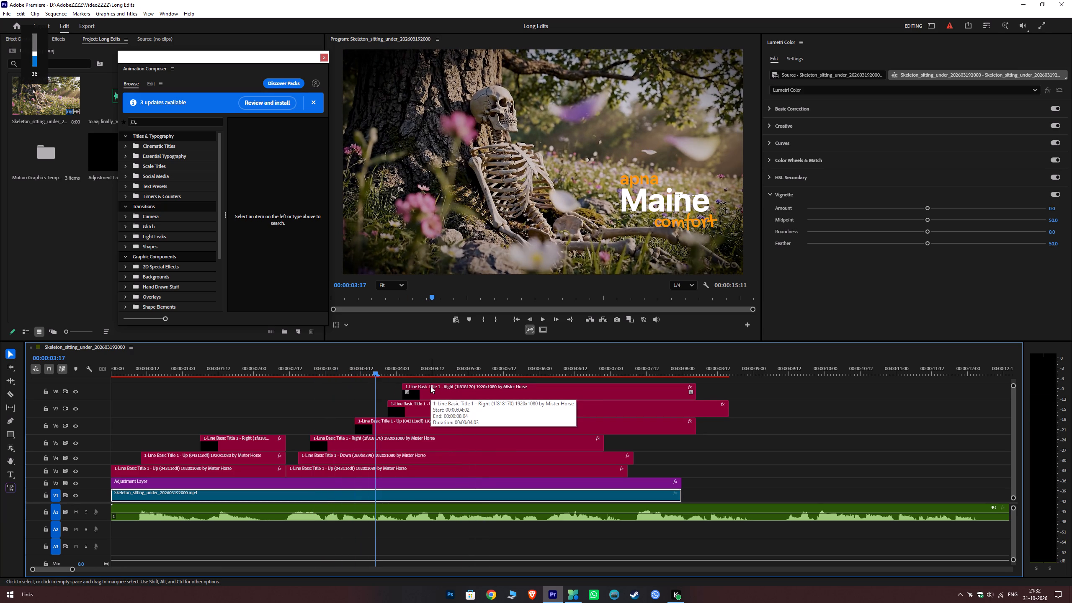
key(space)
key(space)
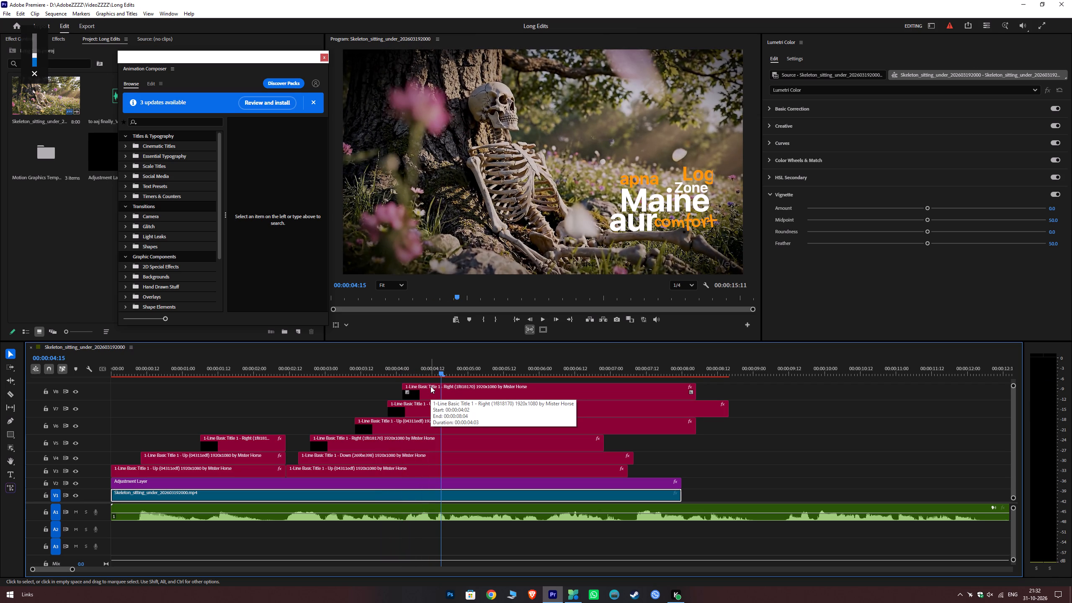
key(space)
key(space)
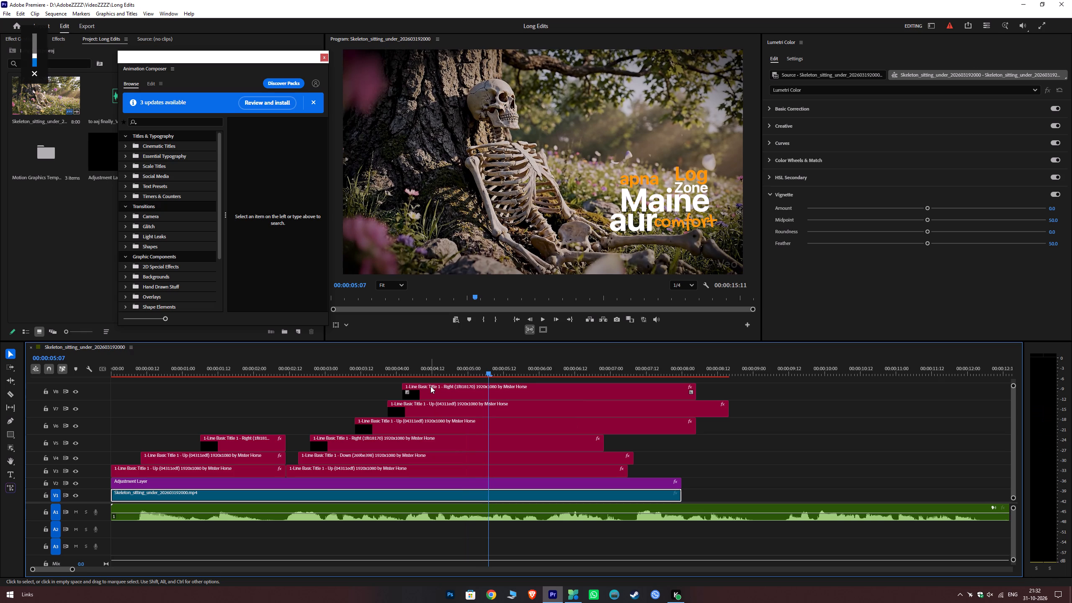
key(space)
Replay the section from the start of the "Maine" title to recheck its timing against the voice-over.
drag(383, 371, 327, 382)
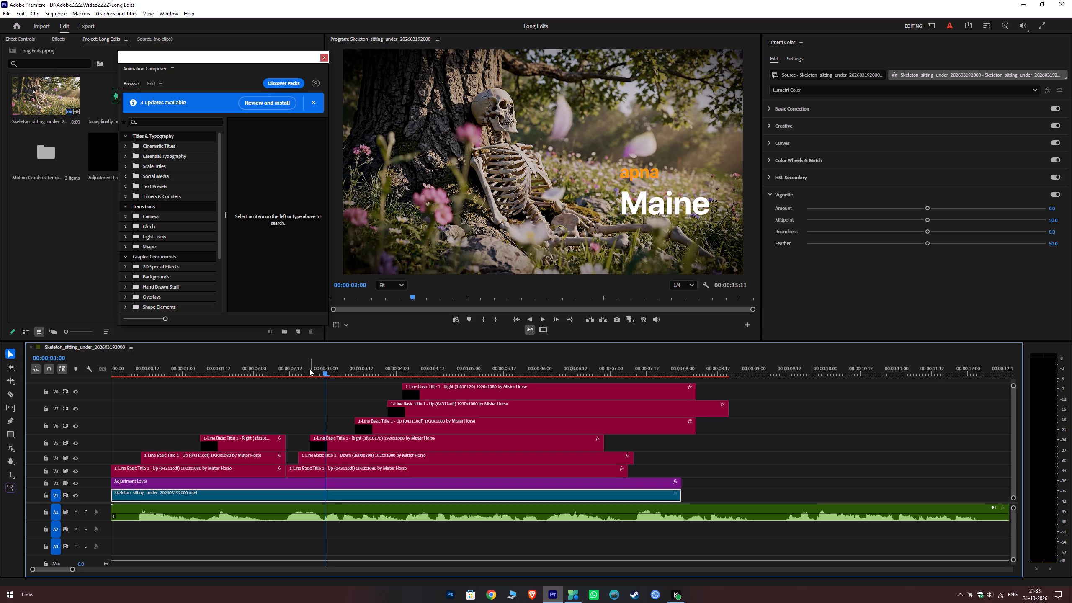
drag(308, 369, 289, 383)
click(348, 411)
key(space)
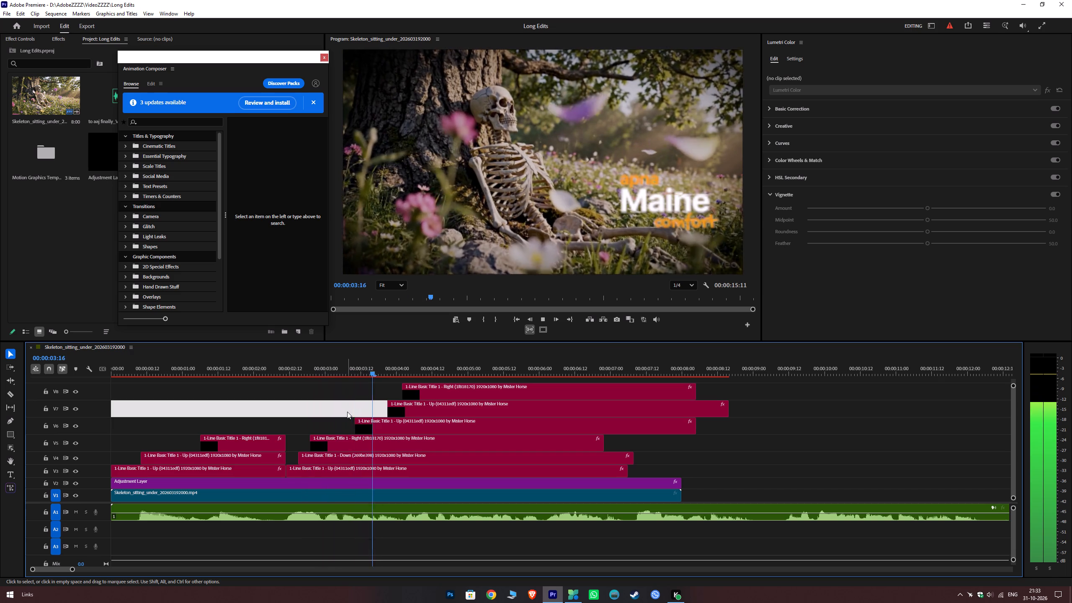
key(space)
click(287, 367)
key(space)
key(space)
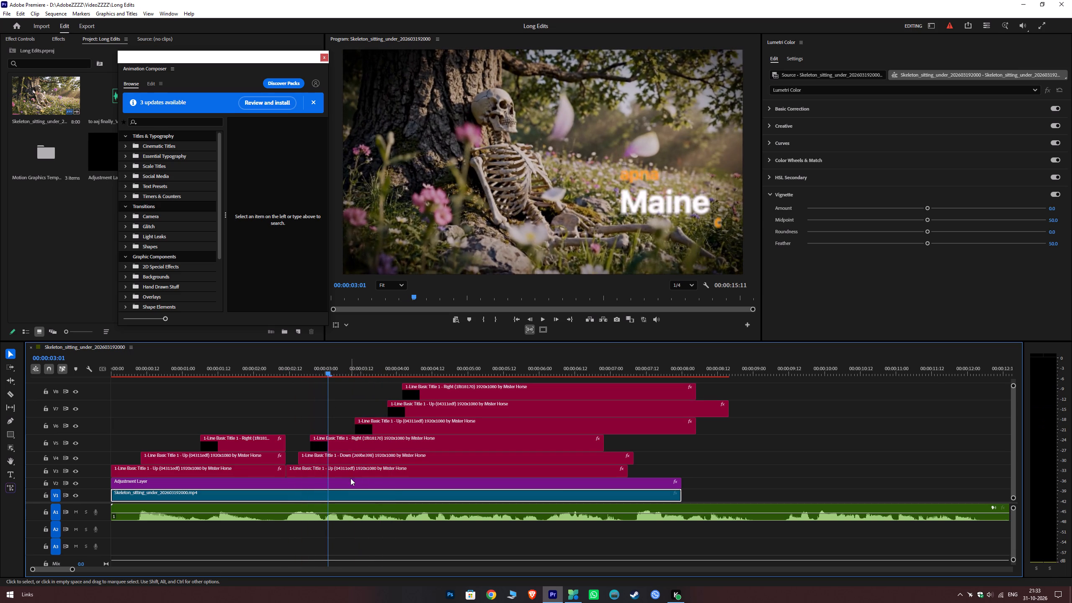
Duplicate the "Maine" title clip and place the copy on a new V9 track starting at about 00:00:04:13, enlarging the timeline for room.
drag(329, 469, 722, 456)
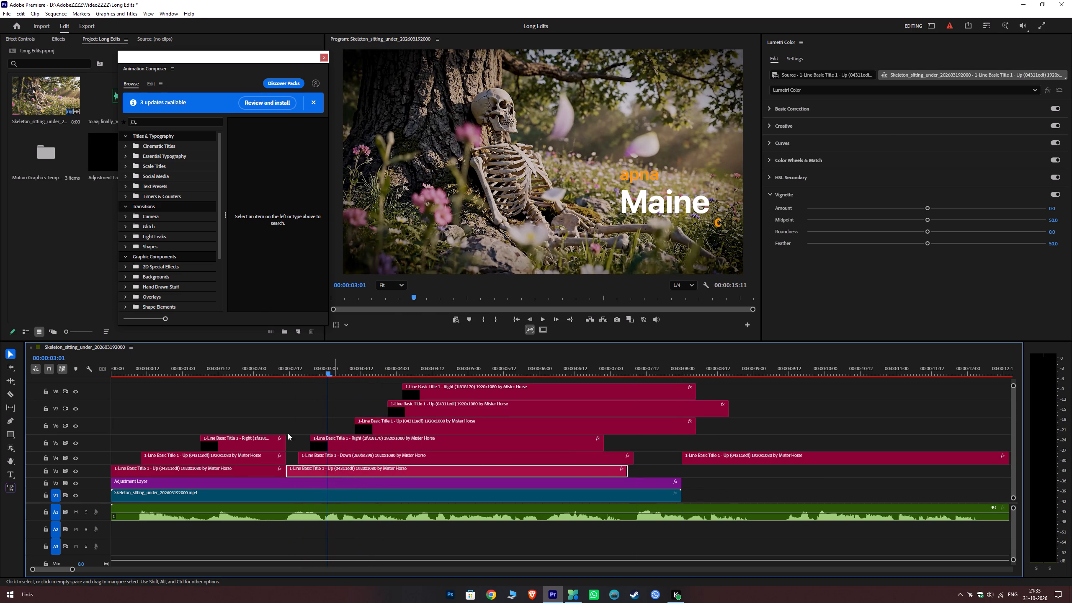
drag(93, 502, 86, 522)
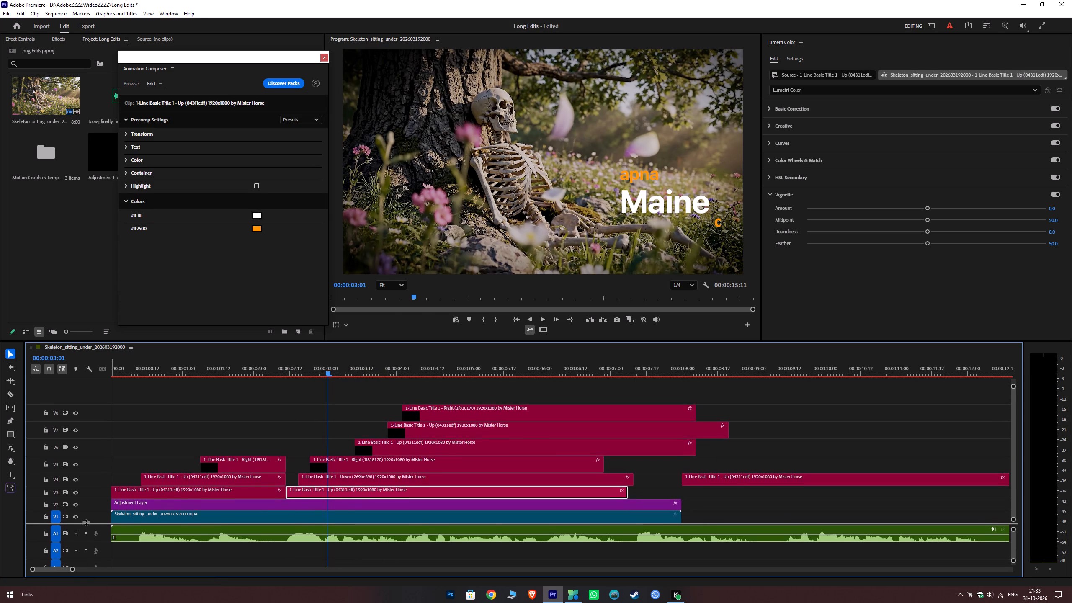
drag(86, 522, 86, 514)
drag(141, 342, 141, 320)
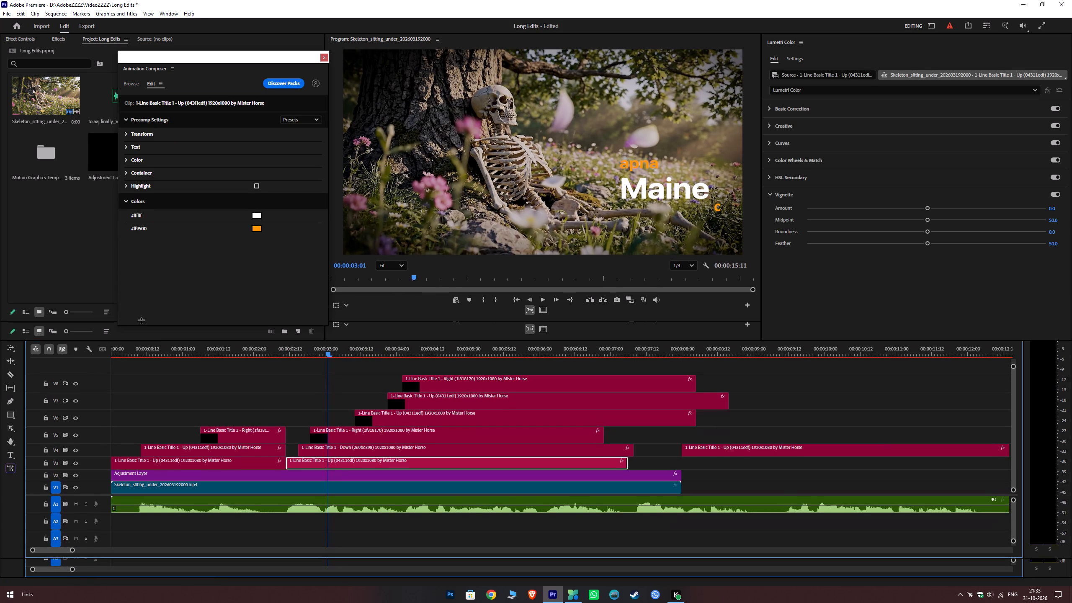
drag(141, 320, 148, 290)
drag(735, 453, 621, 397)
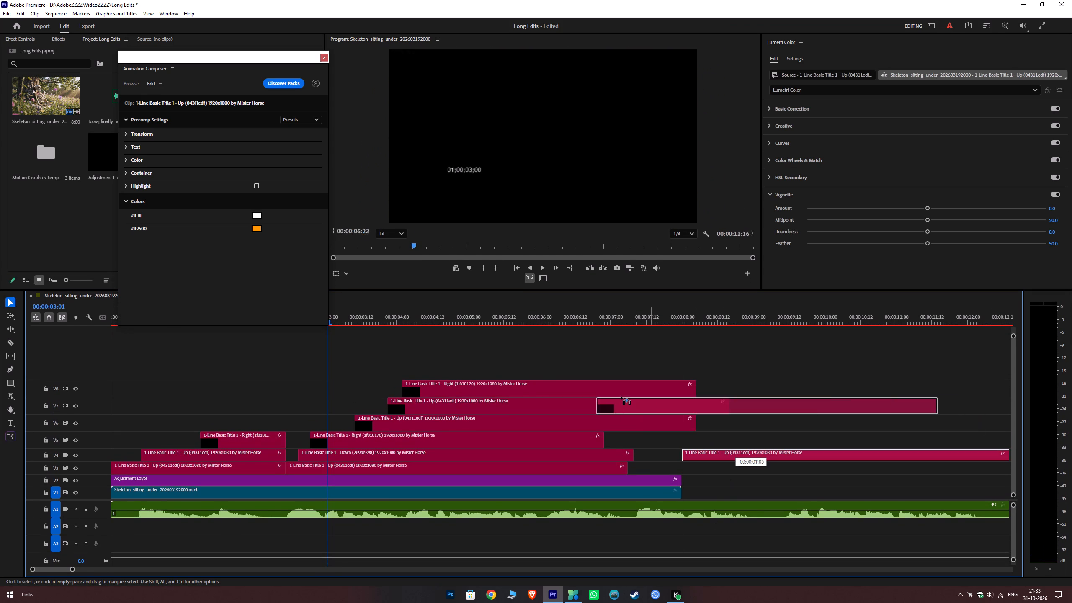
drag(621, 397, 487, 362)
At about 00:00:05:05, lower the copied V9 title to position 1153, 956 and replace its text with "kya".
key(space)
click(459, 346)
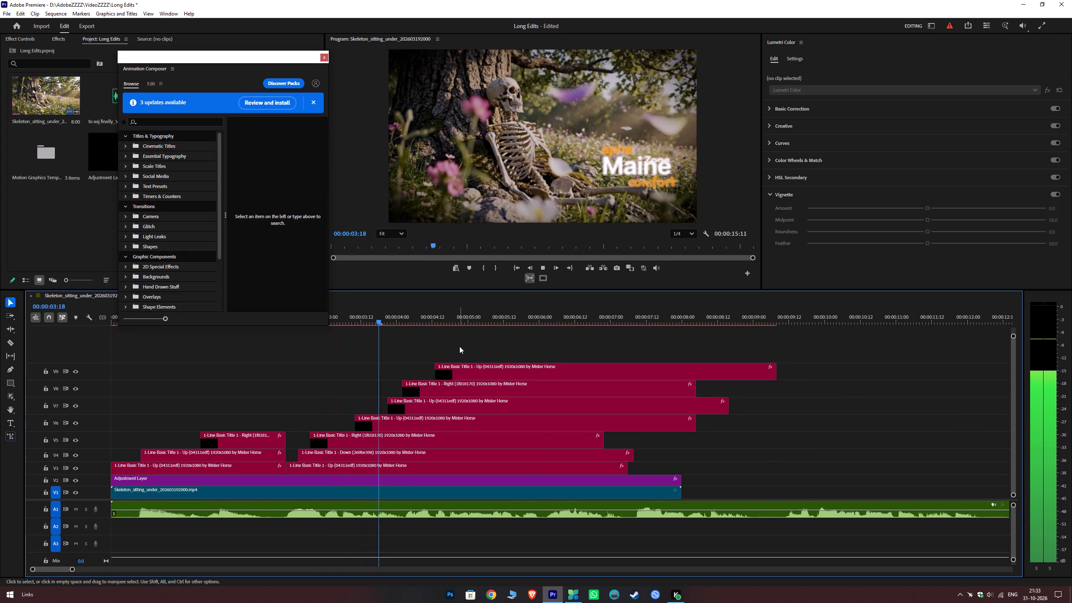
key(space)
key(space)
key(space)
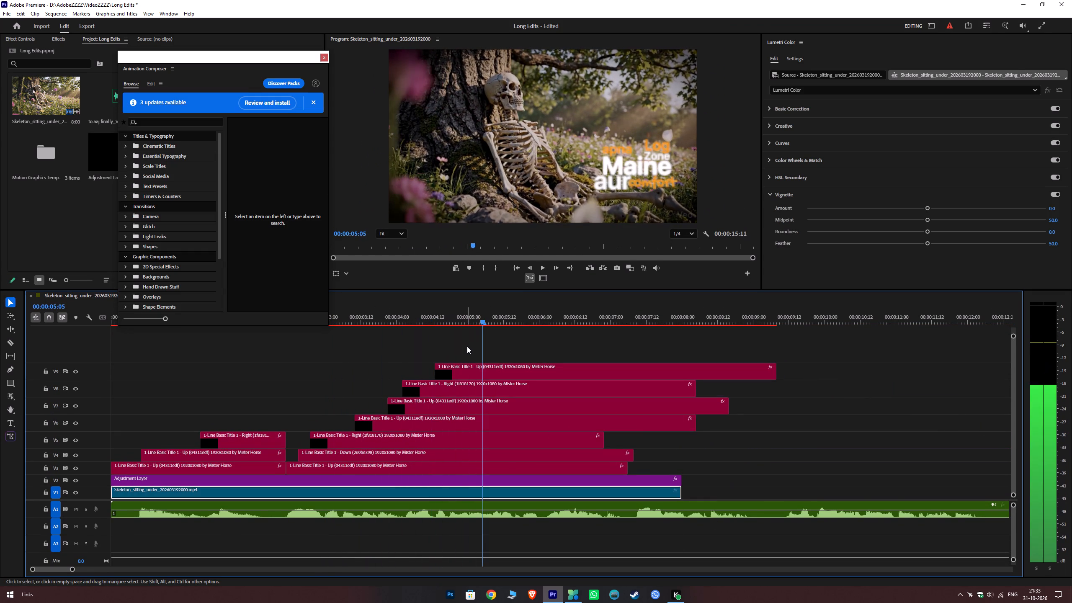
click(473, 368)
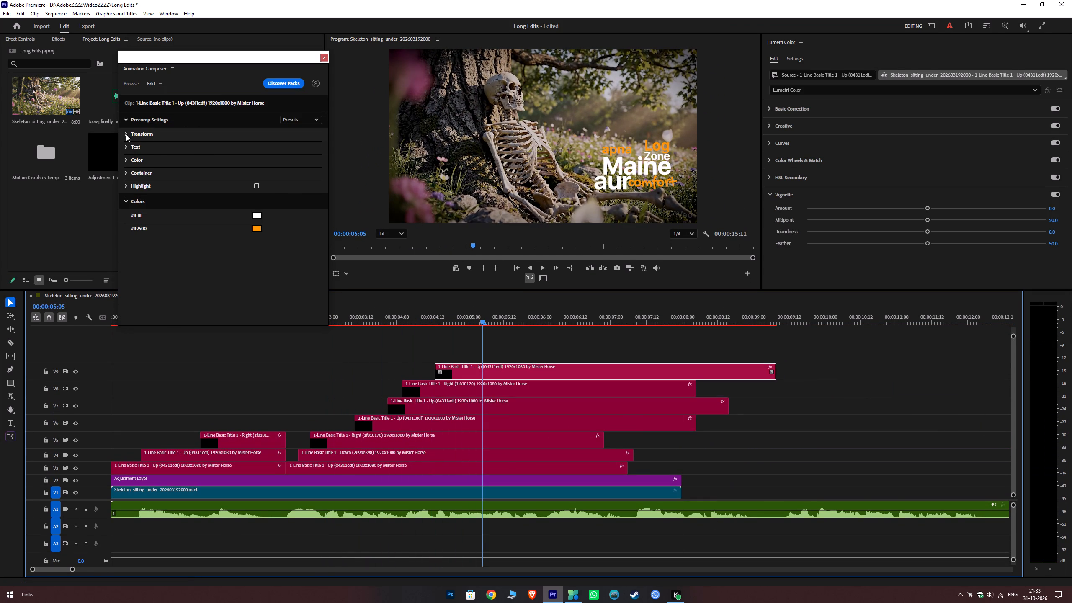
click(126, 134)
drag(263, 146, 270, 53)
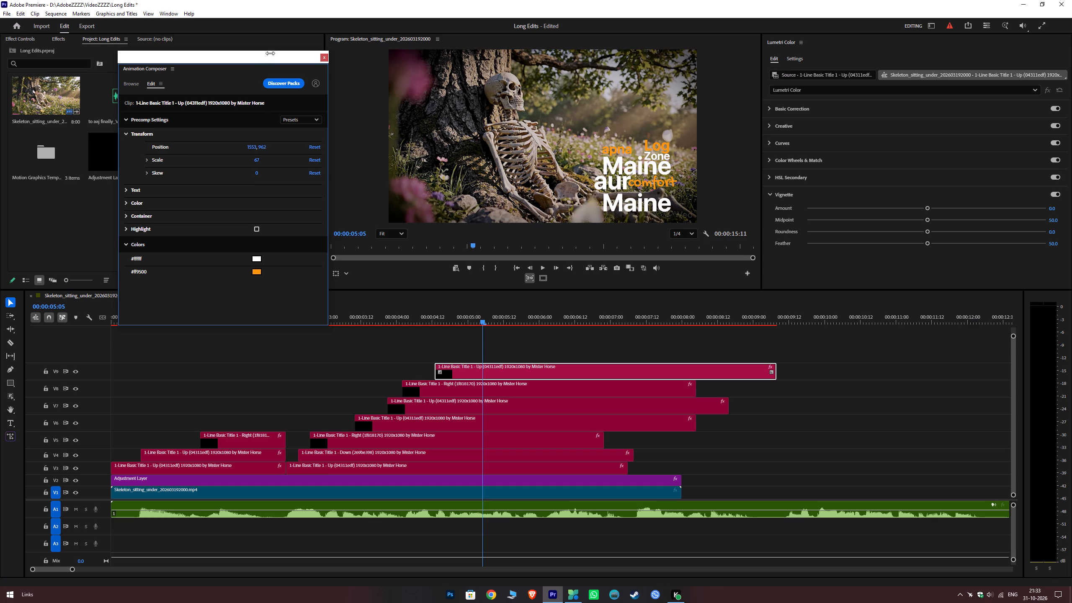
drag(270, 53, 271, 58)
click(121, 189)
drag(186, 218, 58, 232)
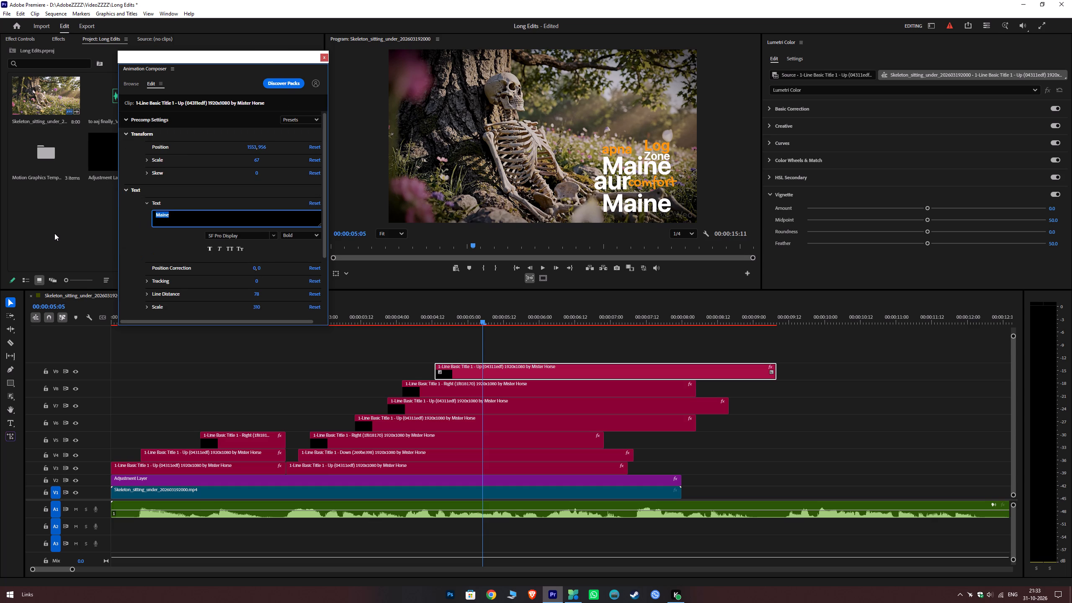
text(kya)
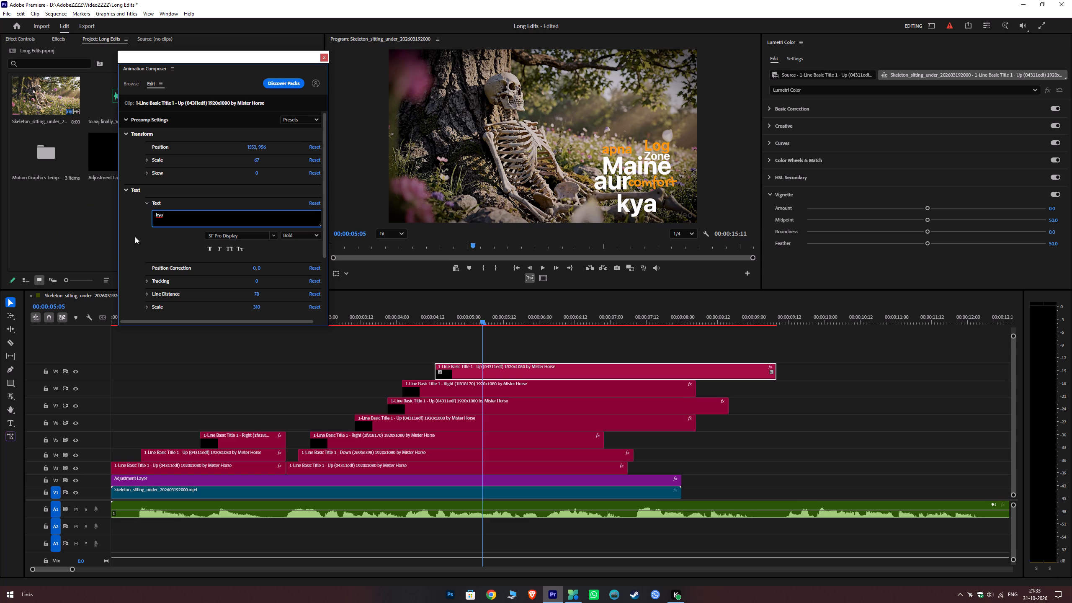
Scale the "kya" title to 37 and move it to position 1170, 902, just below "comfort".
ctrl+drag(258, 157, 259, 186)
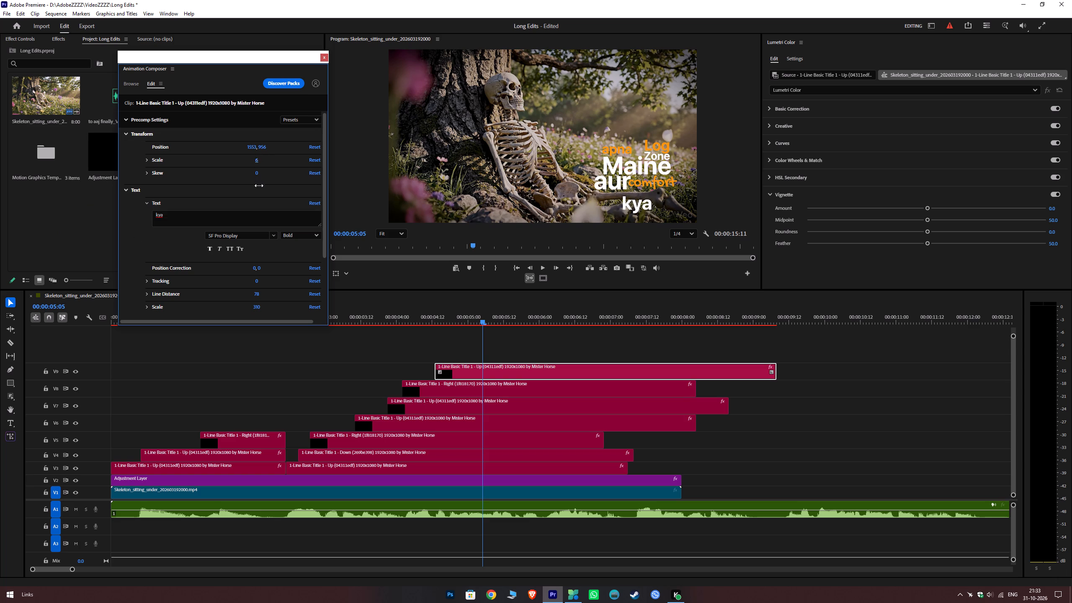
ctrl+drag(259, 186, 260, 174)
ctrl+drag(260, 174, 260, 176)
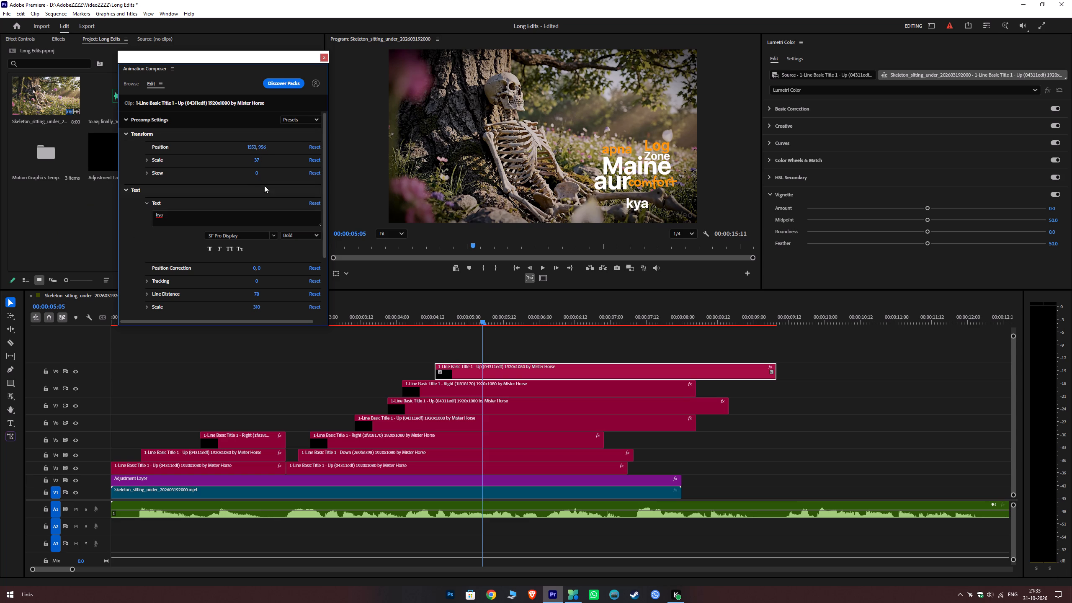
ctrl+drag(262, 146, 270, 176)
ctrl+drag(249, 147, 257, 149)
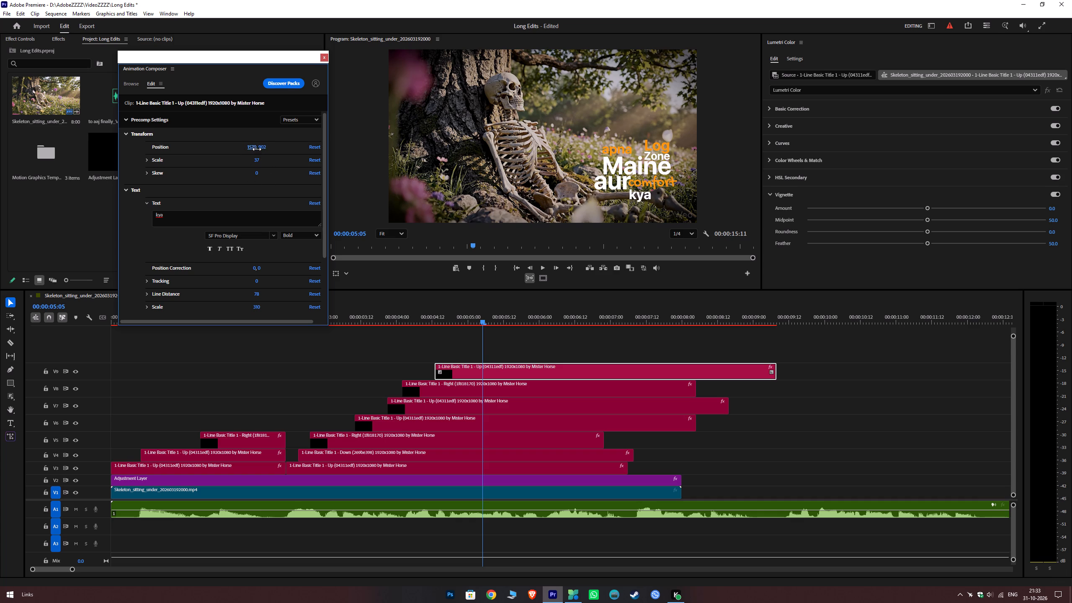
ctrl+drag(257, 149, 258, 149)
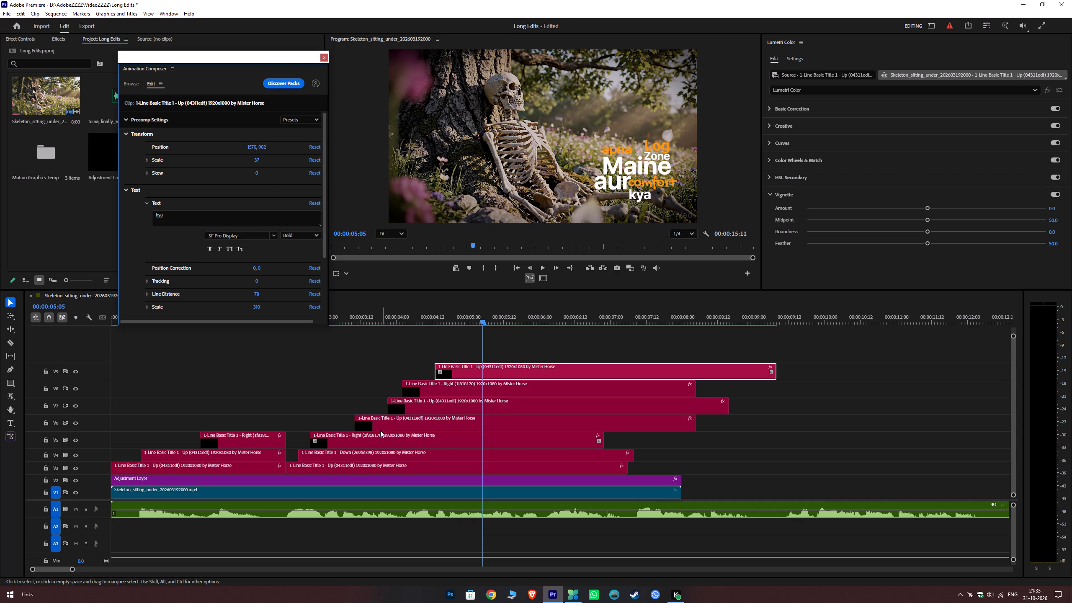
Move the Animation Composer window clear of the timeline ruler and save the project.
click(346, 325)
click(354, 358)
click(343, 322)
click(324, 364)
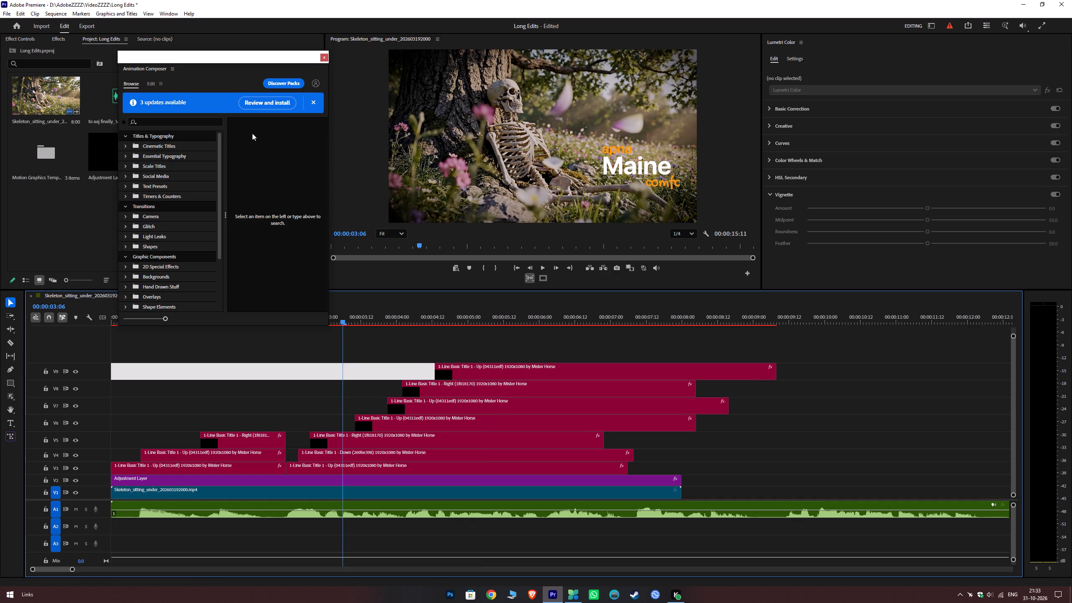
drag(175, 58, 112, 47)
click(250, 328)
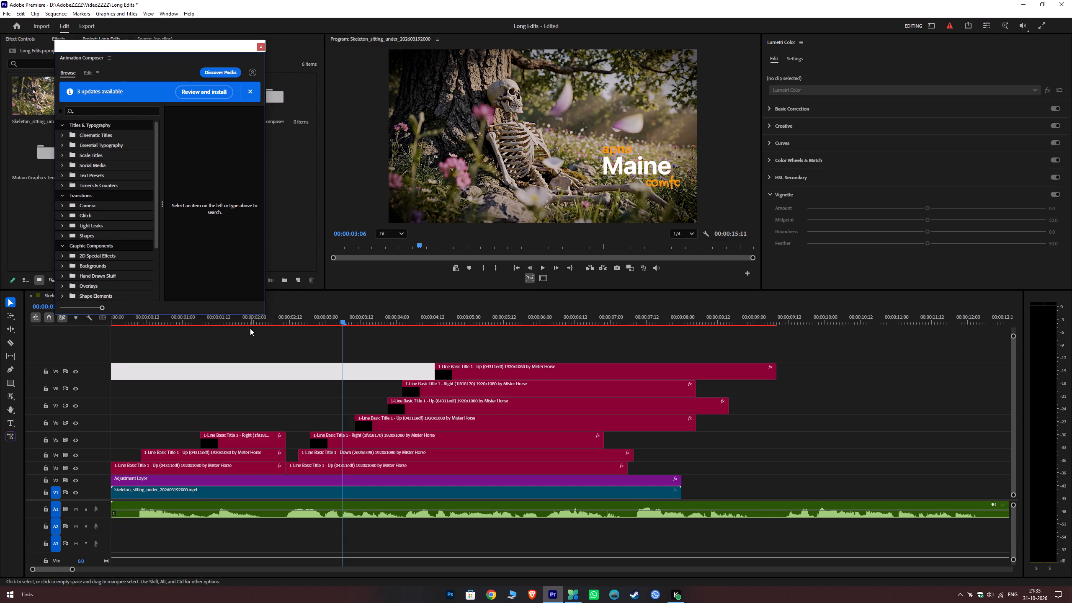
click(273, 366)
key(ctrl+s)
Play the sequence from about 00:00:01:16 to check the timing of the word titles against the voice-over.
click(273, 343)
drag(296, 322, 231, 330)
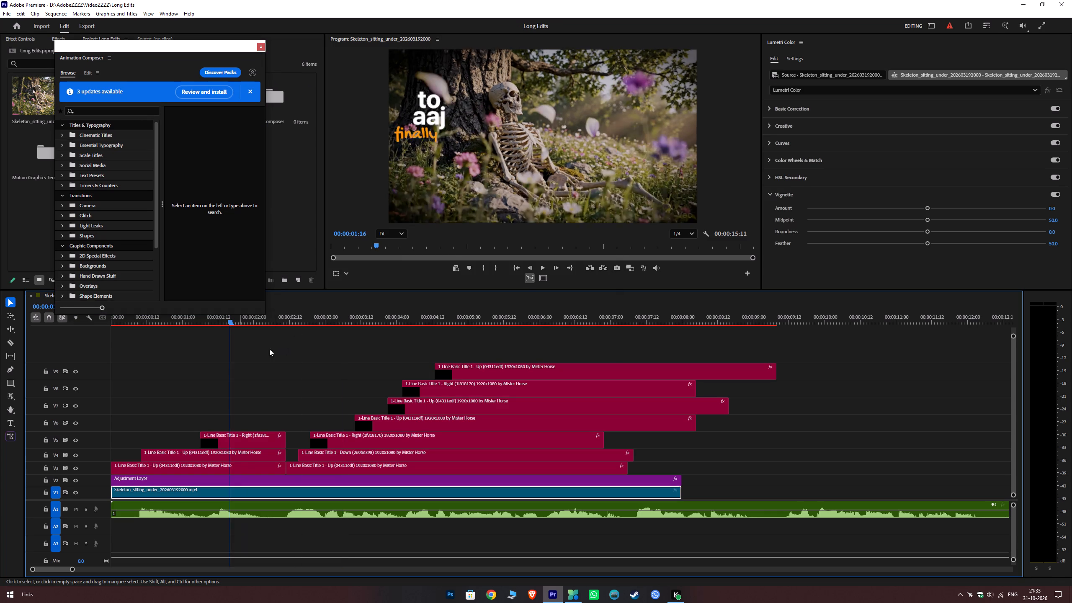
key(space)
key(space)
key(space)
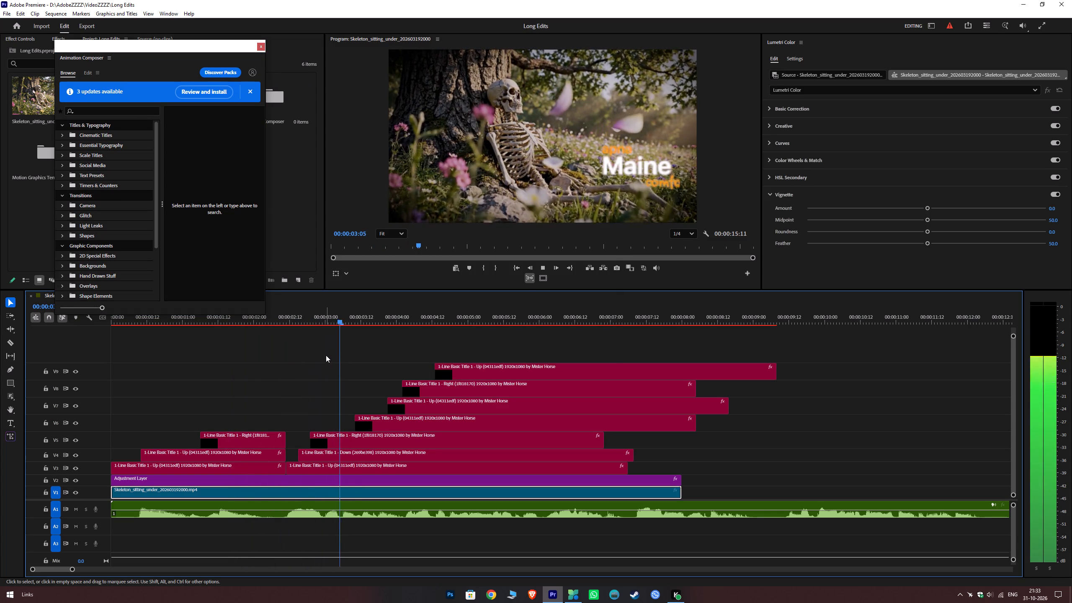
key(space)
key(space)
key(space)
key(space)
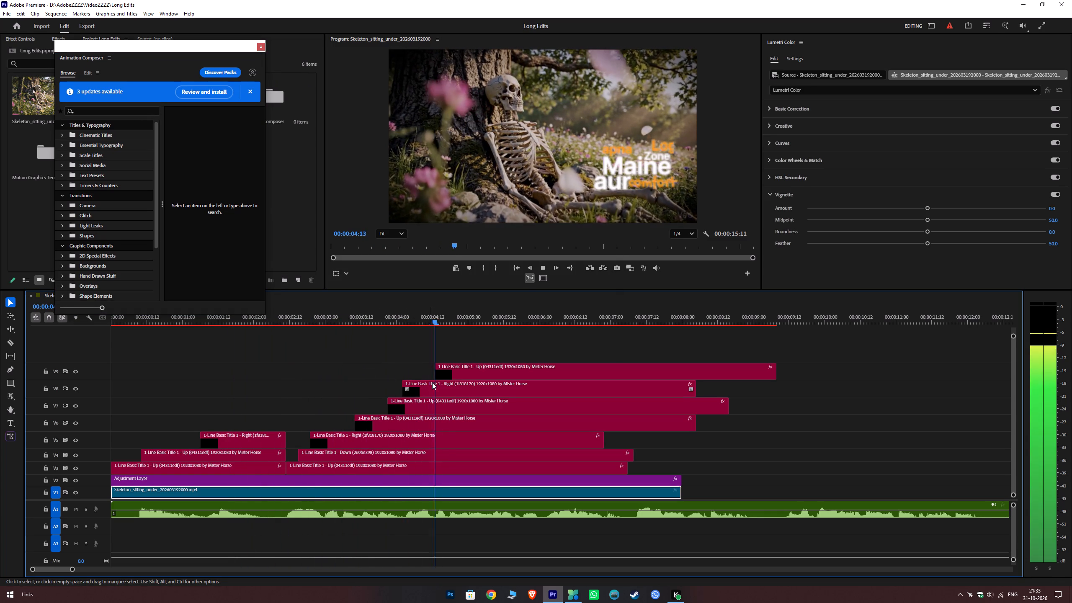
key(space)
key(space)
key(space)
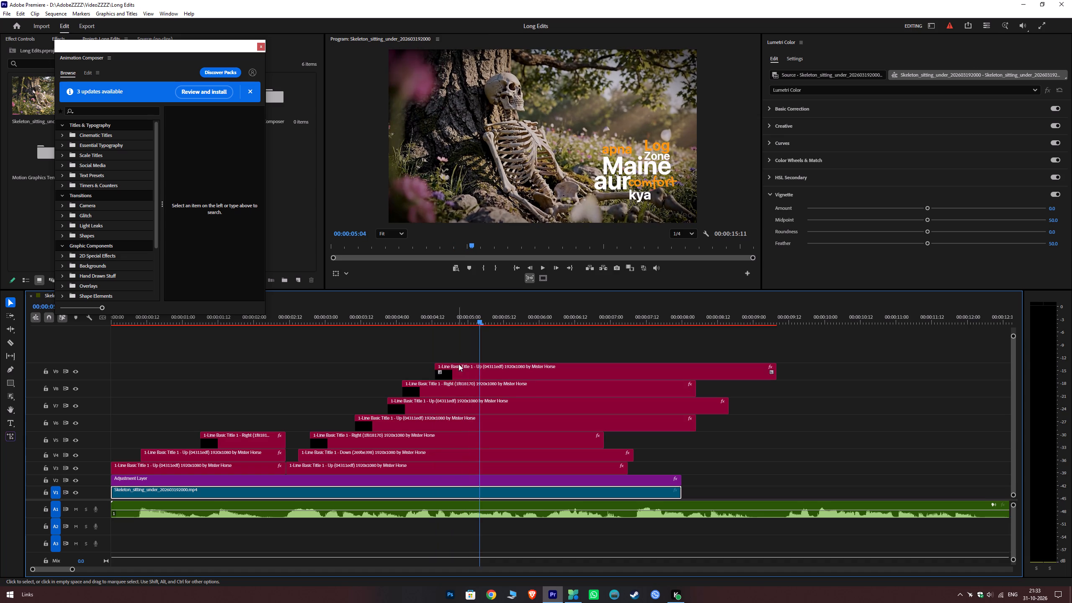
Shift the "kya" title on V9 earlier so it starts at about 00:00:04:09.
click(417, 311)
key(space)
key(space)
drag(456, 368, 446, 369)
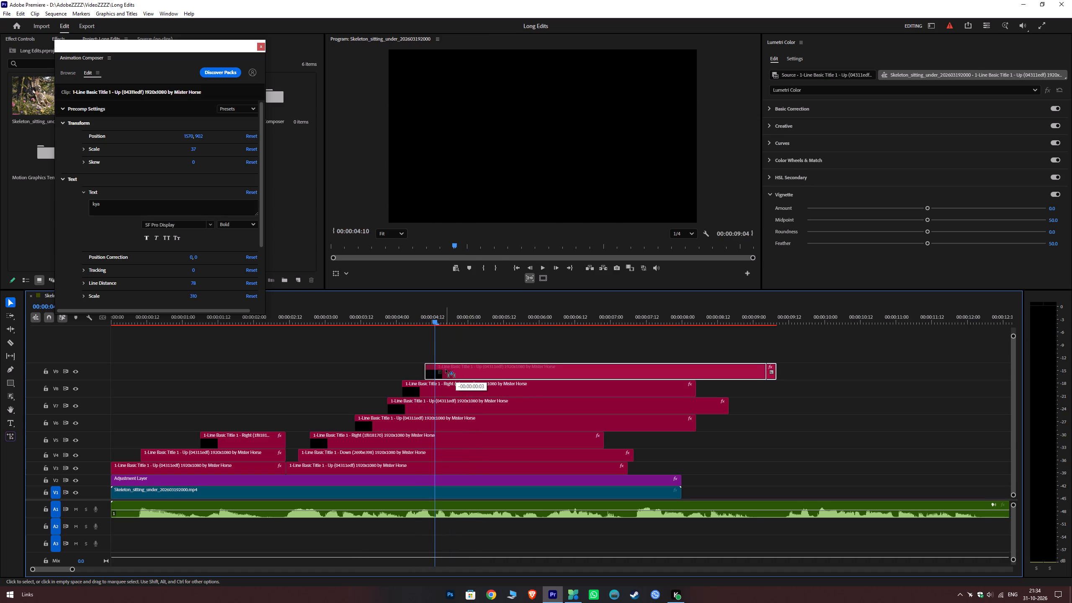
drag(446, 369, 445, 369)
Replay the "kya" entrance and nudge its V9 clip earlier again, to start at about 00:00:04:07.
click(405, 315)
key(space)
key(space)
key(space)
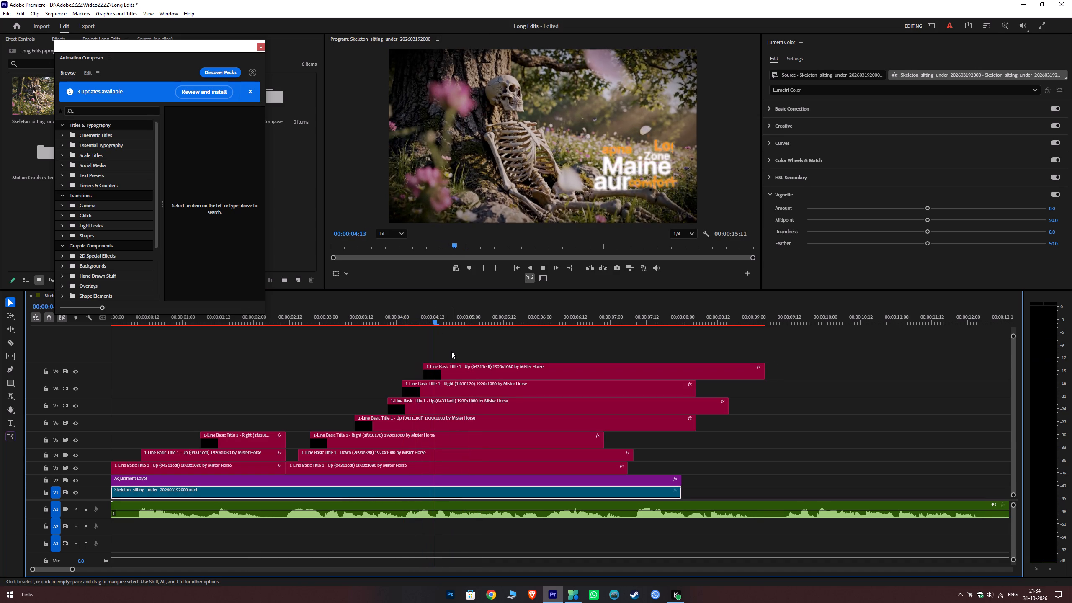
key(space)
drag(414, 314, 409, 316)
key(space)
key(space)
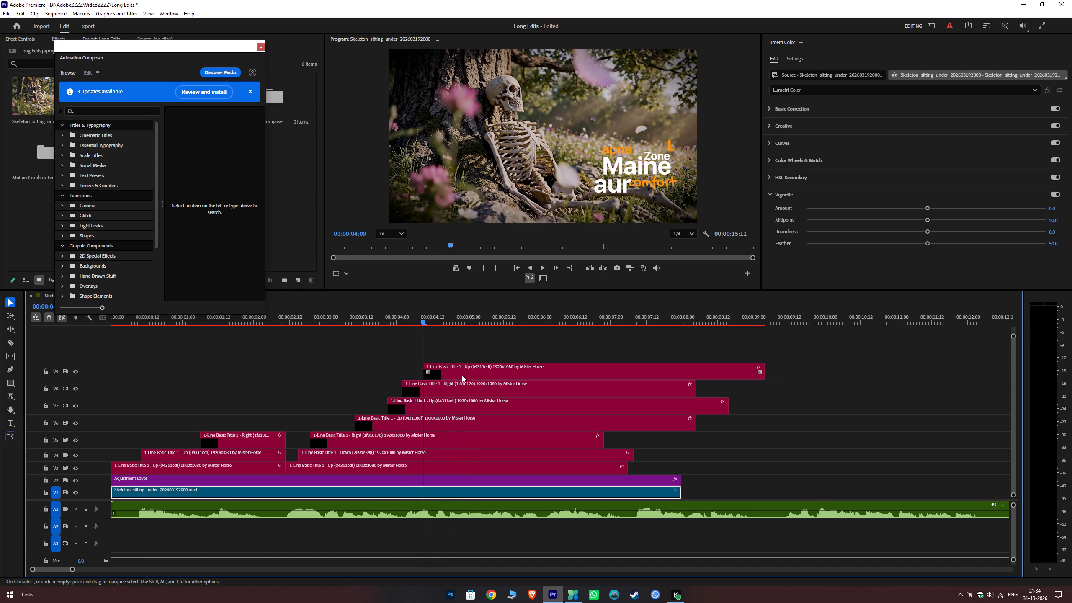
drag(460, 374, 453, 376)
Play back the "kya" entrance to check its sync, parking the playhead at about 00:00:04:21.
key(space)
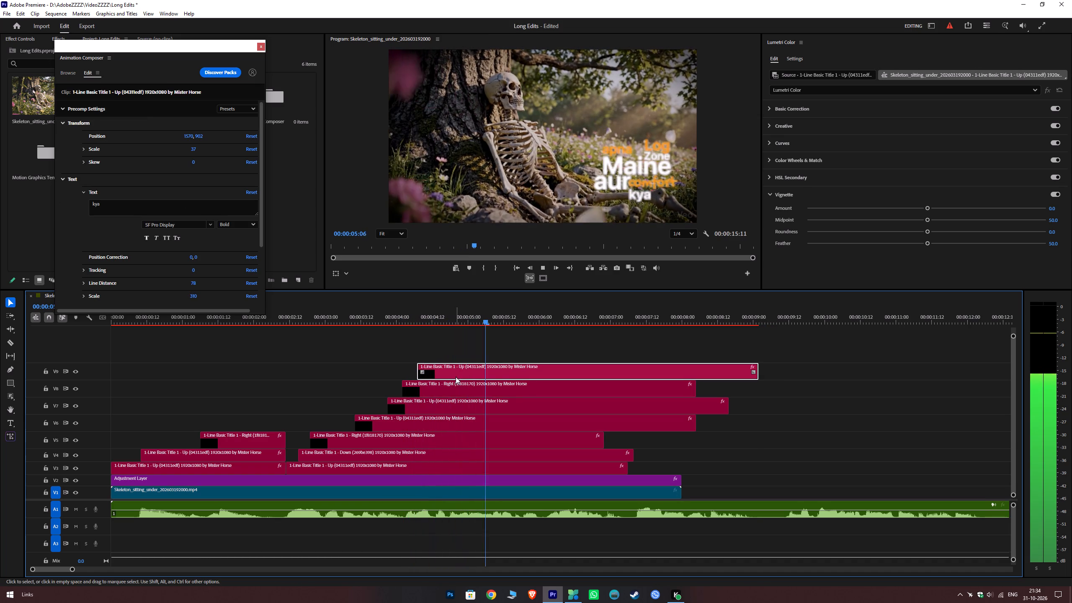
key(space)
click(419, 313)
key(space)
key(space)
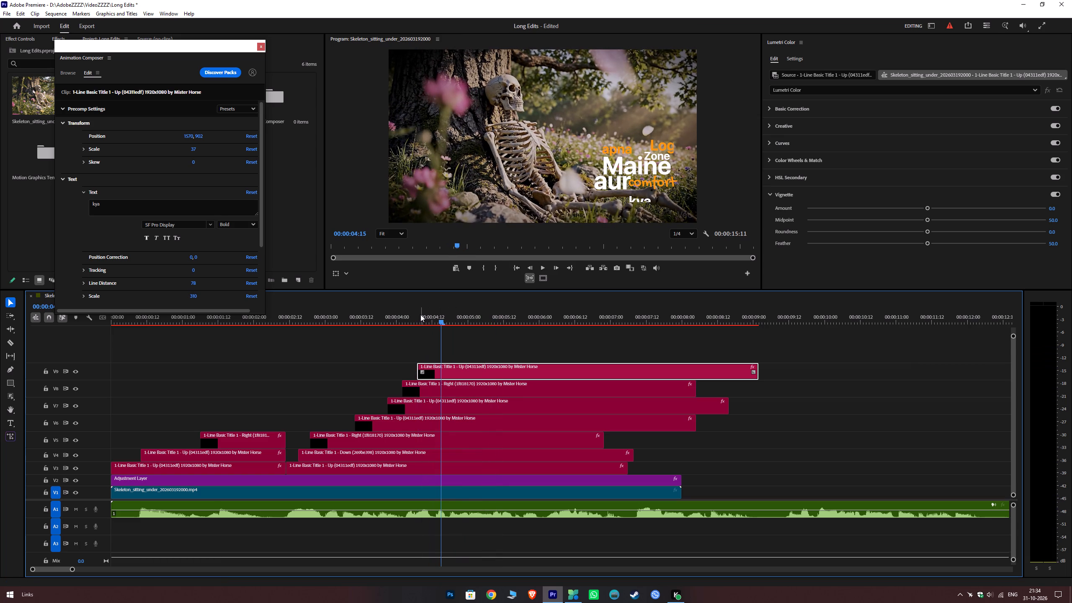
key(space)
key(space)
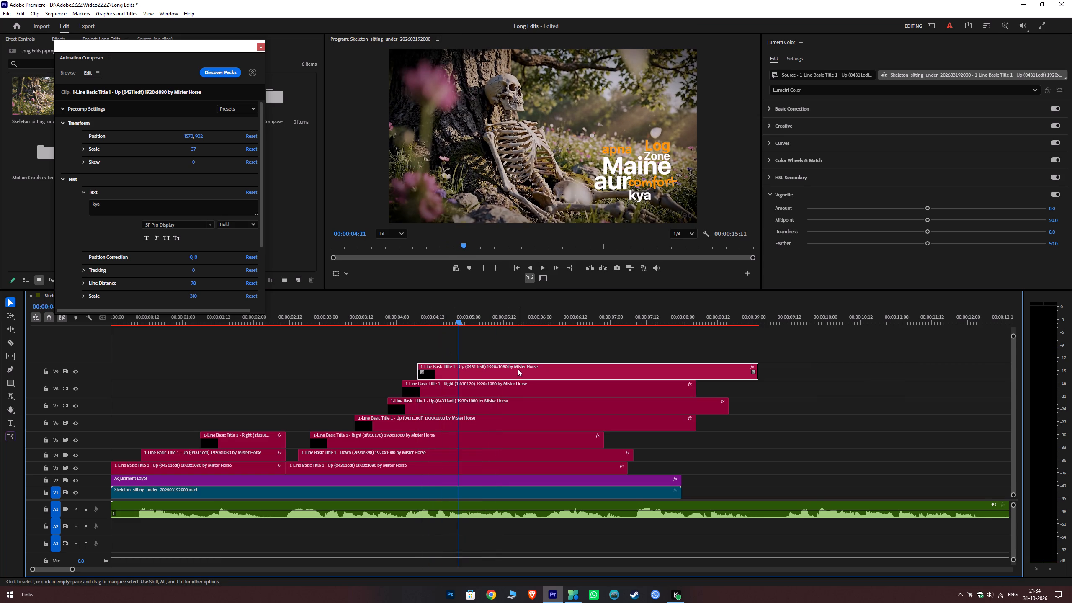
Deselect the "kya" title clip and save the project.
click(505, 348)
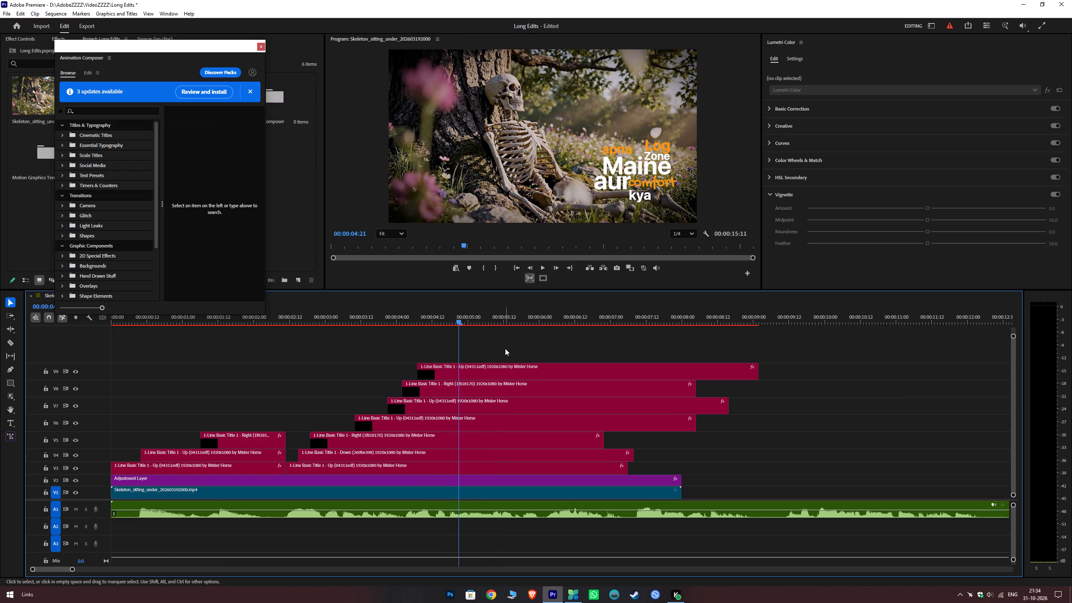
key(ctrl+s)
key(ctrl+s)
key(ctrl+s)
key(ctrl+s)
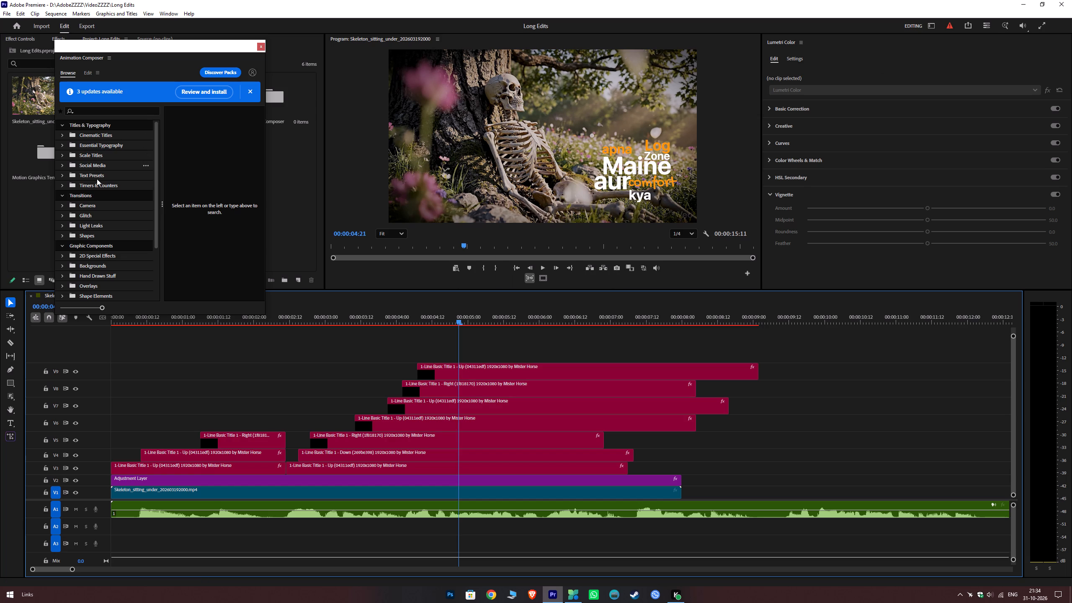
Look through the Text Presets and Scale Titles folders in Animation Composer for a style for the next word.
scroll(99, 175, up, 4)
click(75, 174)
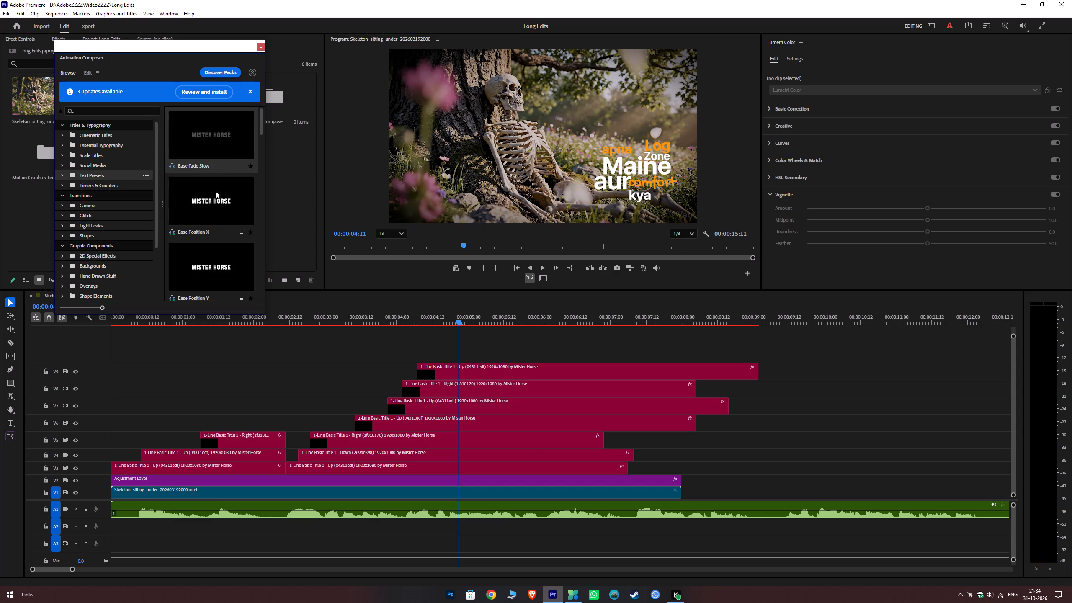
scroll(201, 209, down, 5)
scroll(203, 213, up, 5)
scroll(93, 205, up, 4)
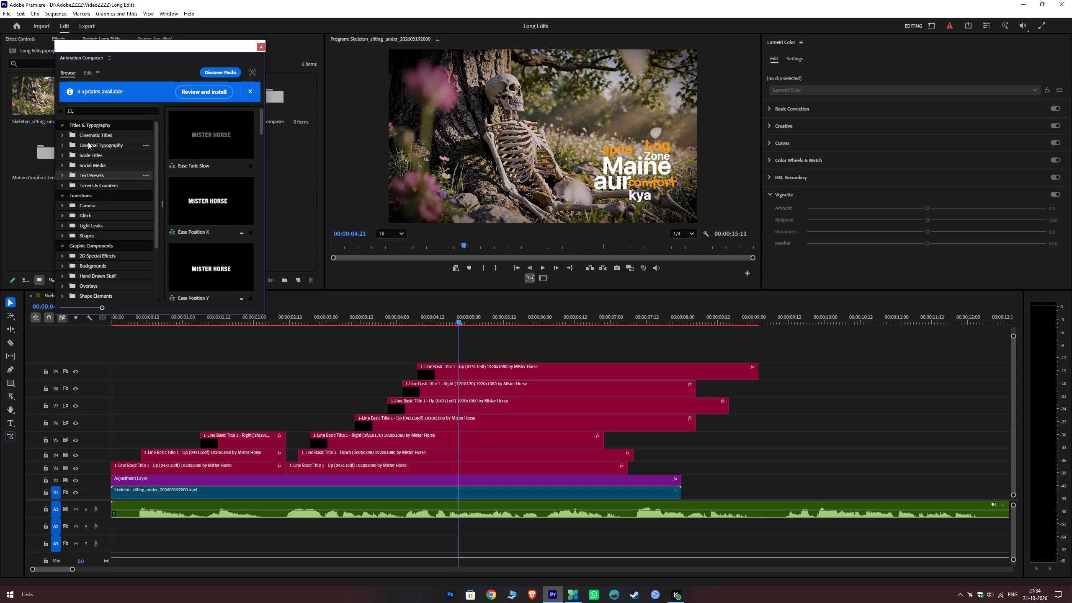
click(67, 153)
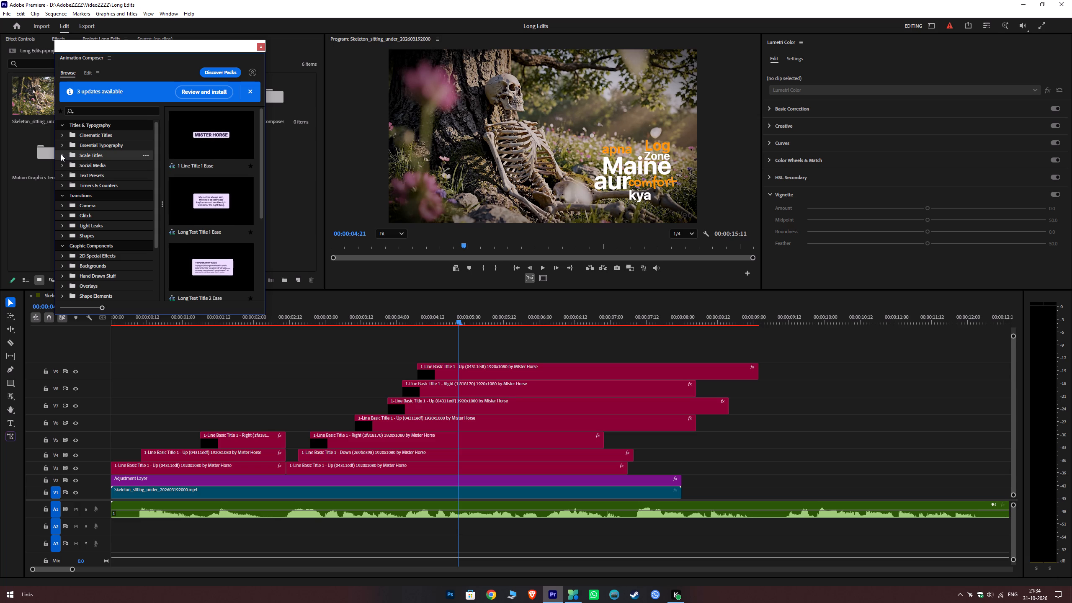
click(61, 154)
click(68, 165)
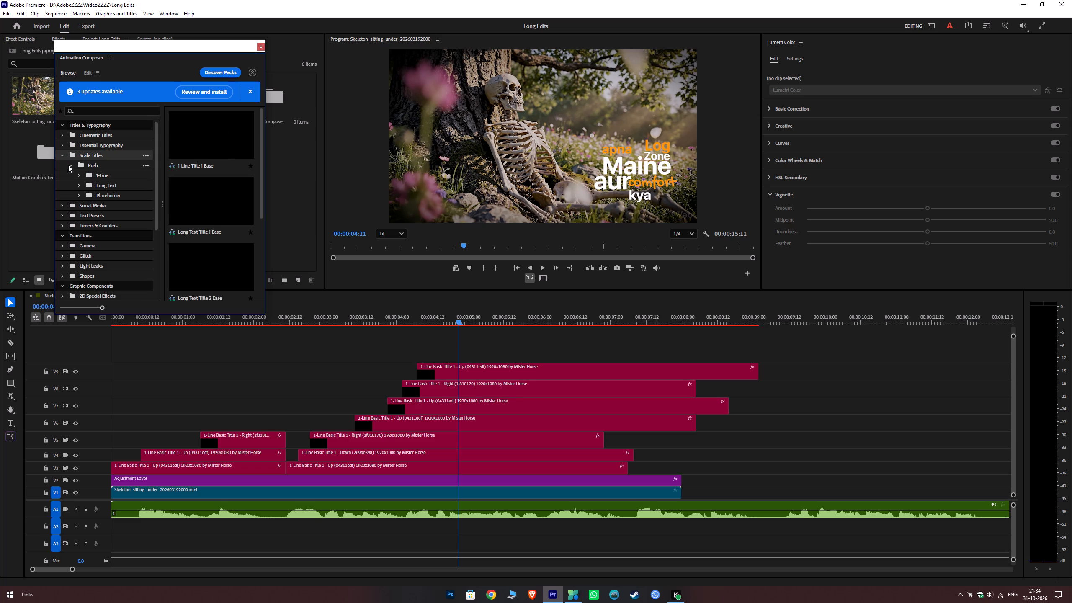
click(69, 165)
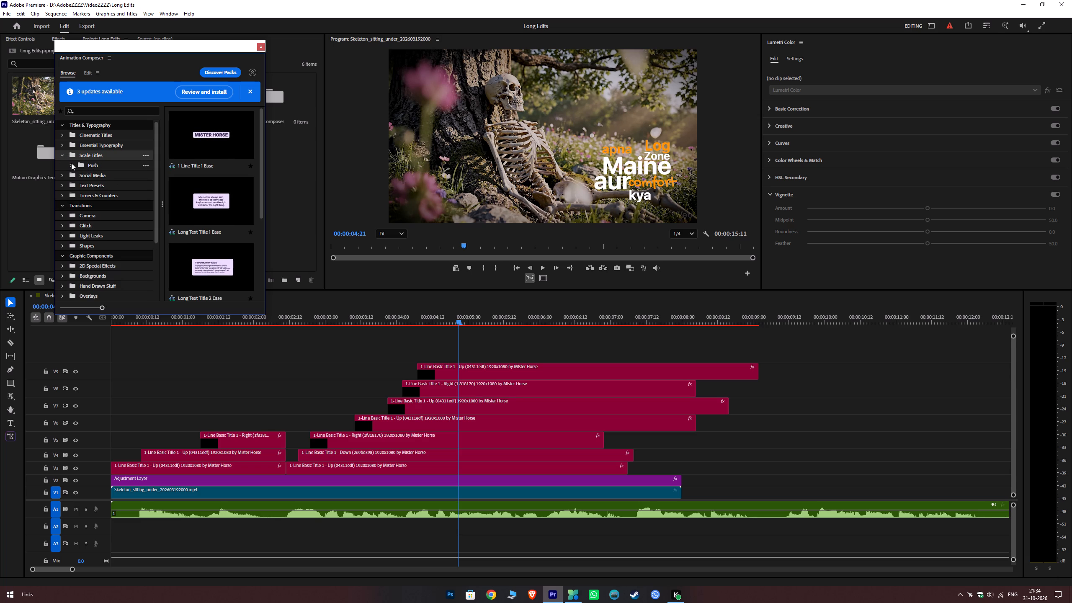
click(60, 149)
Examine the Text Presets previews, including the Animate Layer subfolders, for a suitable word animation.
click(58, 184)
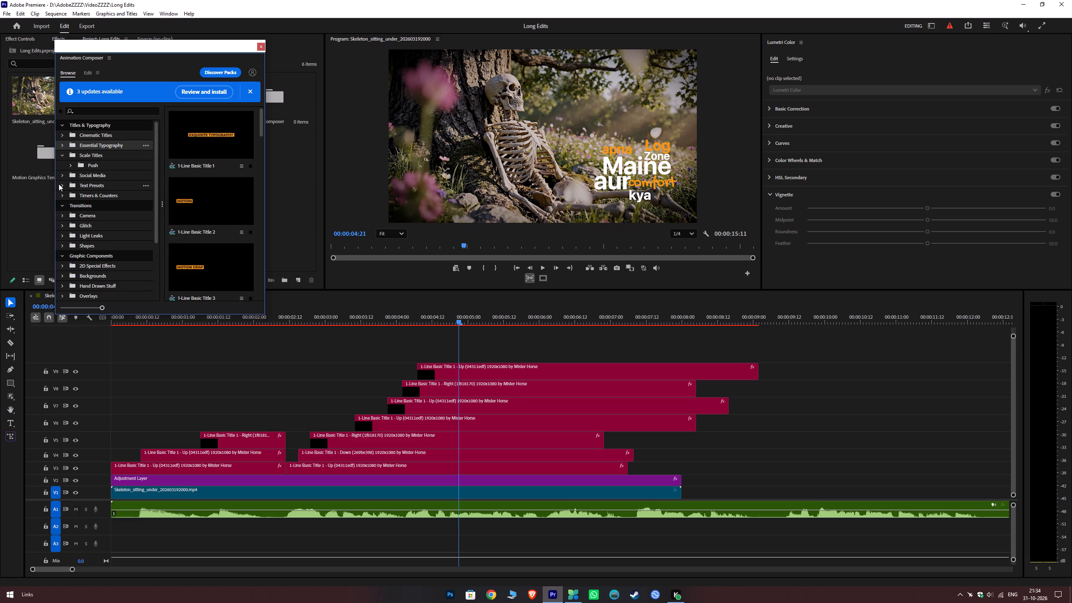
click(61, 184)
click(69, 196)
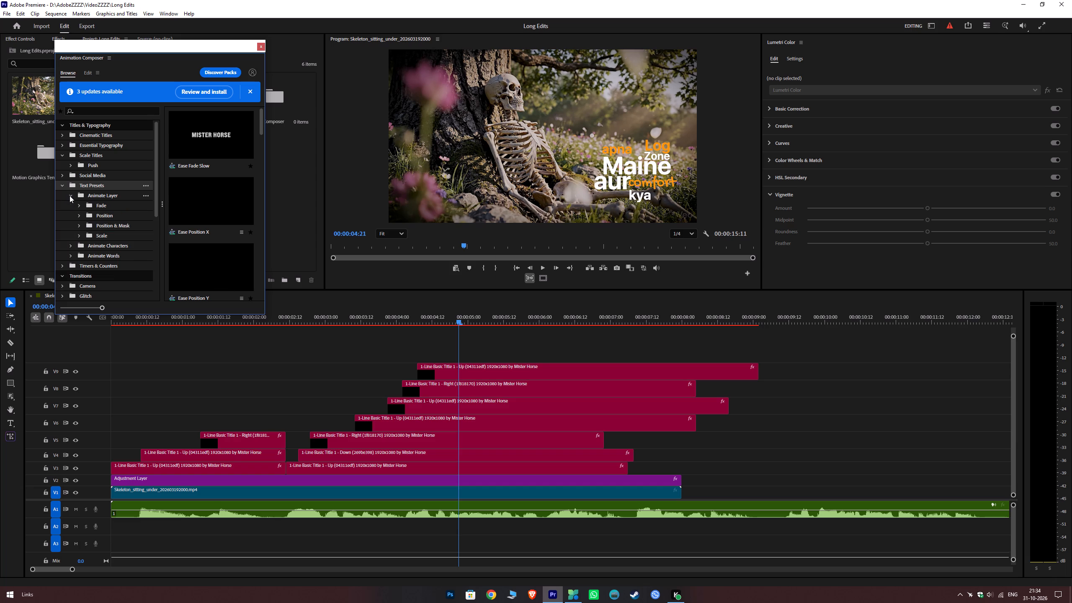
click(70, 195)
click(60, 185)
scroll(190, 176, down, 7)
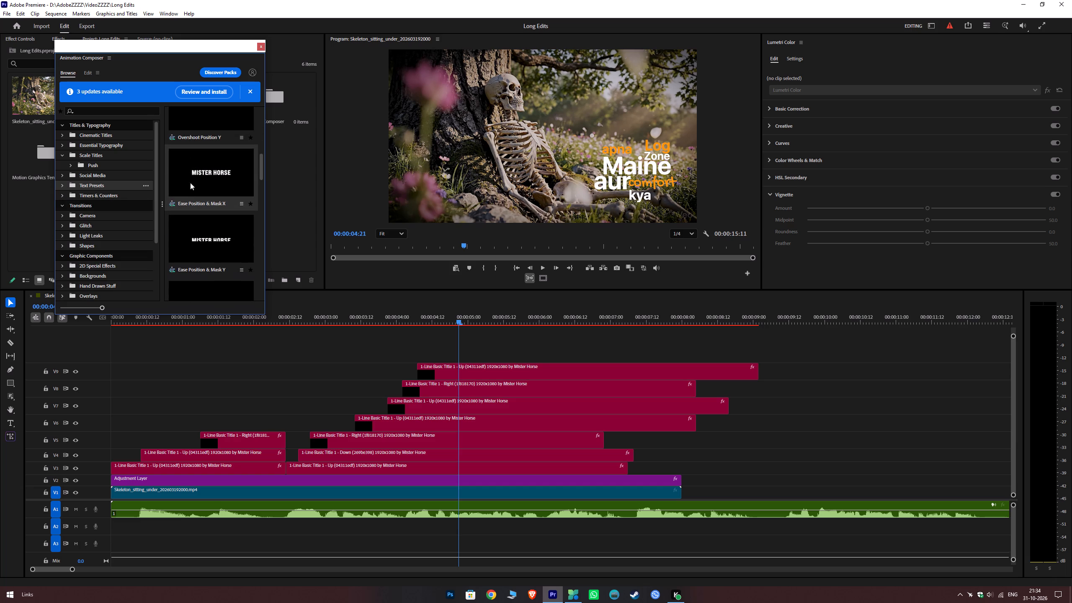
scroll(219, 197, down, 17)
scroll(211, 203, down, 5)
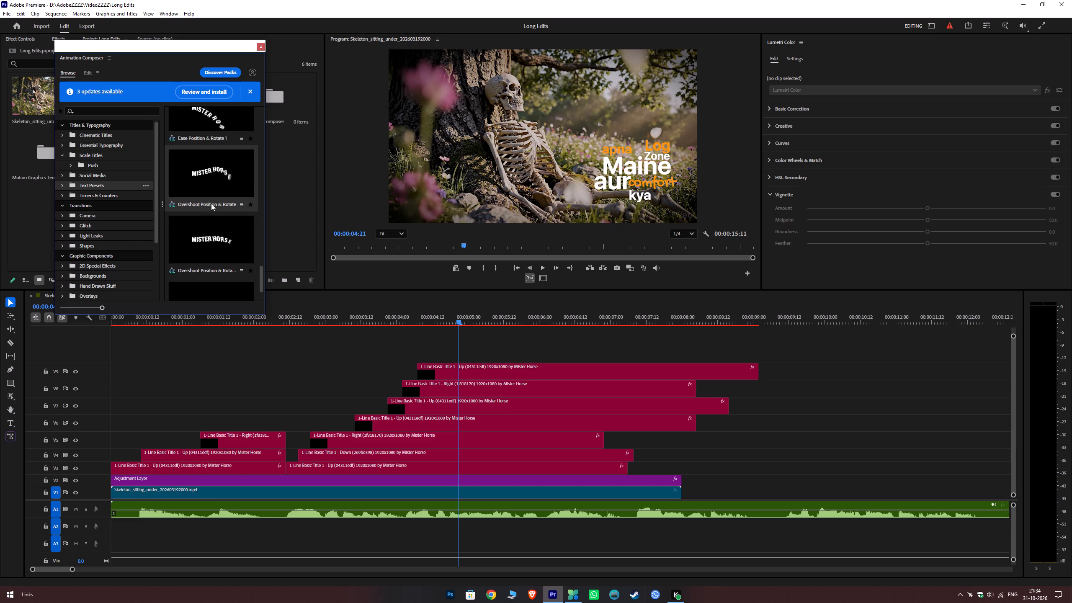
scroll(211, 204, down, 3)
scroll(129, 232, up, 8)
scroll(115, 238, down, 14)
scroll(115, 238, up, 7)
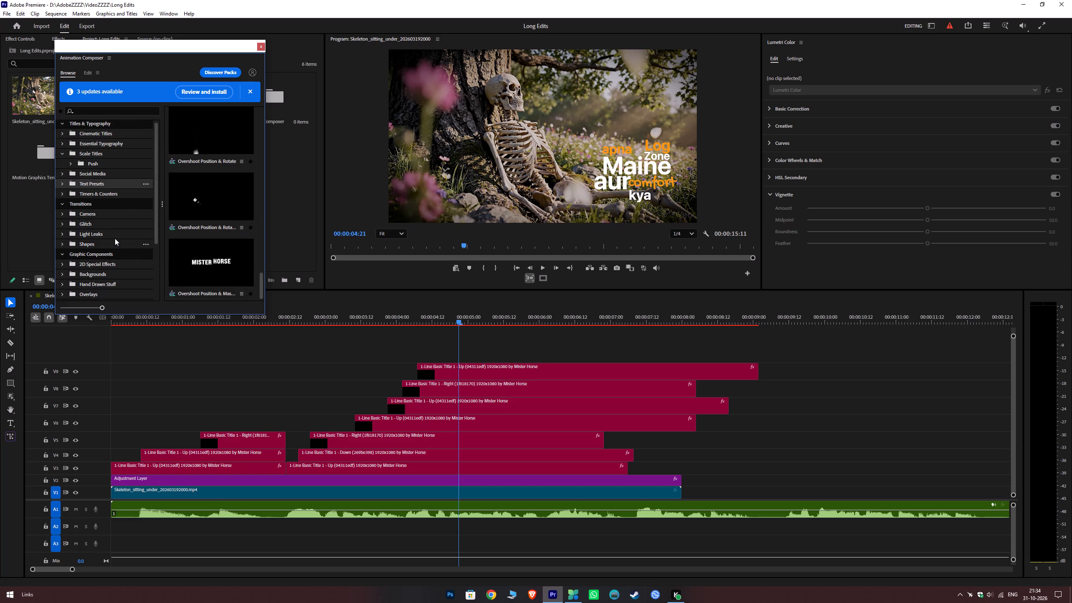
scroll(115, 238, up, 8)
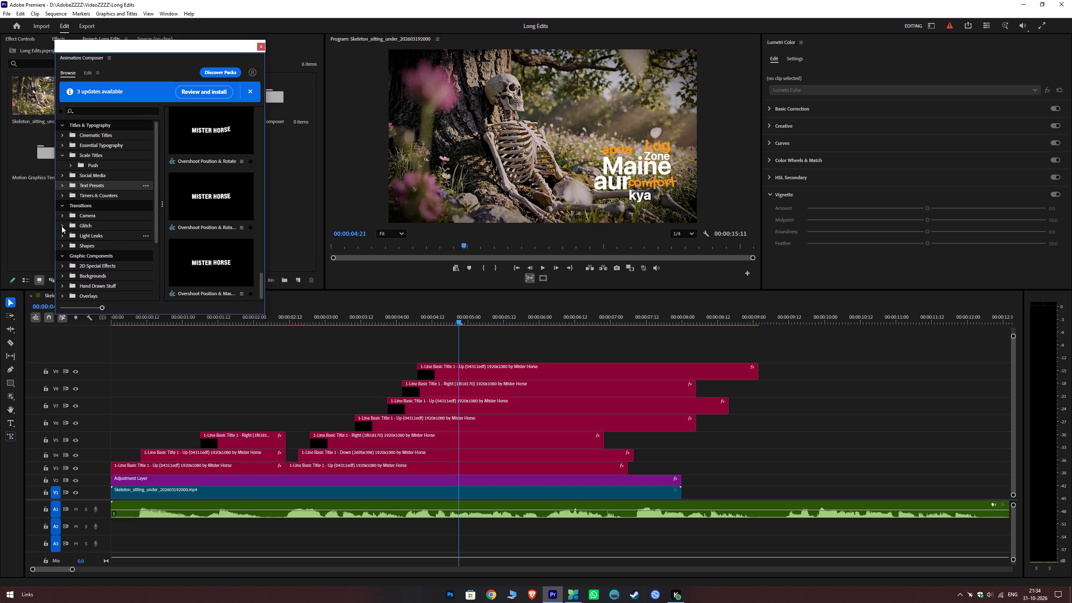
Add the Left variant of 1-Line Basic Title 1 from Essential Typography's Text Box - Fill on a new V10 track at about 00:00:04:21.
click(59, 156)
scroll(80, 155, up, 6)
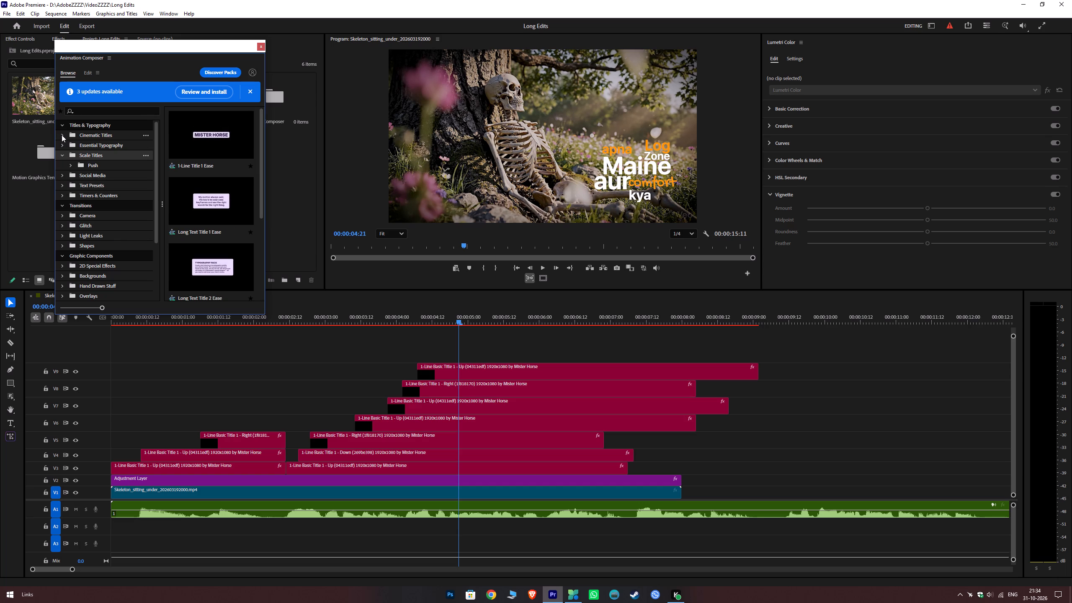
click(62, 135)
click(62, 135)
click(63, 144)
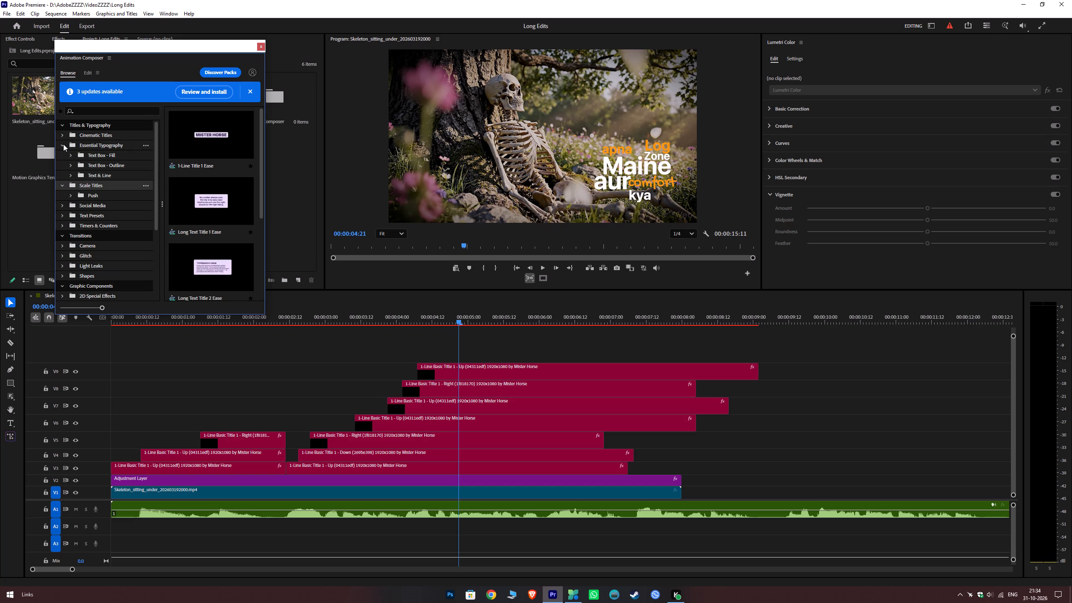
click(70, 153)
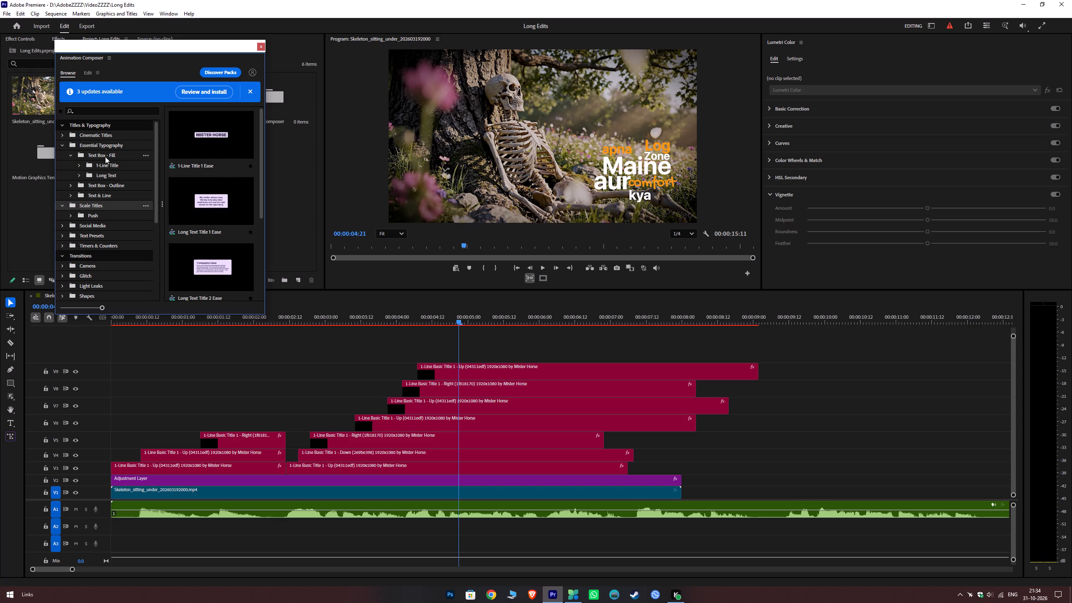
click(77, 164)
click(118, 174)
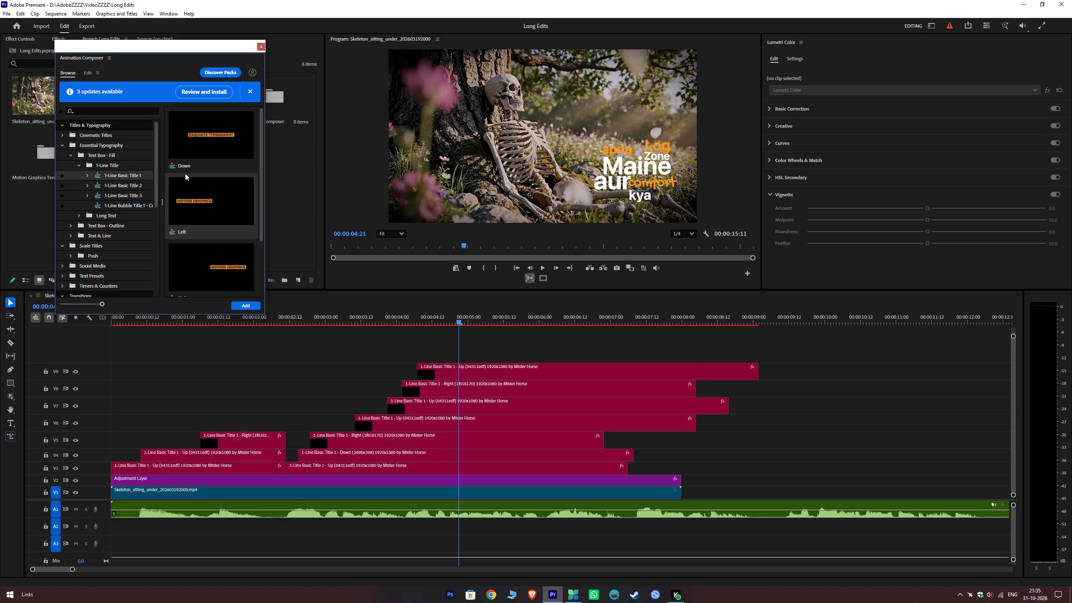
drag(183, 199, 464, 351)
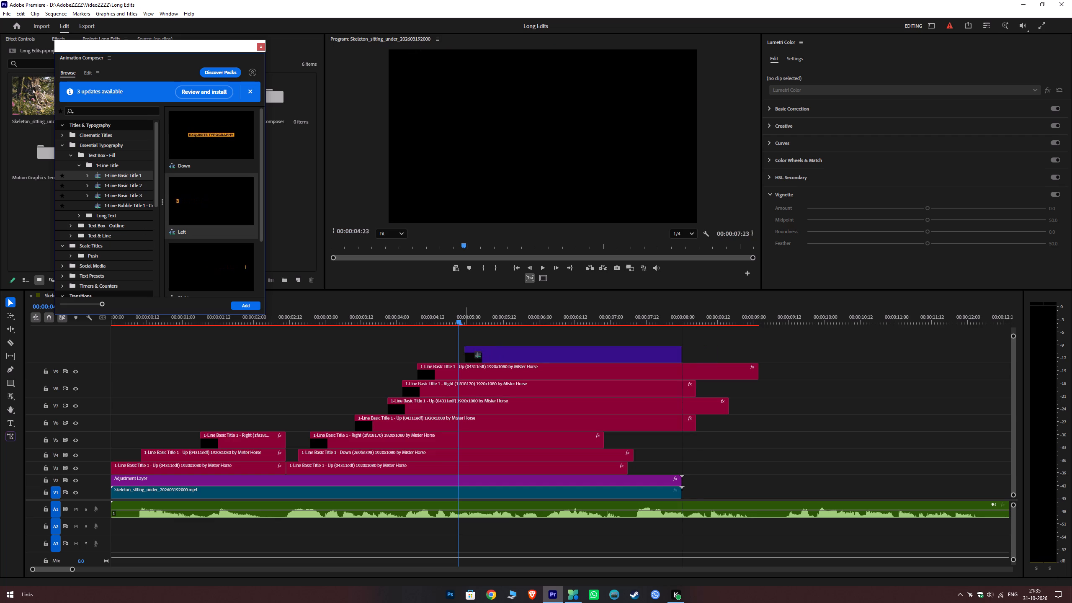
drag(464, 351, 459, 353)
Play through the new V10 title to preview its entrance, stopping at about 00:00:06:01.
key(space)
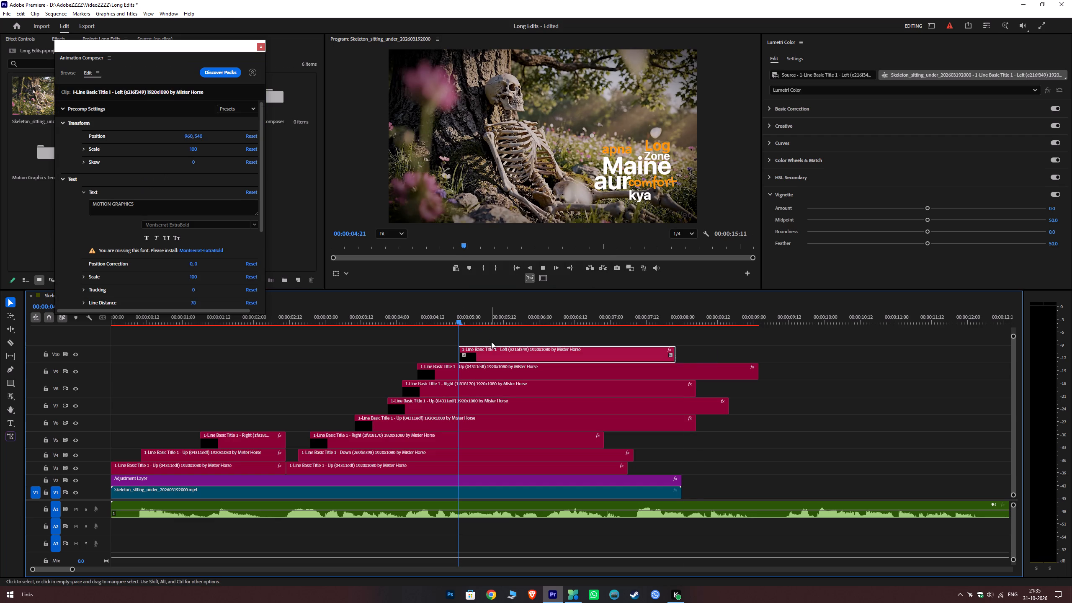
drag(466, 312, 482, 323)
click(492, 347)
click(492, 335)
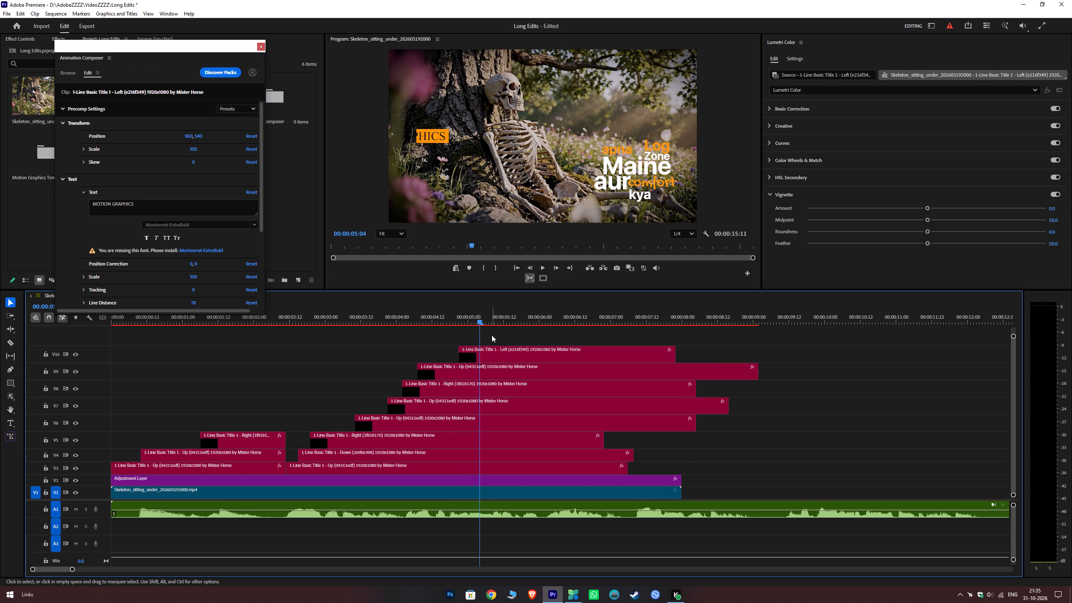
key(space)
key(space)
Set the Container Opacity Fill of the V10 title to 0 to hide its orange box.
click(488, 343)
click(485, 358)
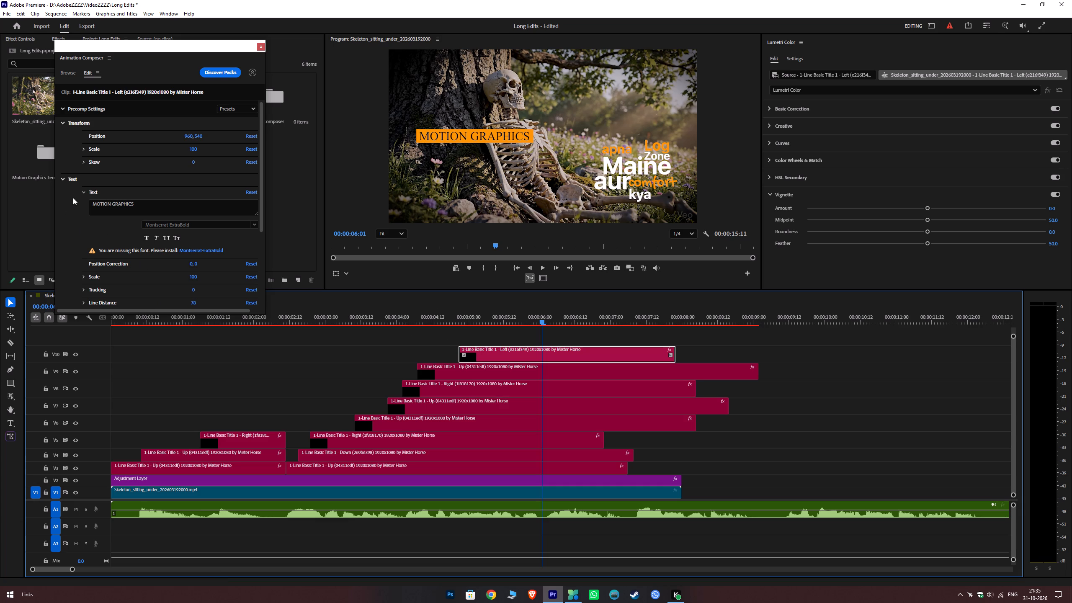
scroll(74, 229, down, 7)
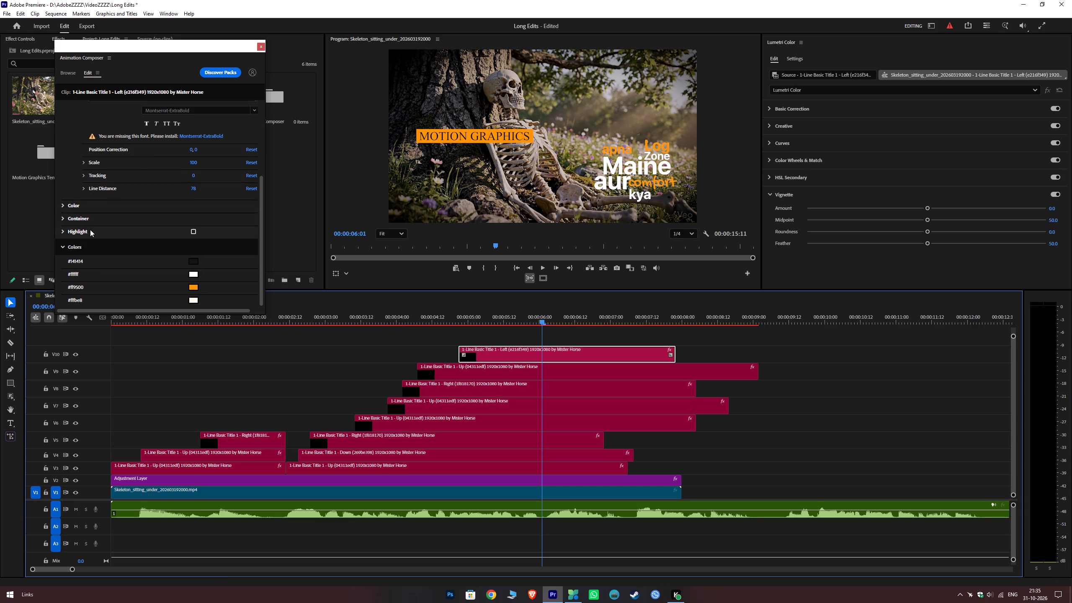
scroll(90, 229, down, 4)
click(64, 220)
scroll(165, 240, down, 4)
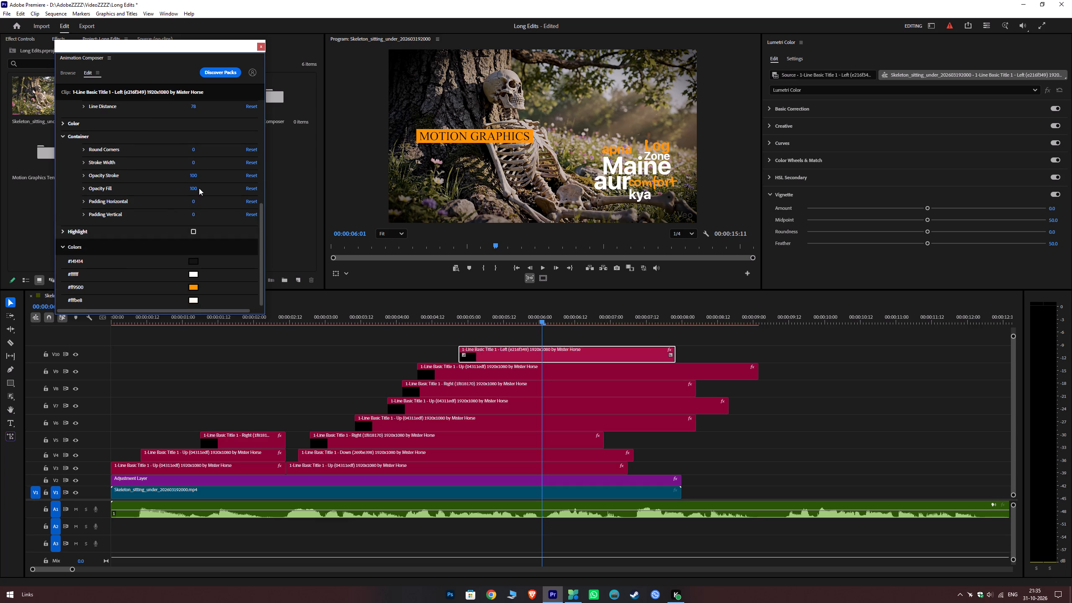
double_click(199, 188)
click(196, 187)
key(BackSpace)
key(0)
key(Return)
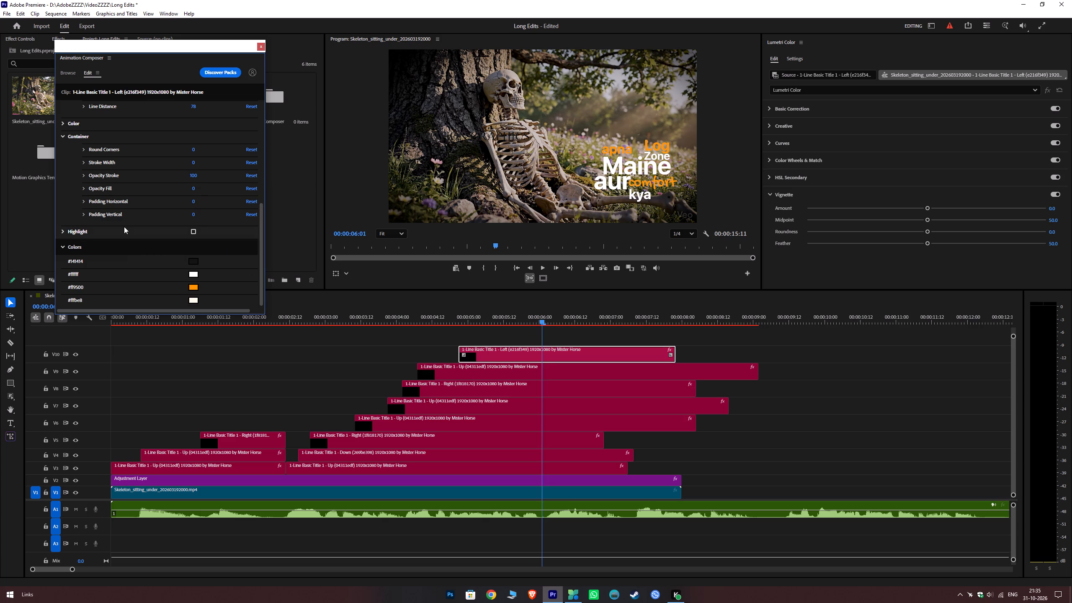
Change the V10 title's #141414 colour to white.
click(195, 263)
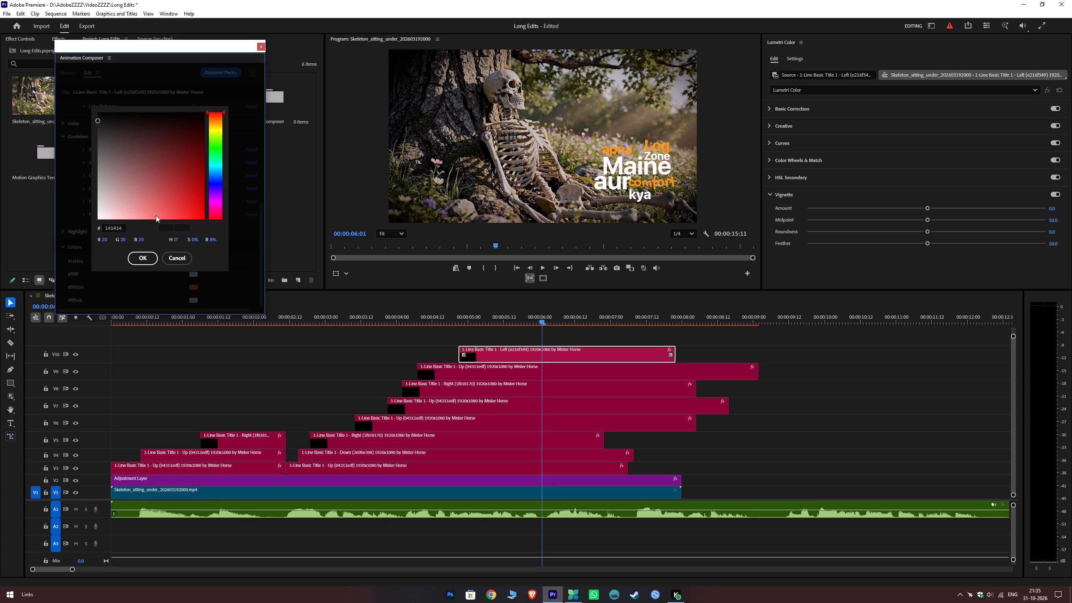
drag(136, 191, 60, 271)
click(138, 255)
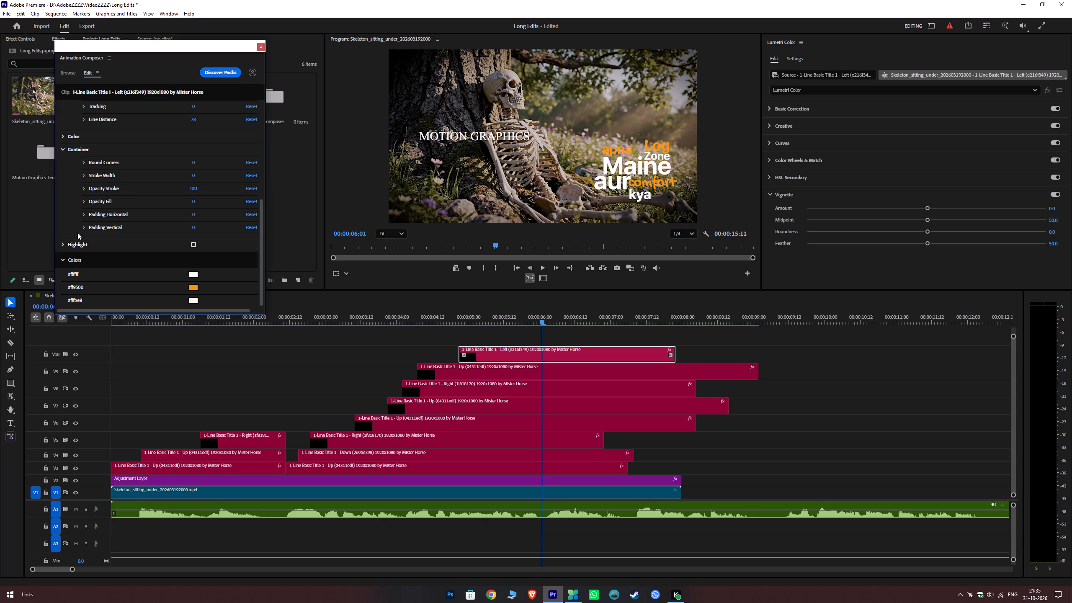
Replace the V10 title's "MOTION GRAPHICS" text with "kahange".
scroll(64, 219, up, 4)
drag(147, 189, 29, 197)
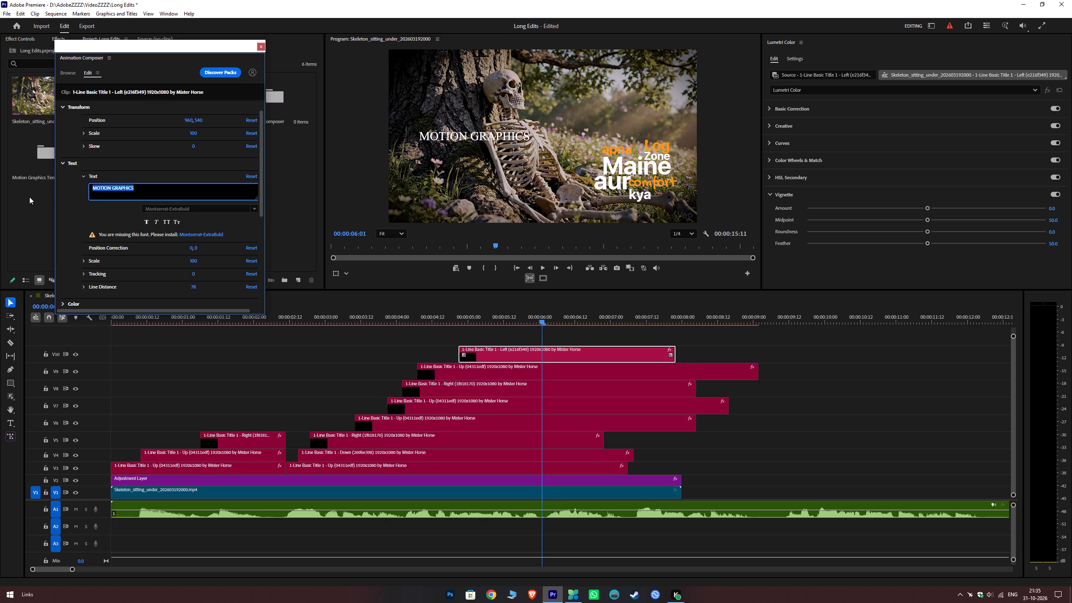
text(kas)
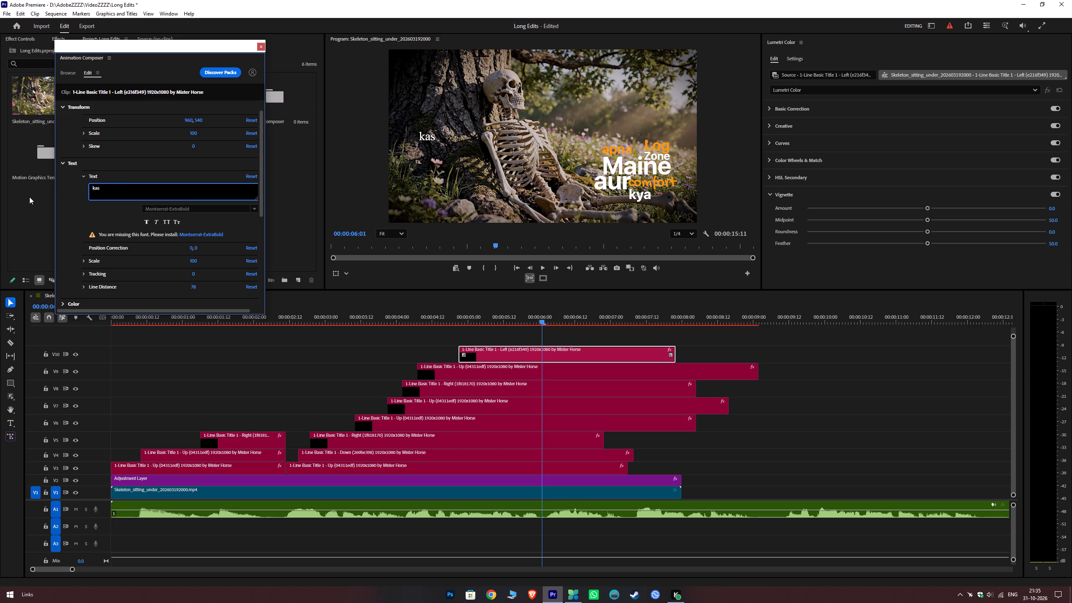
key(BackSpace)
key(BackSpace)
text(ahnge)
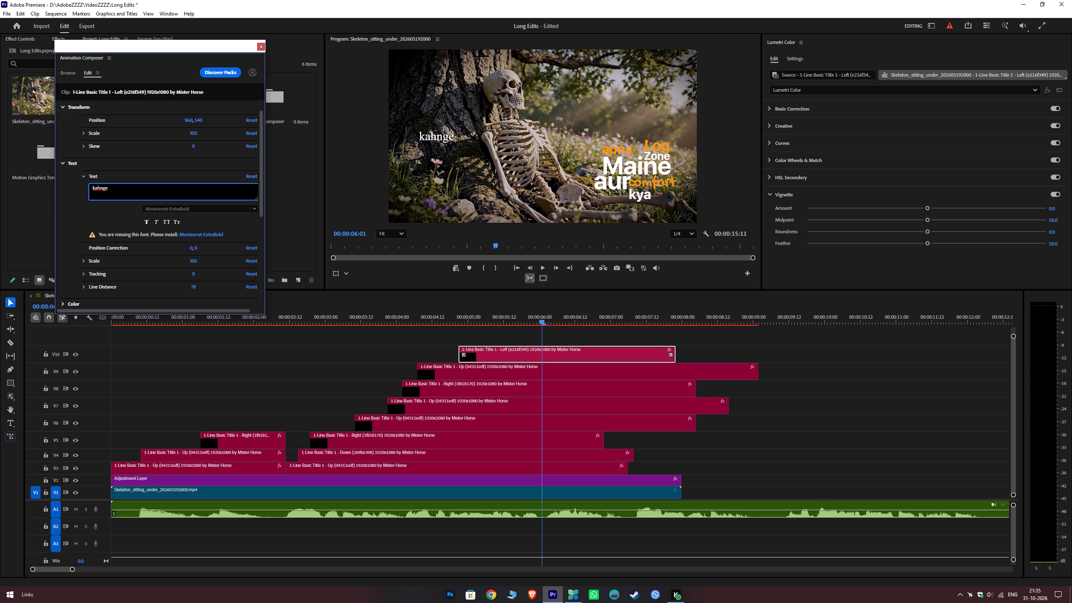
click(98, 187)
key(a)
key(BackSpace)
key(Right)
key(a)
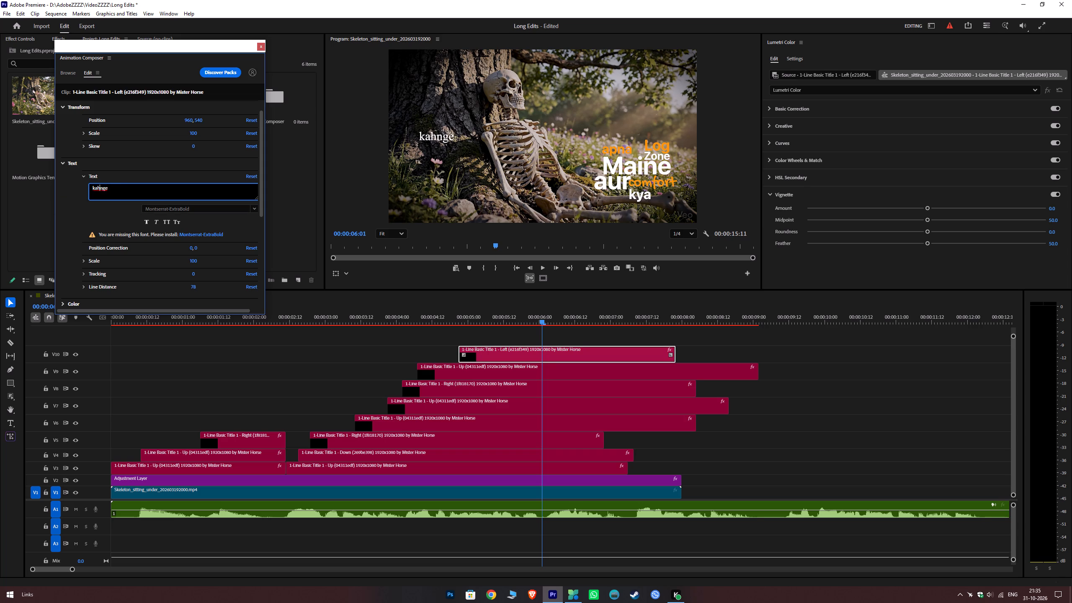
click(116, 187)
Set the V10 title's font to SF Pro Display in the Bold style.
click(191, 208)
drag(219, 211, 227, 211)
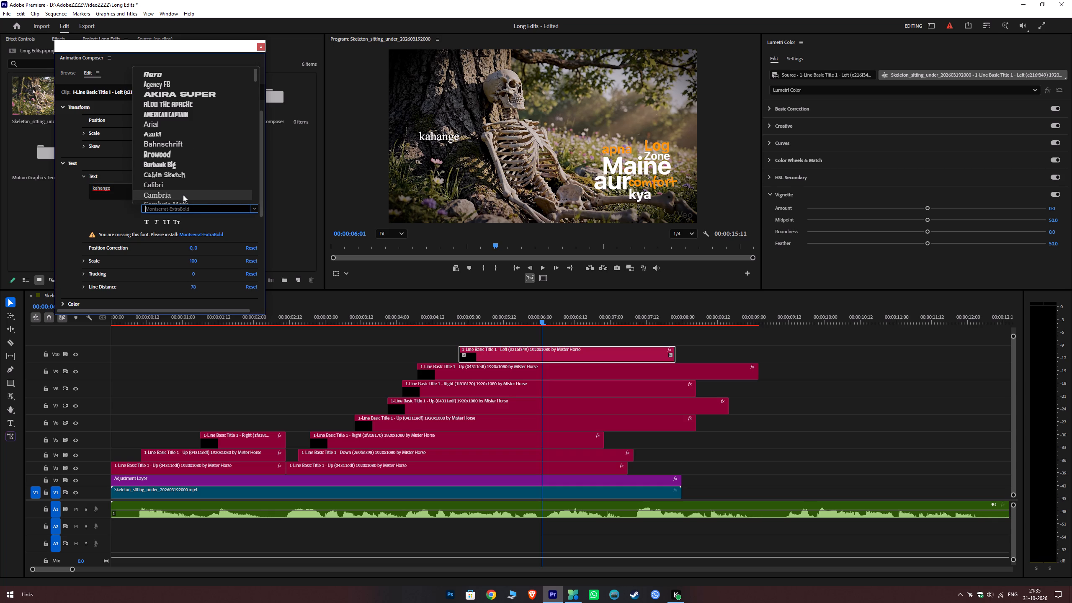
text(SP)
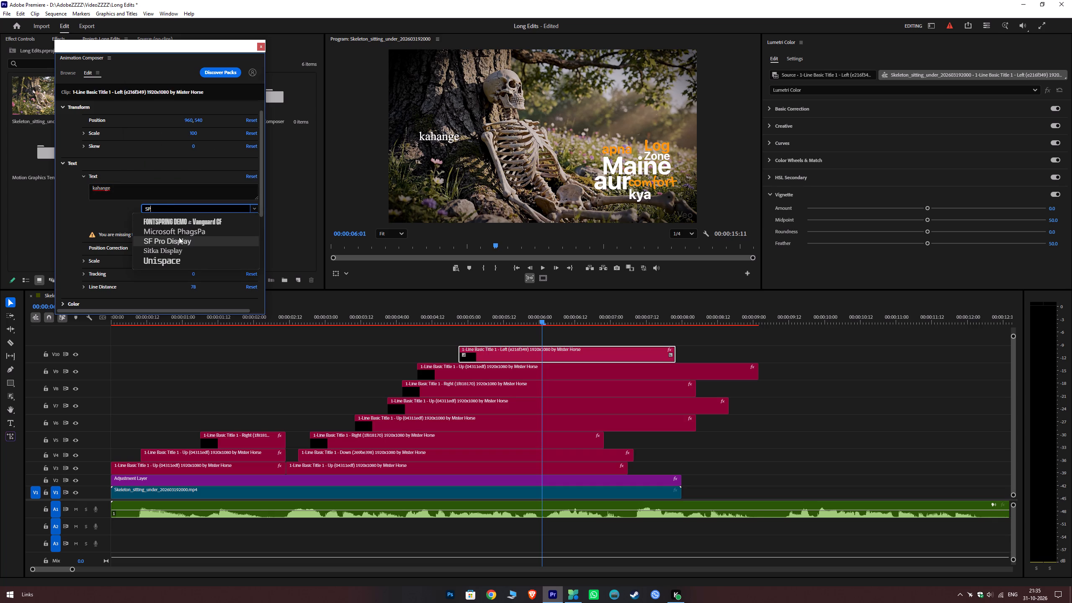
click(178, 240)
click(249, 210)
click(214, 270)
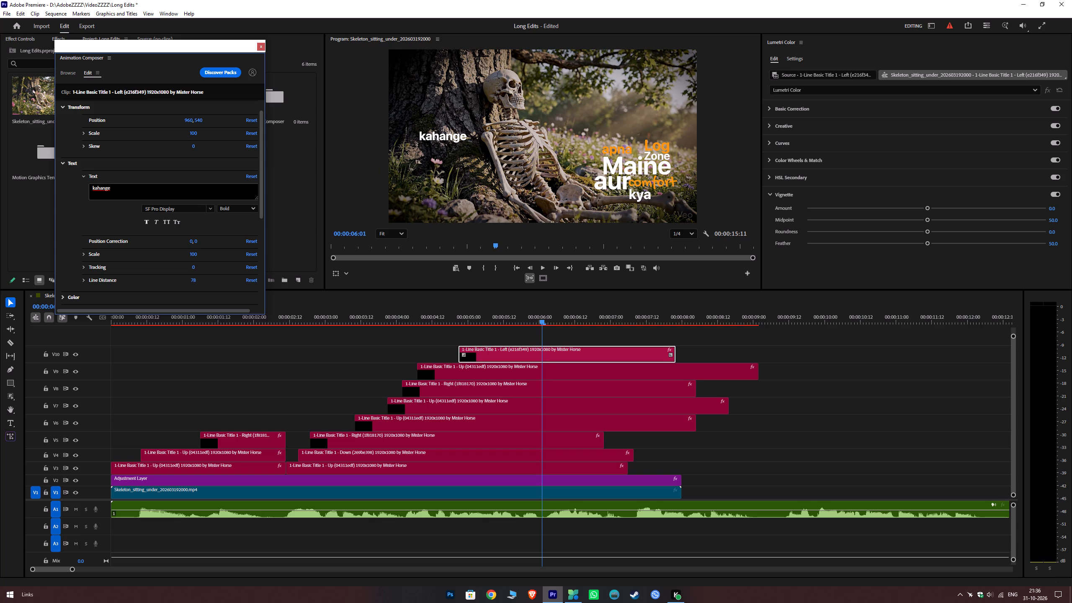
Rewrite the V10 title's text as "kahenge".
drag(116, 187, 37, 200)
text(kah)
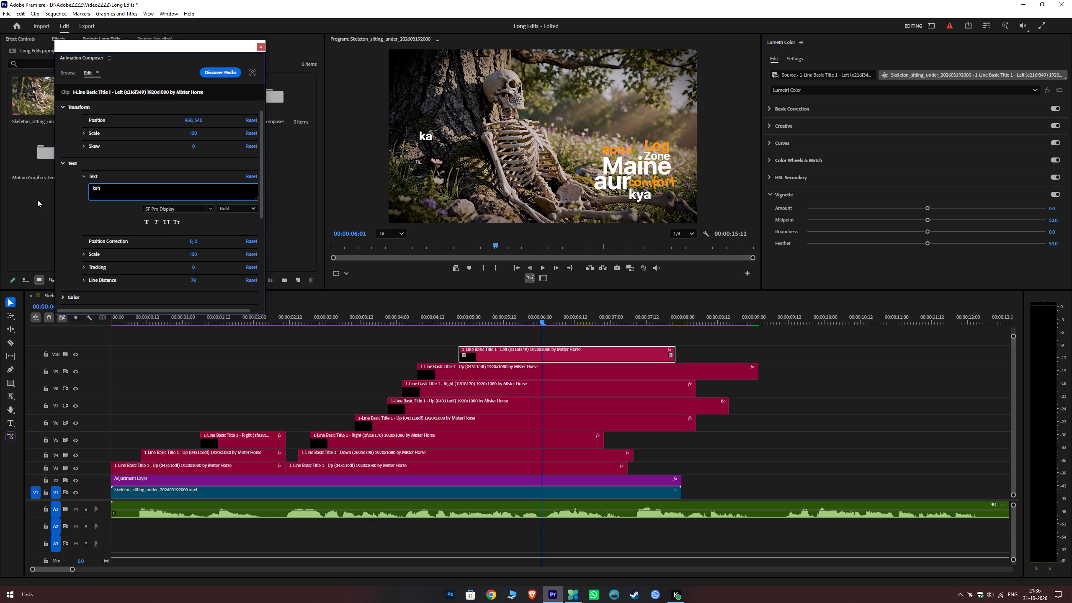
text(enge)
Move the "kahenge" title horizontally to about 2060 so it sits above the existing word cluster.
drag(199, 118, 239, 117)
key(ctrl+z)
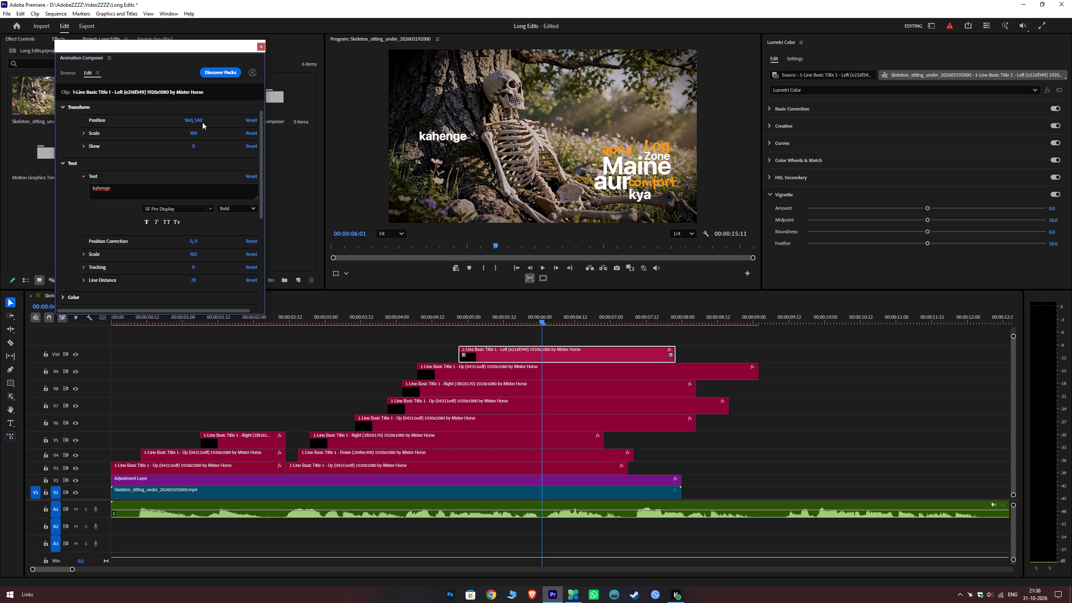
drag(186, 121, 595, 126)
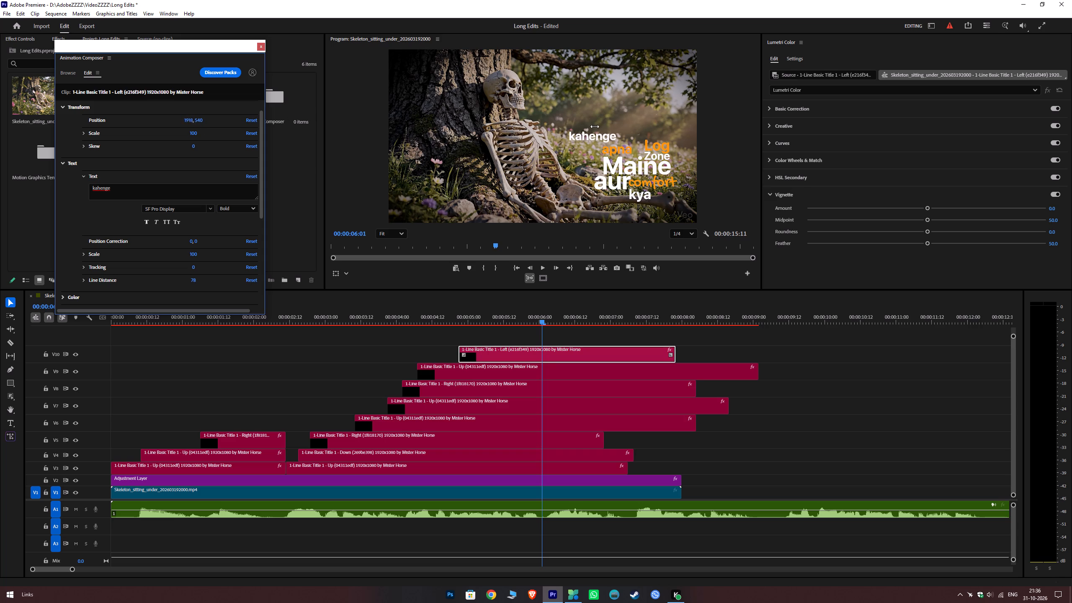
drag(595, 126, 660, 134)
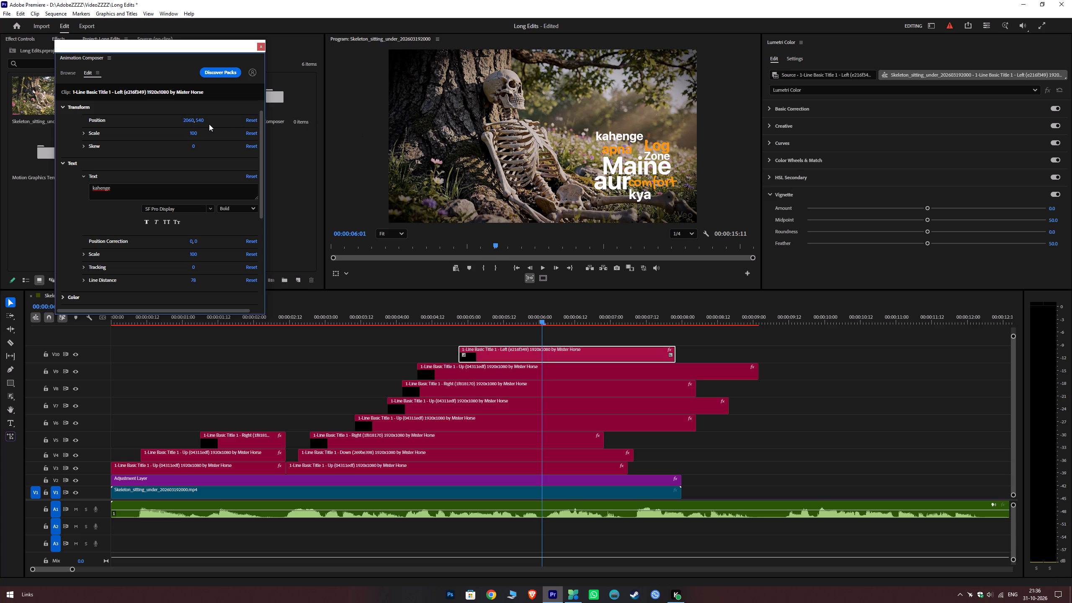
Set the "kahenge" title's Transform scale to 85 and shift it slightly back leftward above "apna".
ctrl+drag(193, 132, 194, 132)
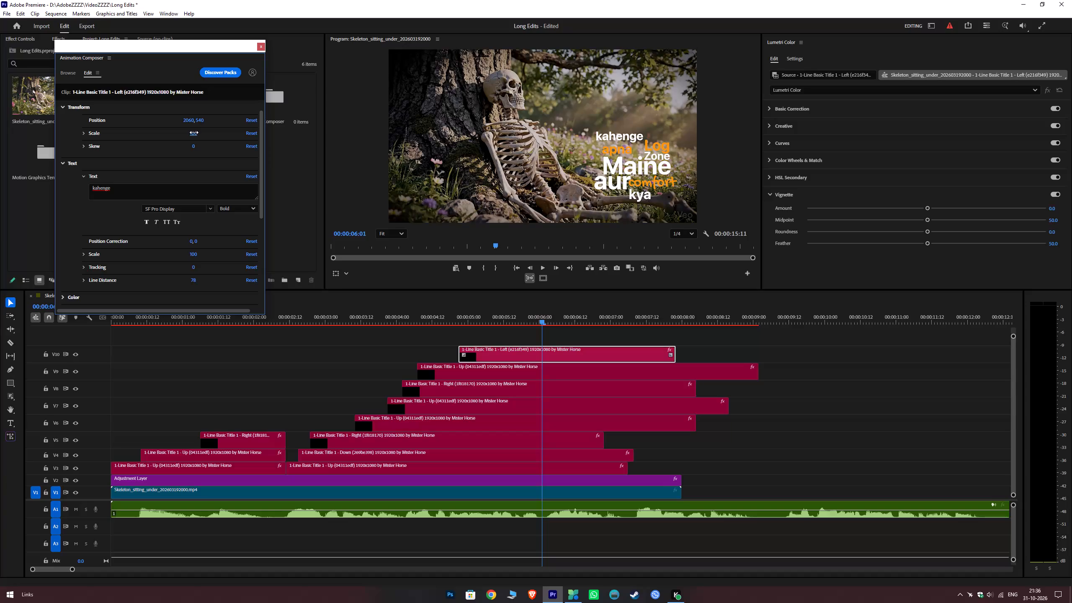
ctrl+drag(194, 132, 195, 142)
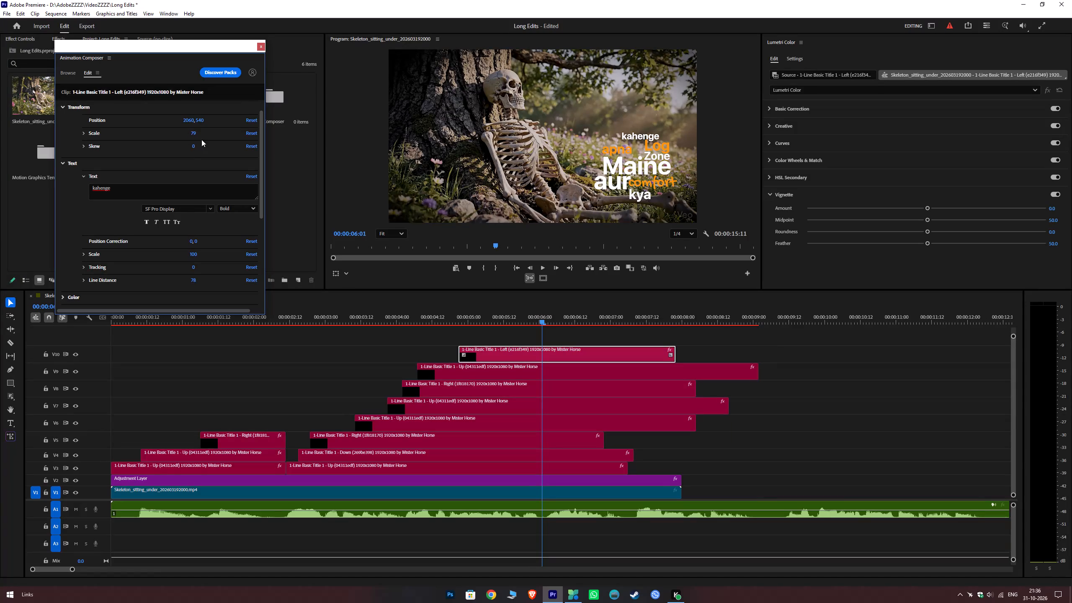
ctrl+drag(188, 121, 144, 128)
ctrl+drag(195, 133, 204, 133)
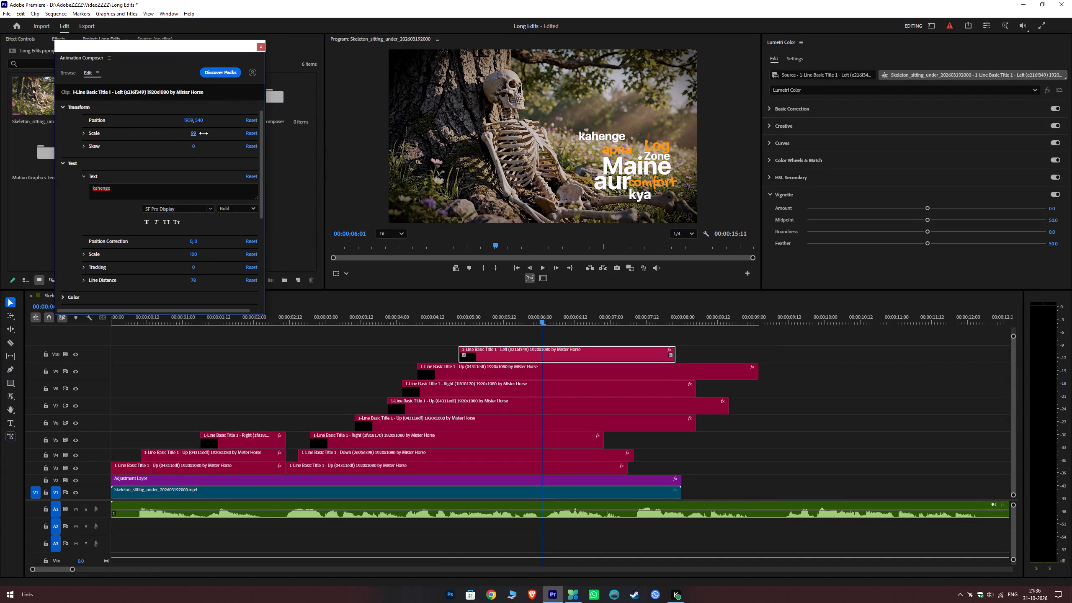
ctrl+drag(204, 133, 201, 134)
click(194, 134)
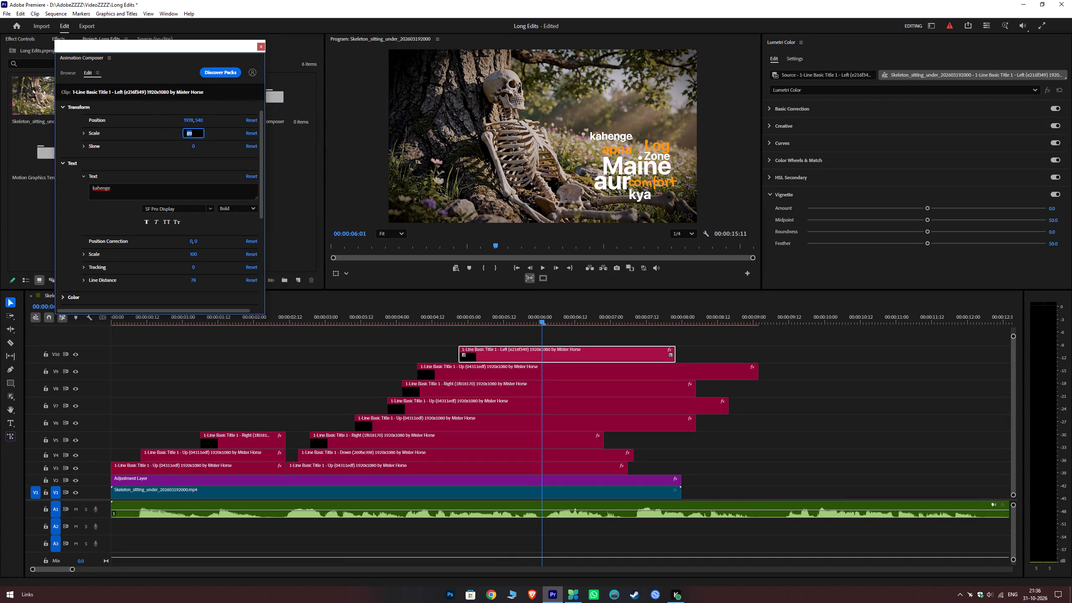
text(85)
key(Return)
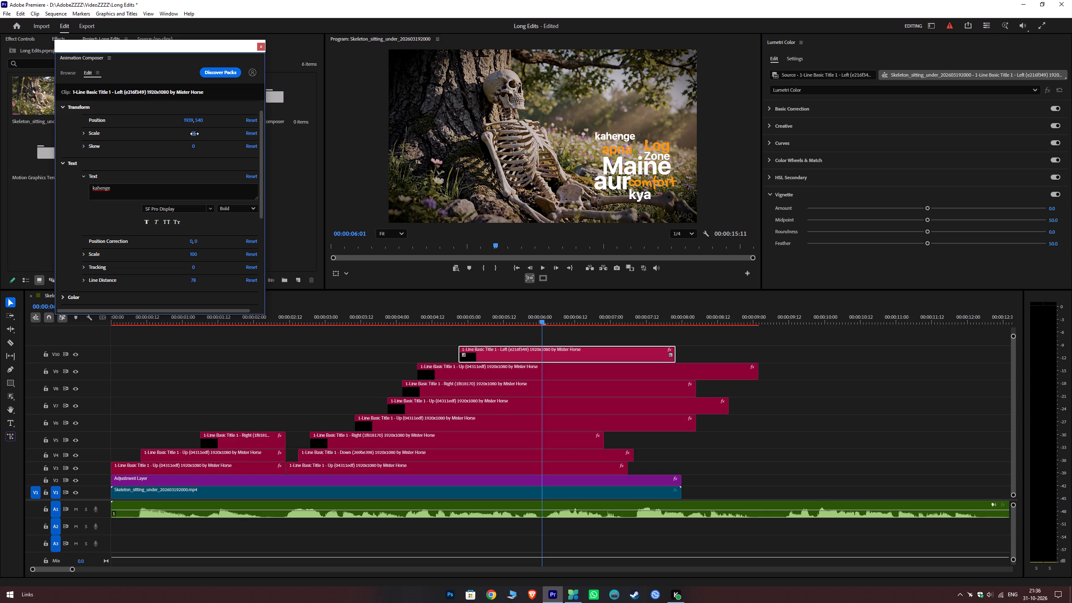
Nudge the "kahenge" title rightward and down to a vertical position of 563, tucking it just above "apna".
ctrl+drag(200, 121, 198, 107)
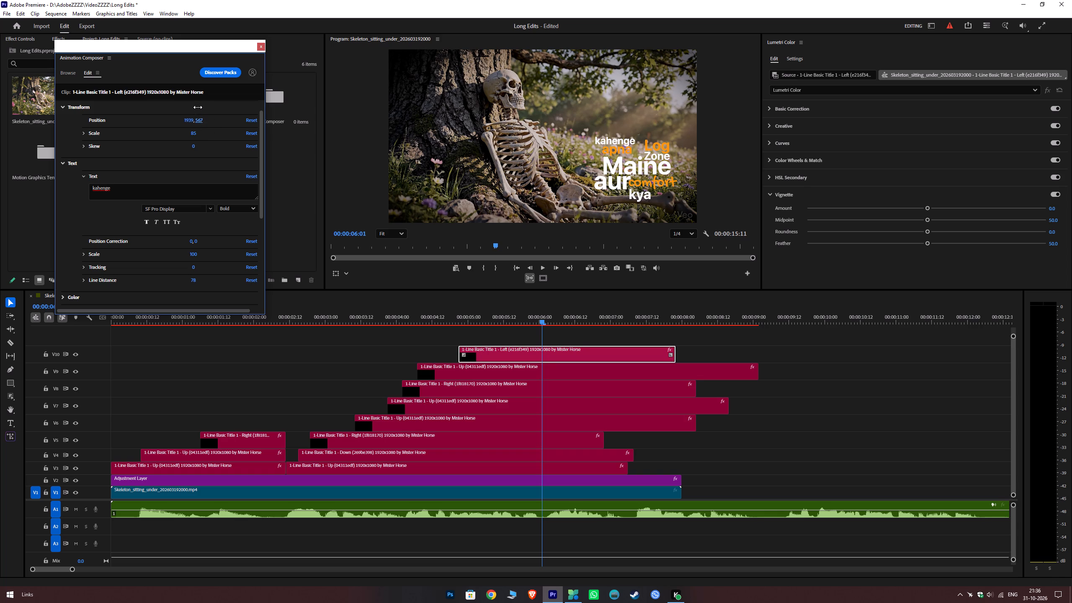
ctrl+drag(198, 107, 199, 110)
ctrl+drag(189, 119, 194, 119)
ctrl+drag(194, 119, 201, 121)
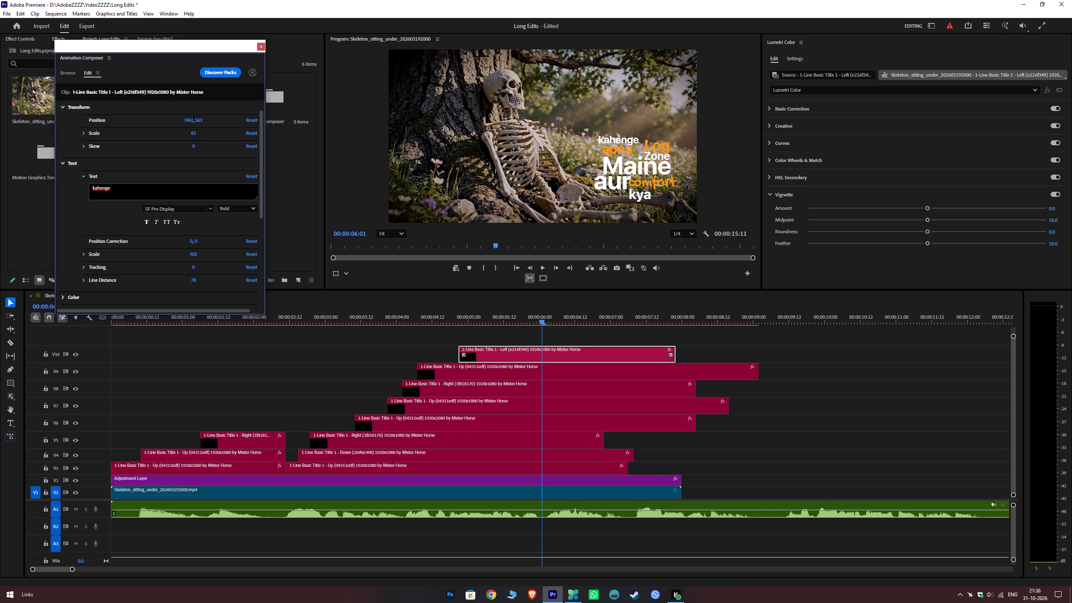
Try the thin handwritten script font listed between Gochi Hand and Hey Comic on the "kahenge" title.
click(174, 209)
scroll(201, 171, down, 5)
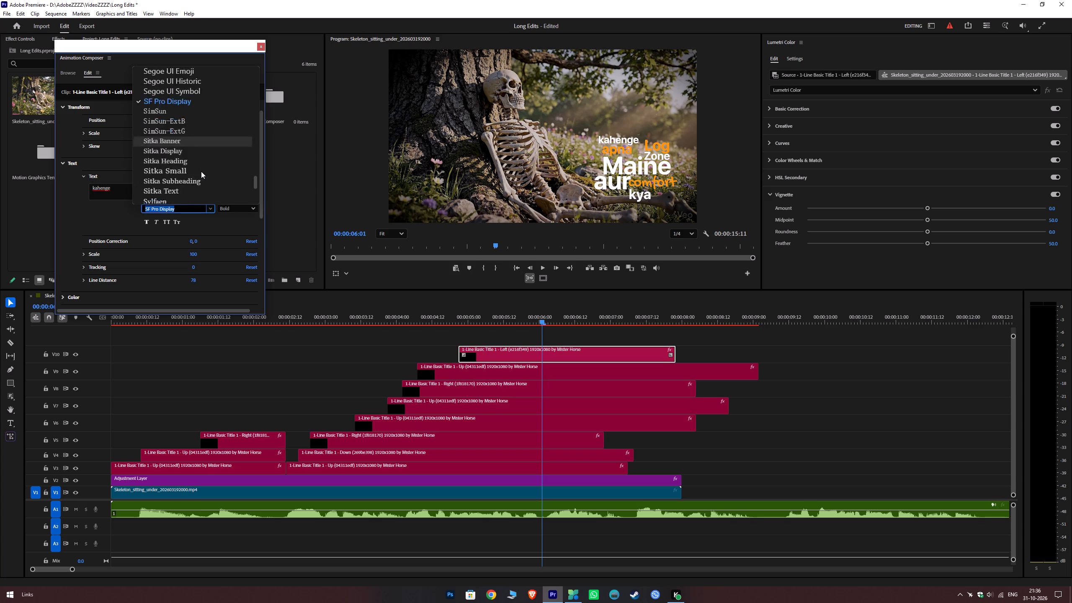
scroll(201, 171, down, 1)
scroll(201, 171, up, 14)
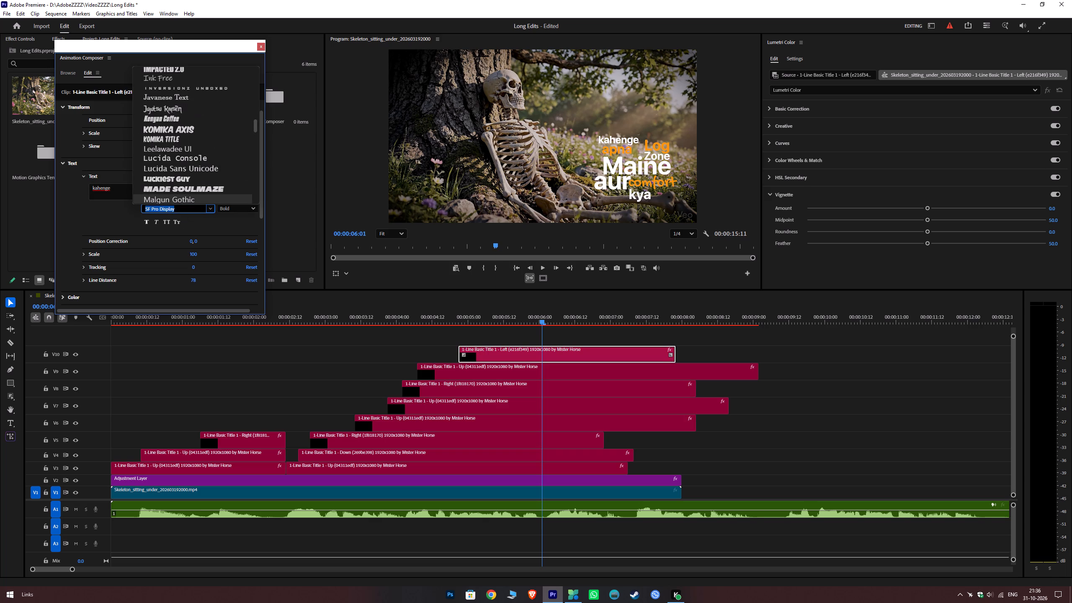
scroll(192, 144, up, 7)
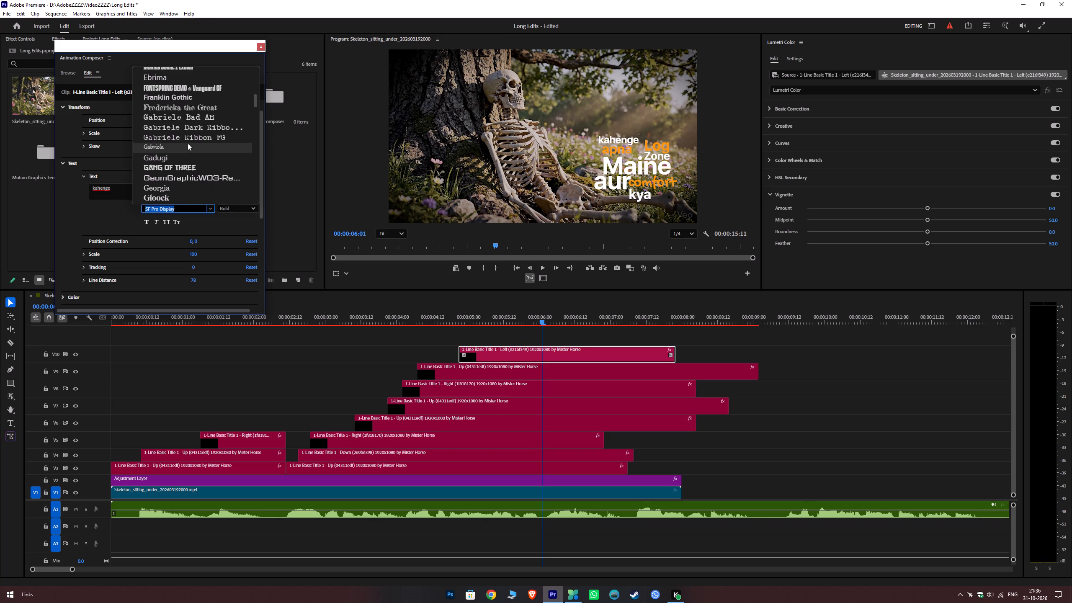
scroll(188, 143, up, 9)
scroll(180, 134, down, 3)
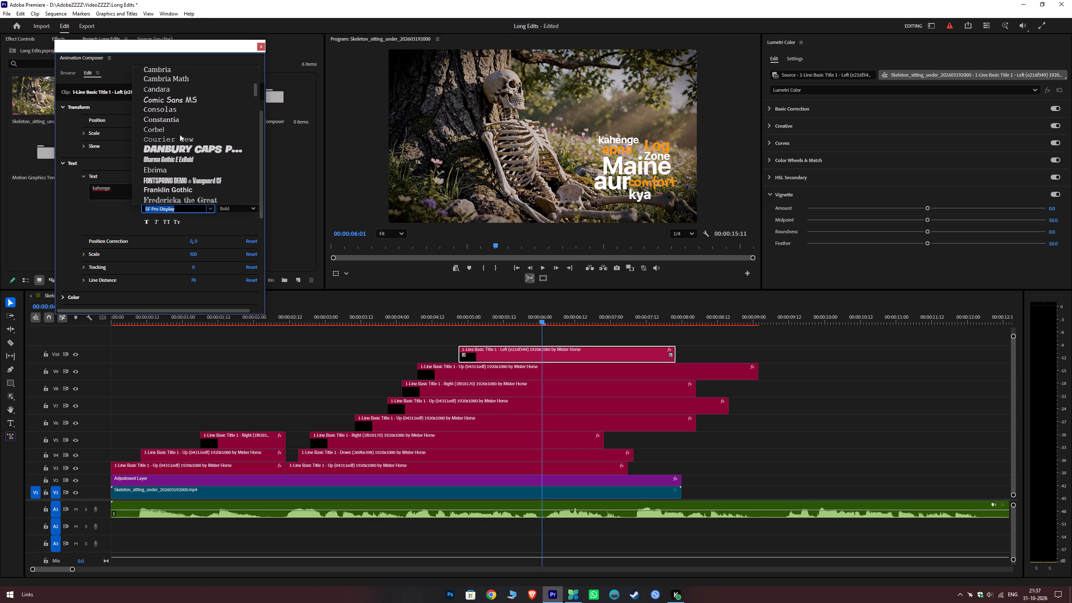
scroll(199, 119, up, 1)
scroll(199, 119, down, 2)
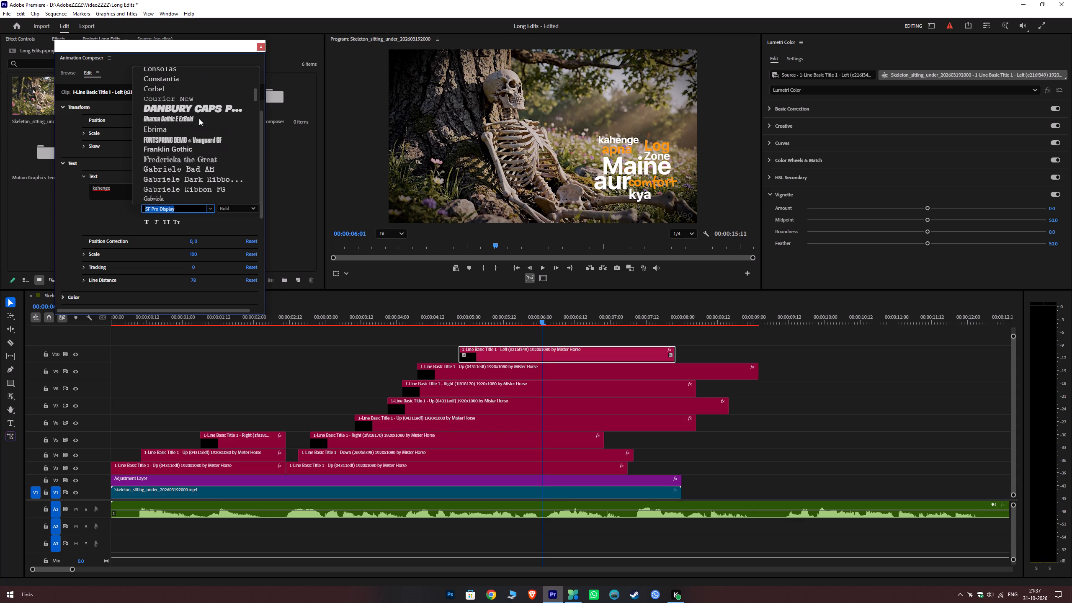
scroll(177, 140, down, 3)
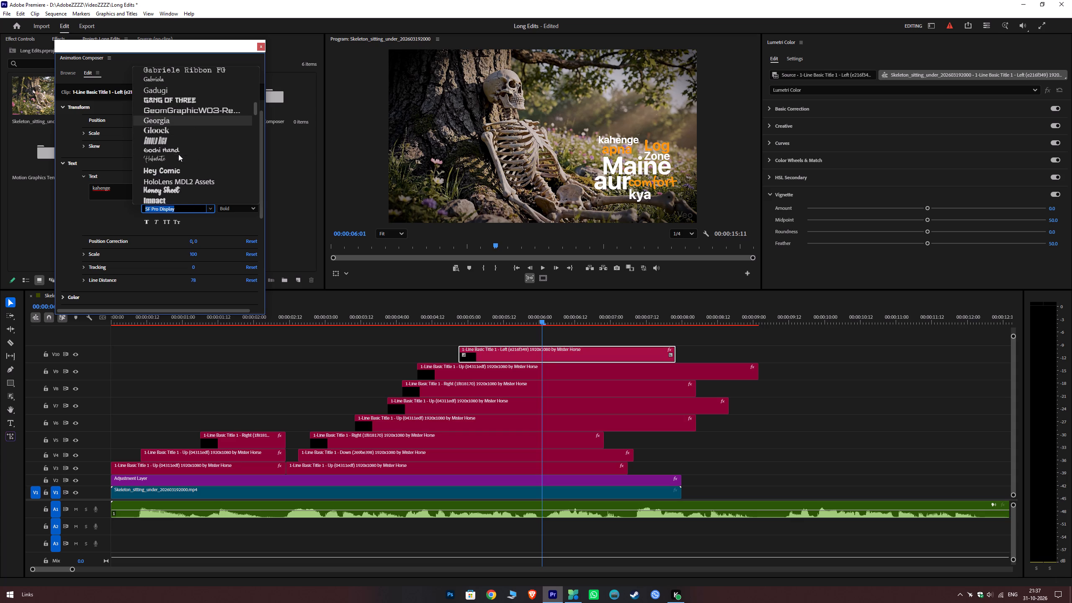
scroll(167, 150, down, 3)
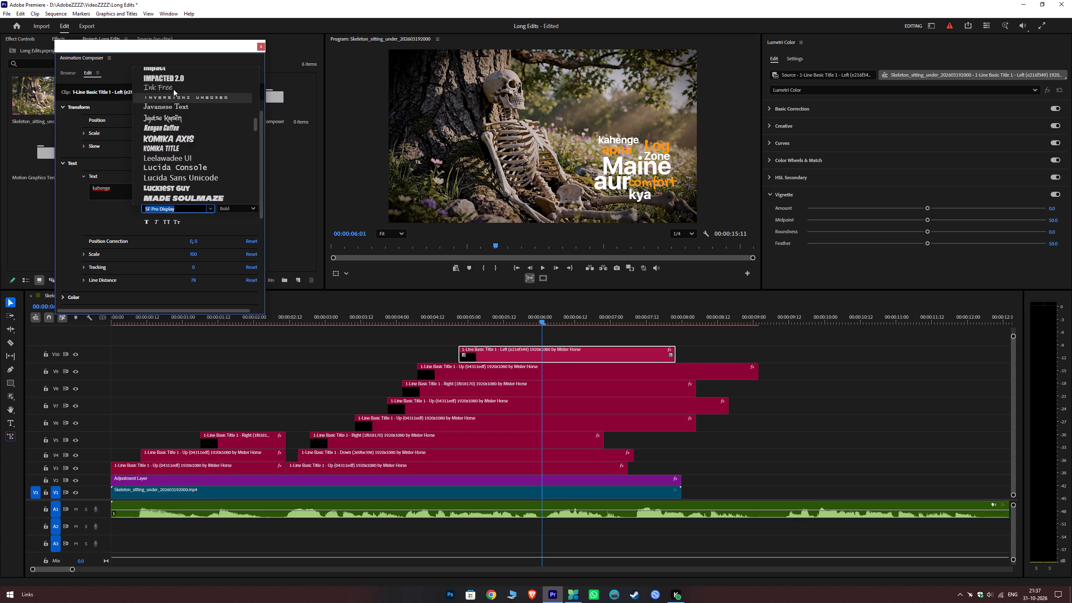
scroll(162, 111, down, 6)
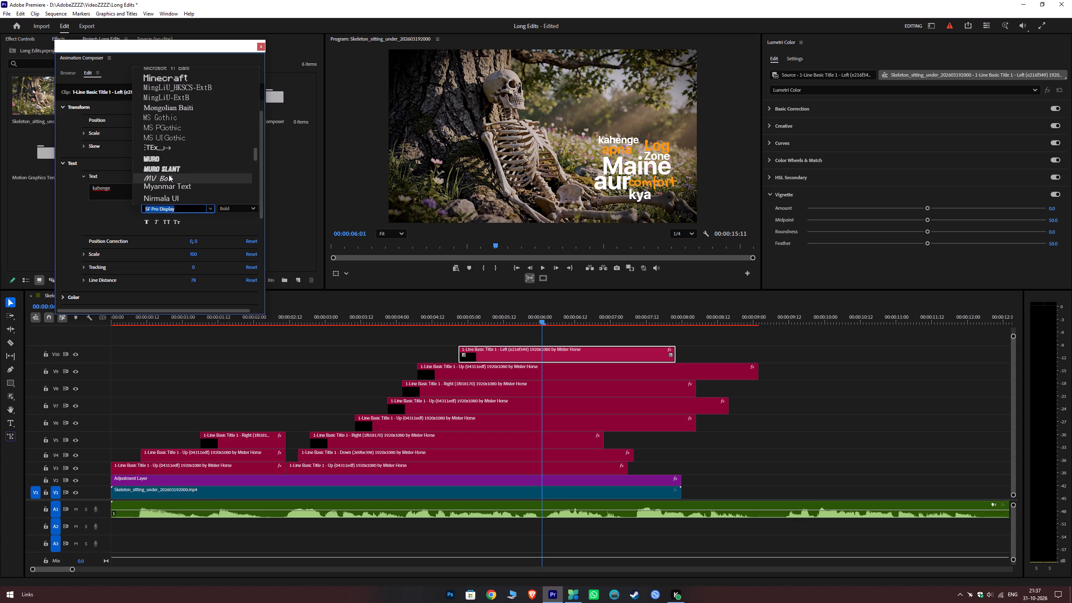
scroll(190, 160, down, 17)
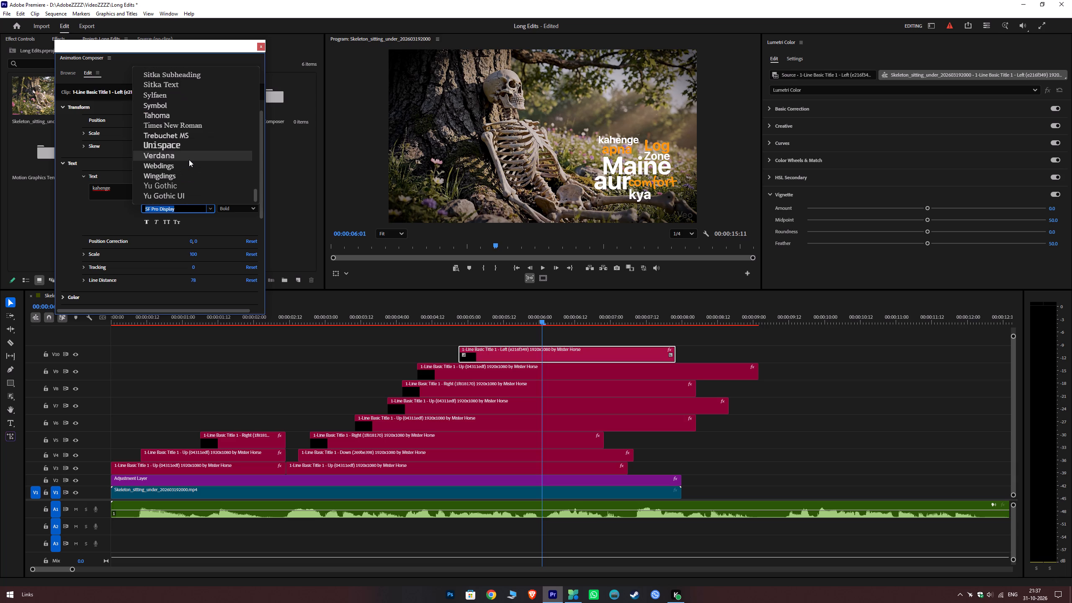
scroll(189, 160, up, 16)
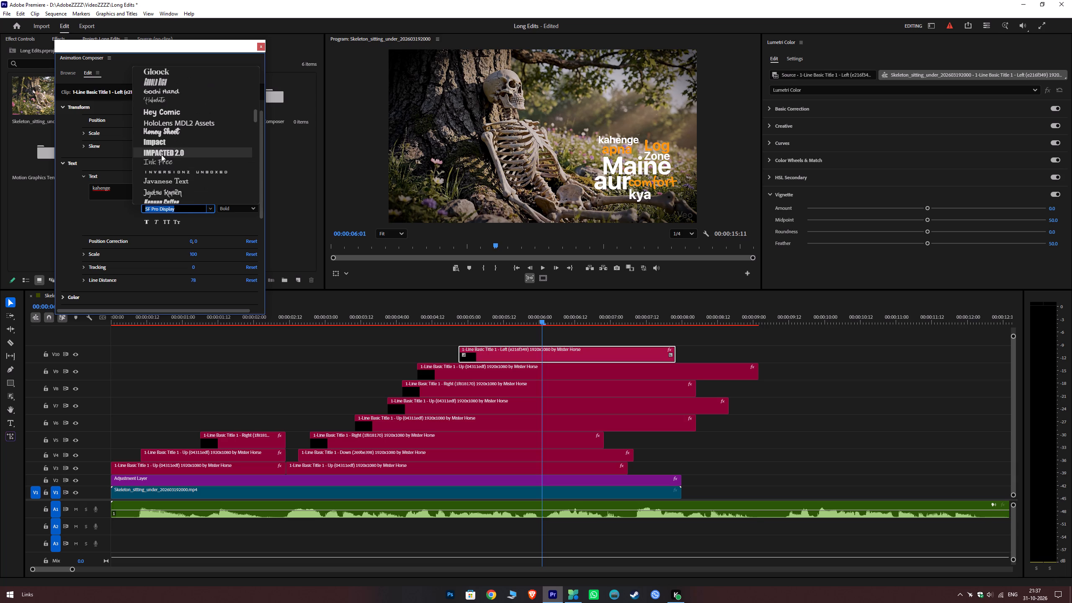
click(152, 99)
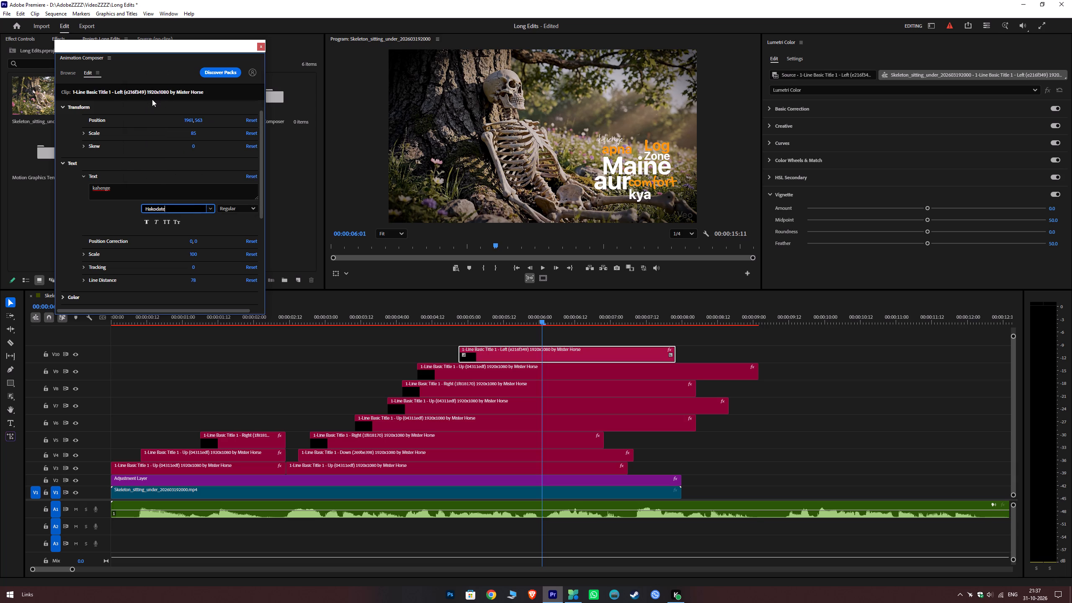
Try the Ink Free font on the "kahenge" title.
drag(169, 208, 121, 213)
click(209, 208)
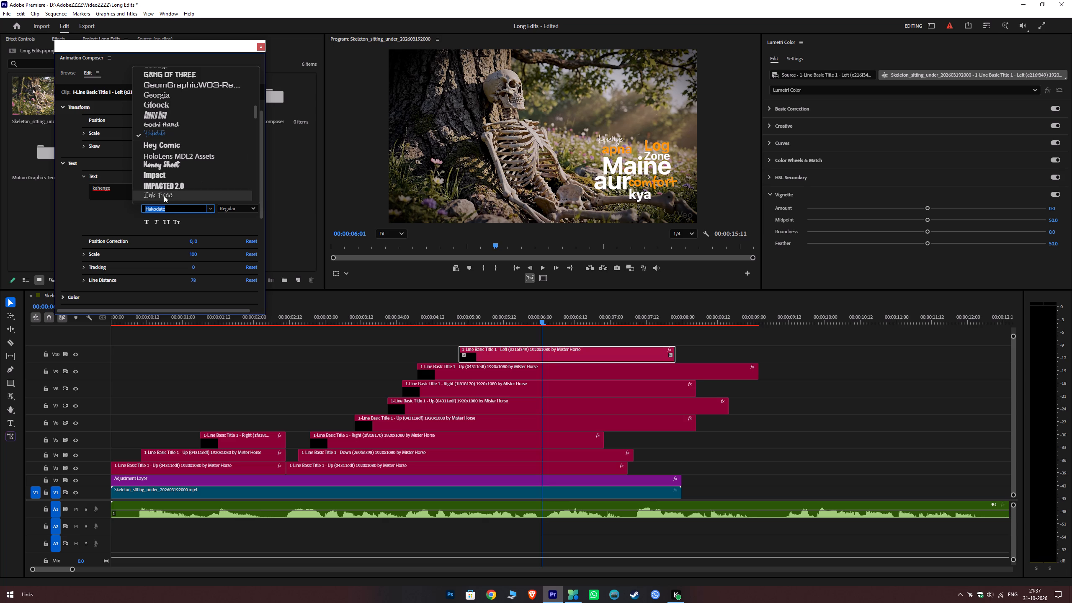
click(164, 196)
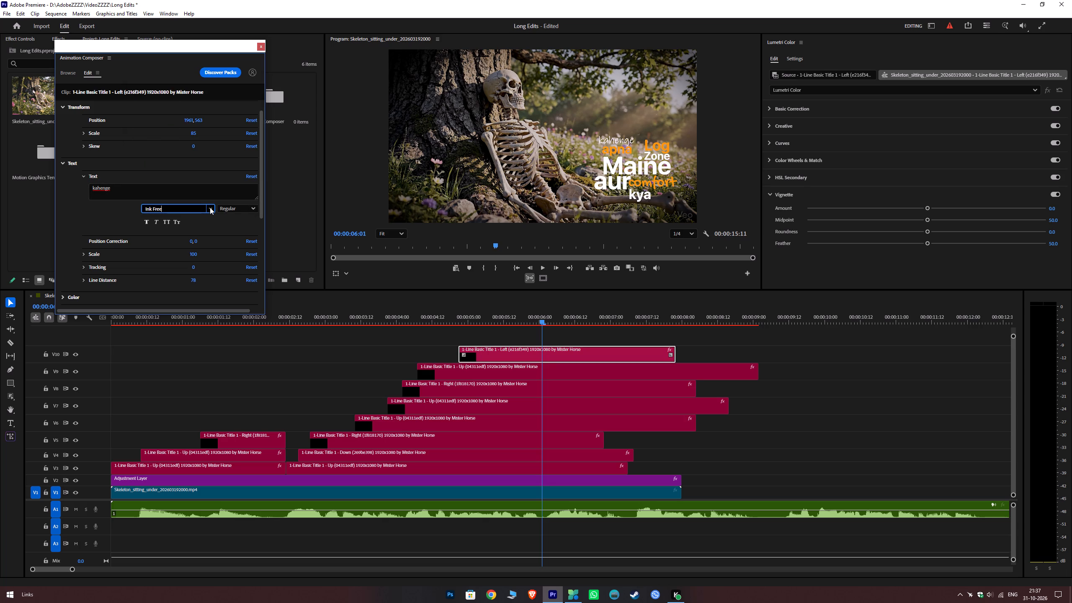
Look through the font list for another handwritten font for the "kahenge" title, leaving the current choice in place.
click(210, 207)
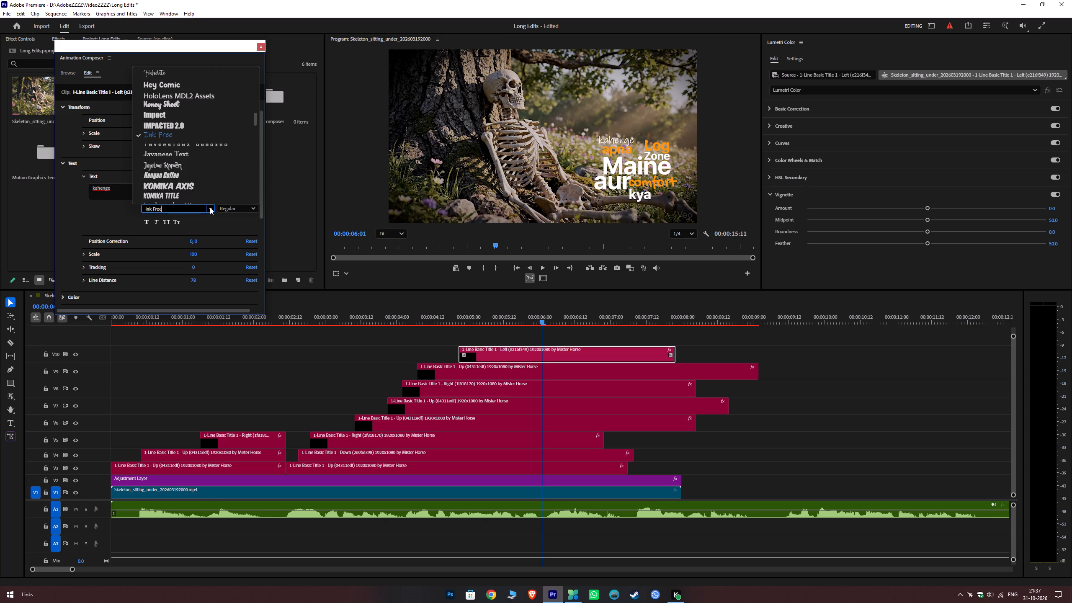
scroll(188, 152, up, 5)
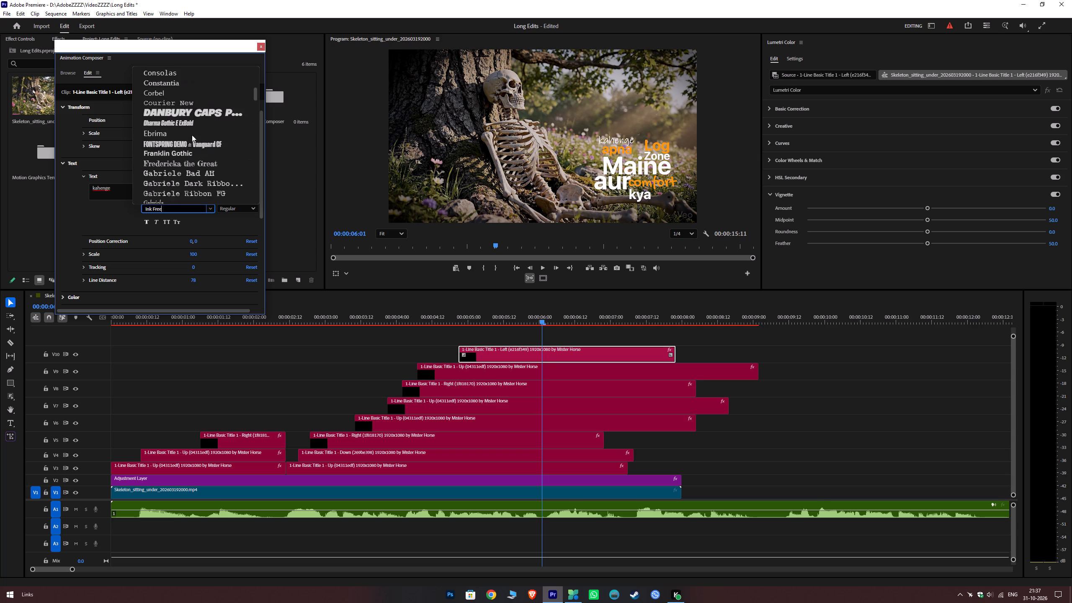
scroll(194, 96, up, 8)
scroll(162, 170, down, 2)
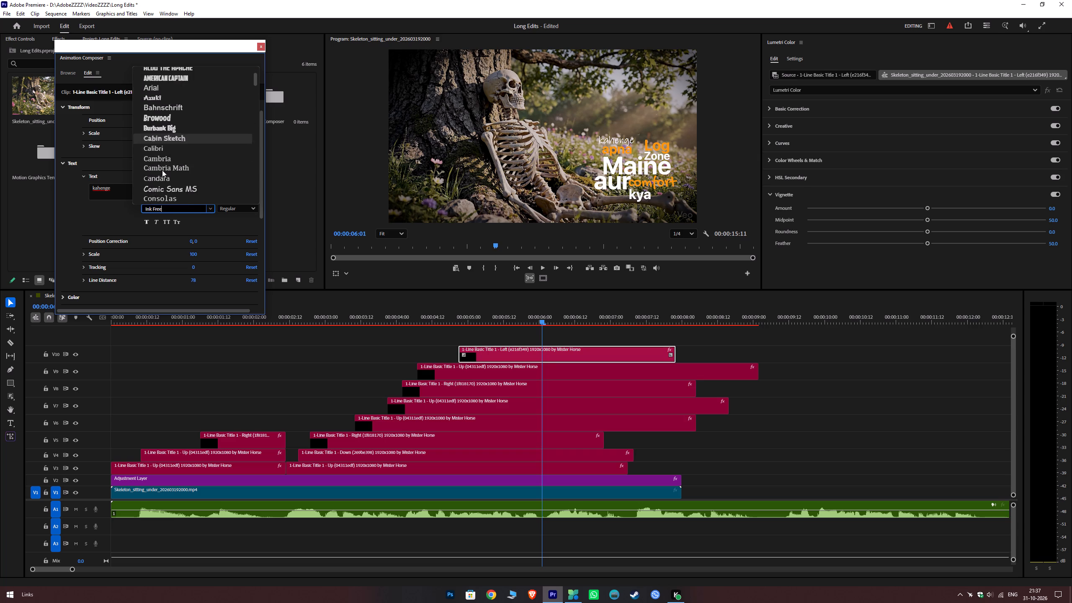
scroll(181, 165, down, 3)
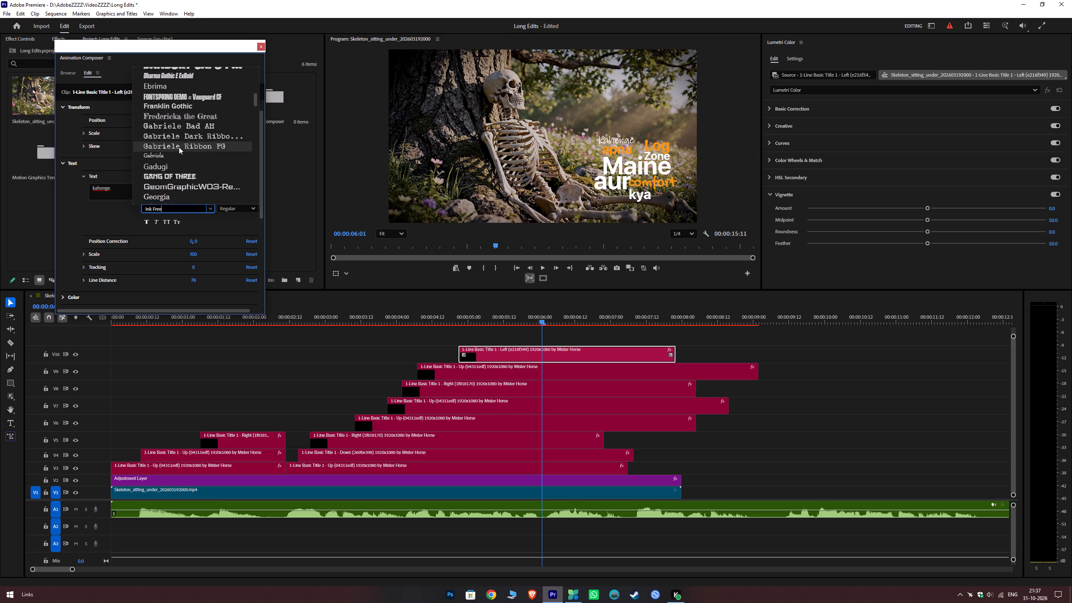
scroll(181, 144, down, 2)
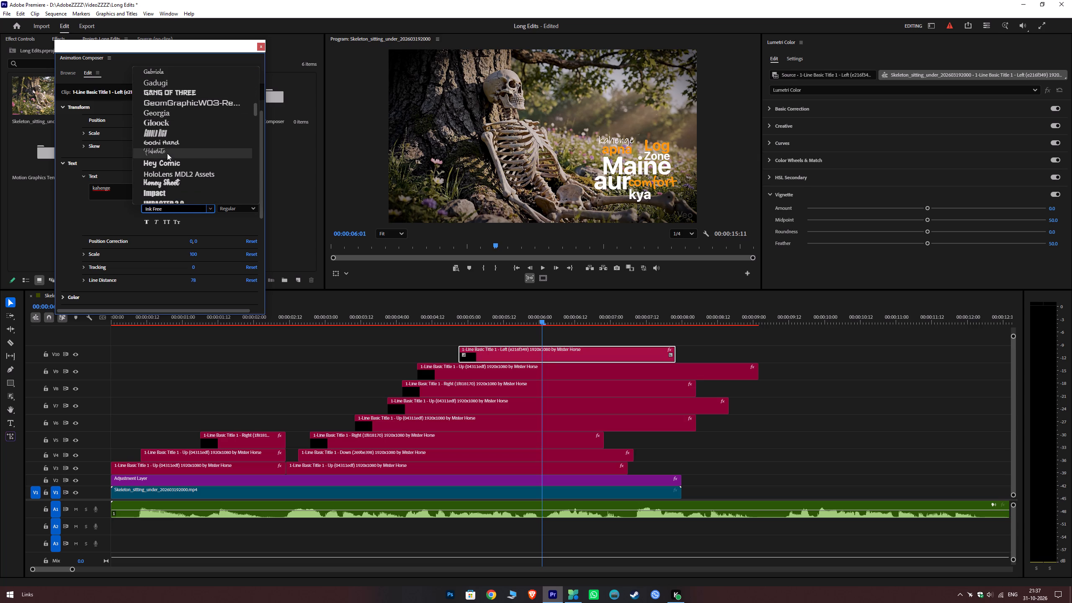
scroll(166, 156, down, 2)
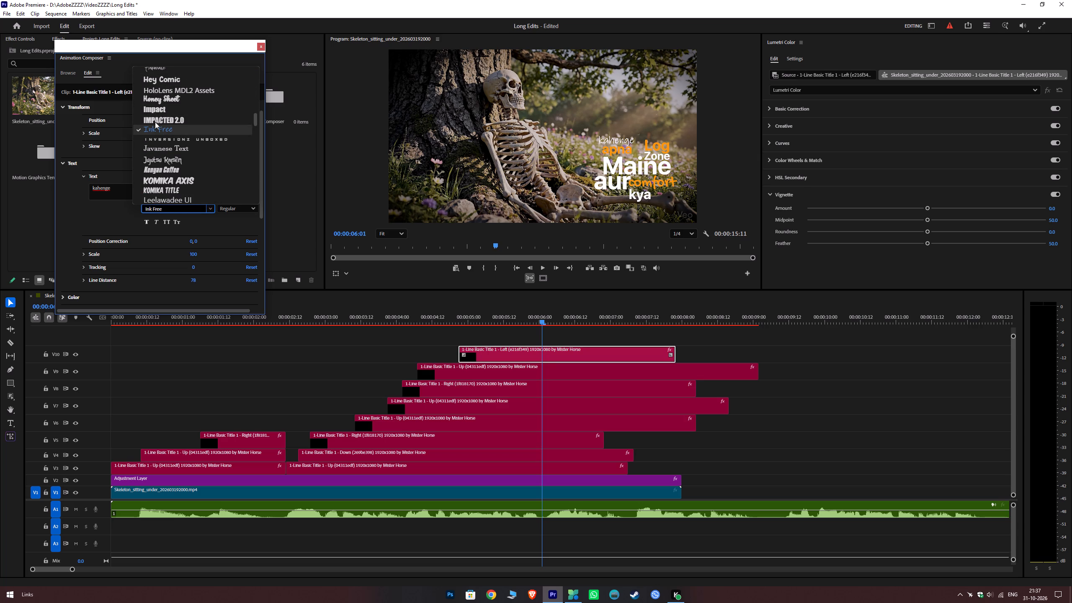
scroll(149, 150, down, 3)
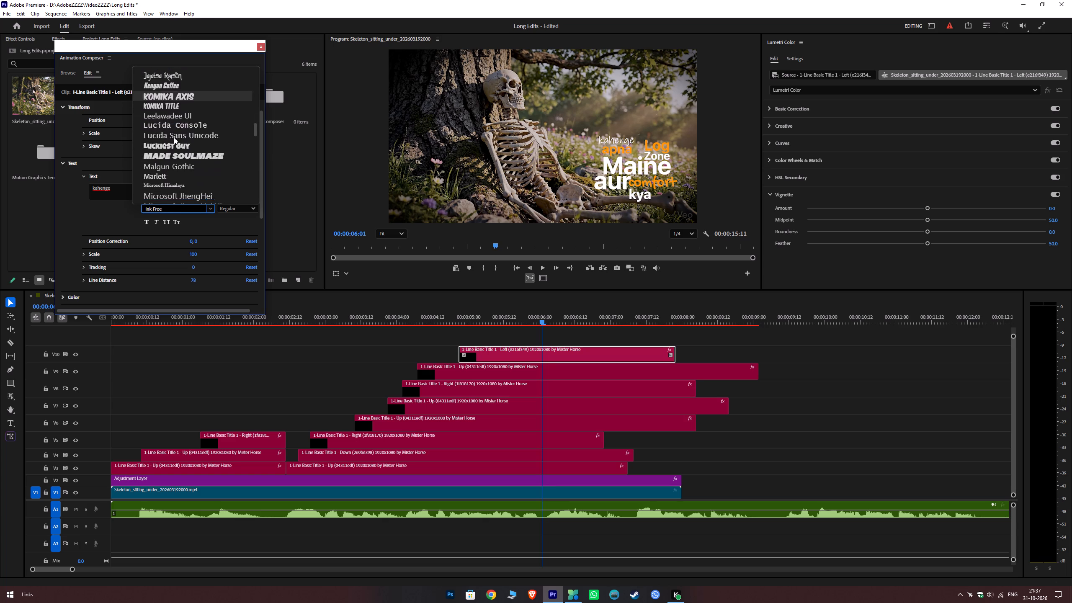
scroll(174, 137, down, 3)
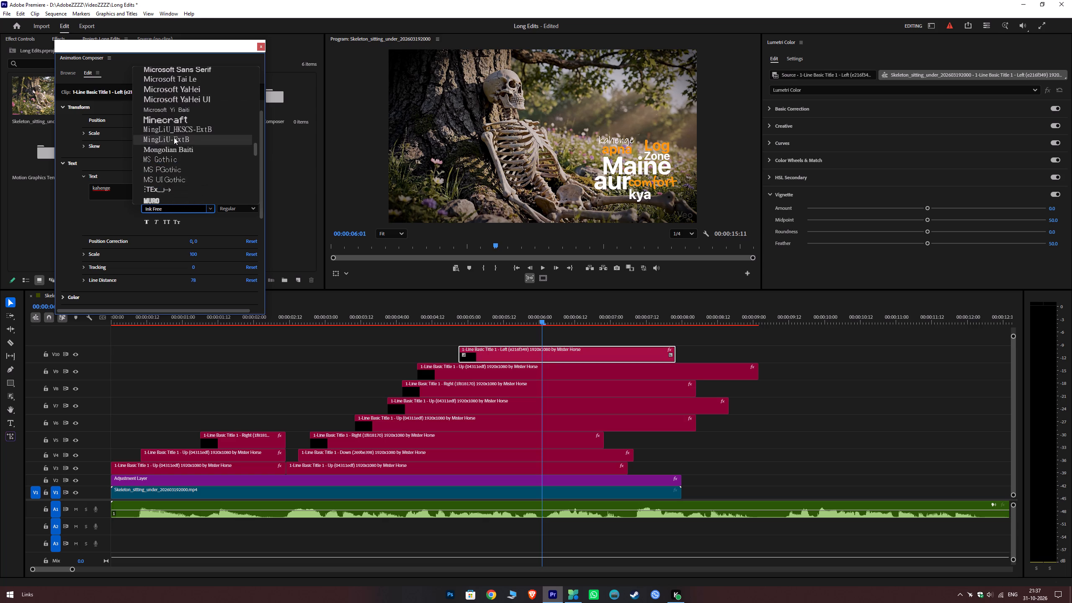
scroll(175, 137, down, 4)
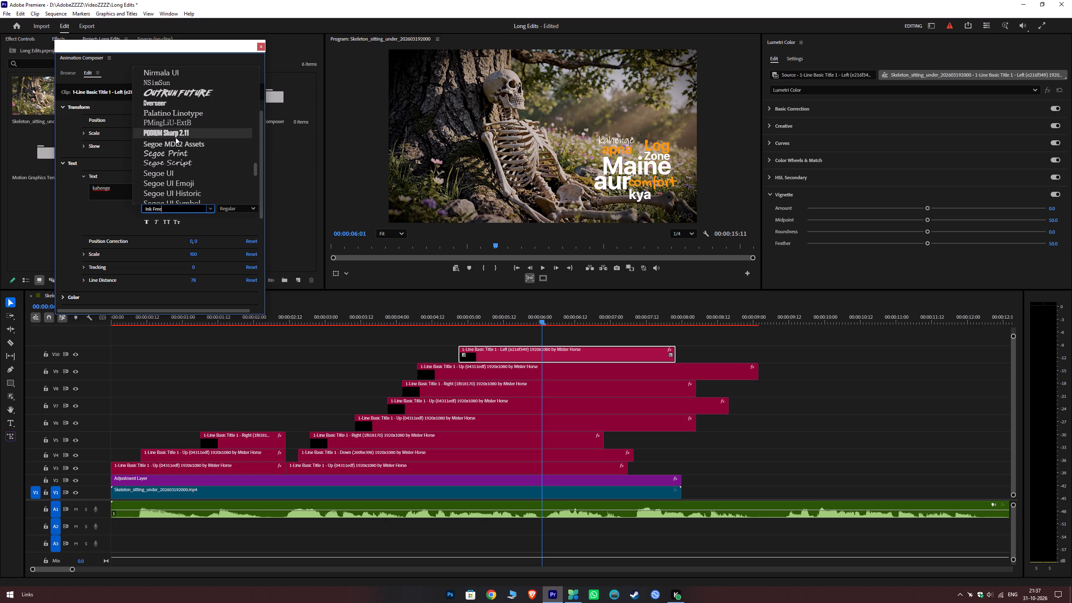
scroll(185, 138, down, 6)
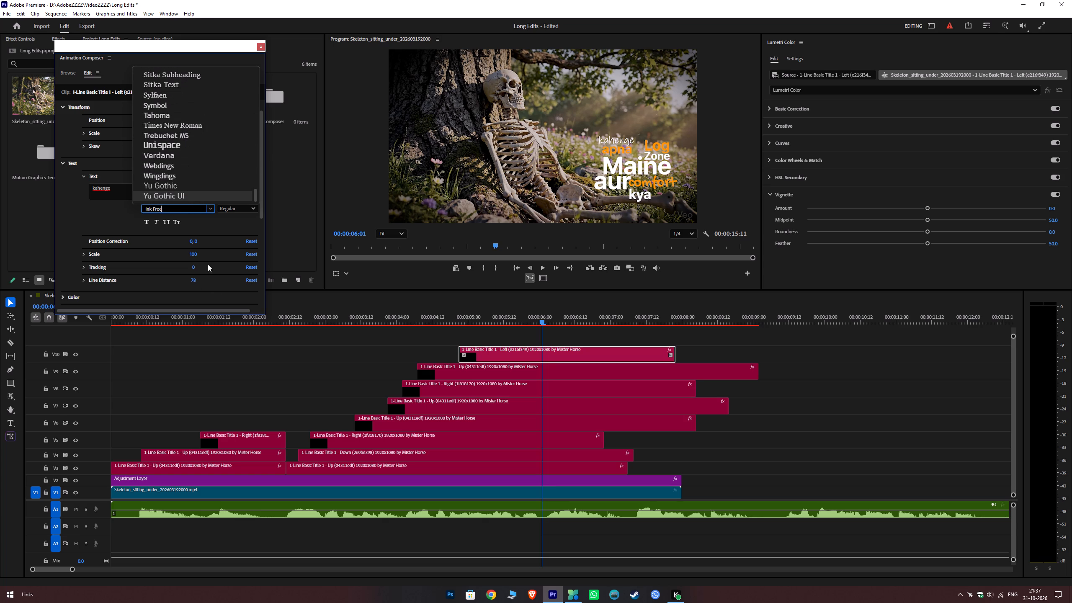
click(252, 396)
Identify the "comfort" title's clip by briefly hiding and reshowing tracks V9 to V5, and check which font it uses.
click(494, 372)
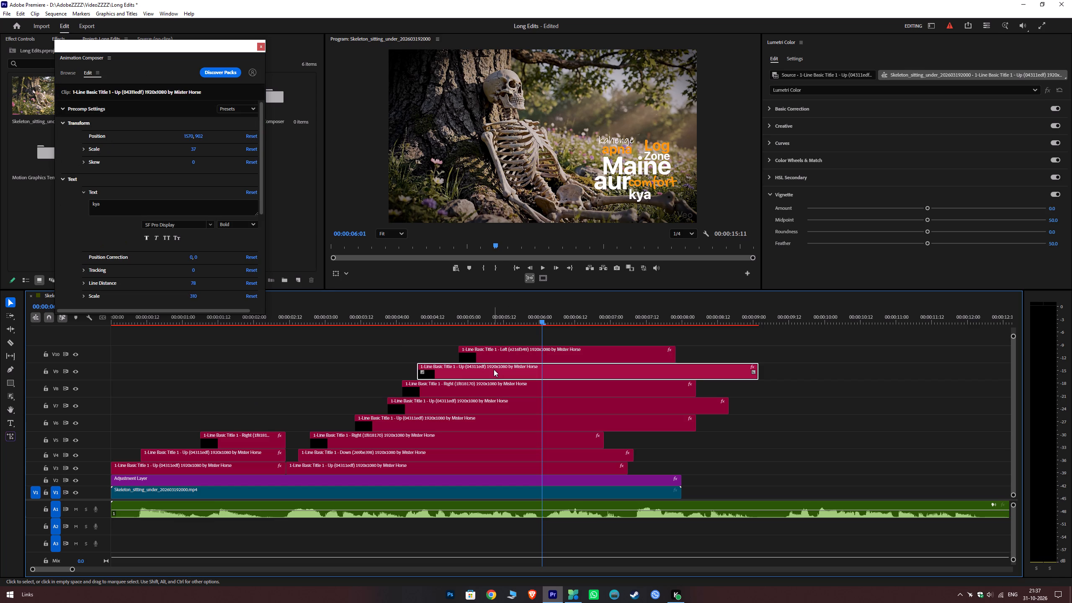
click(75, 370)
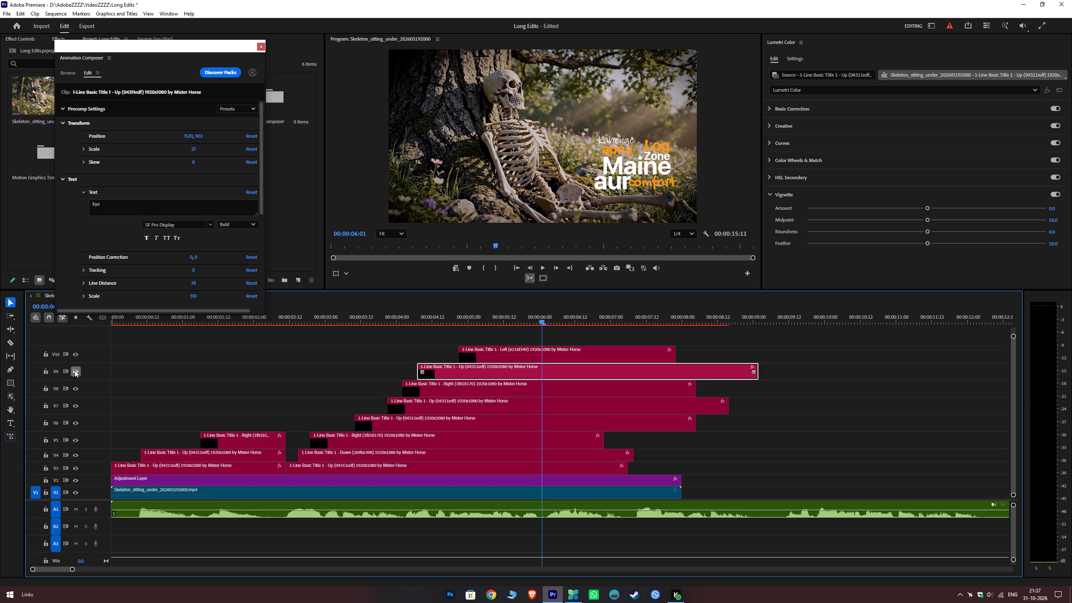
click(75, 370)
click(452, 390)
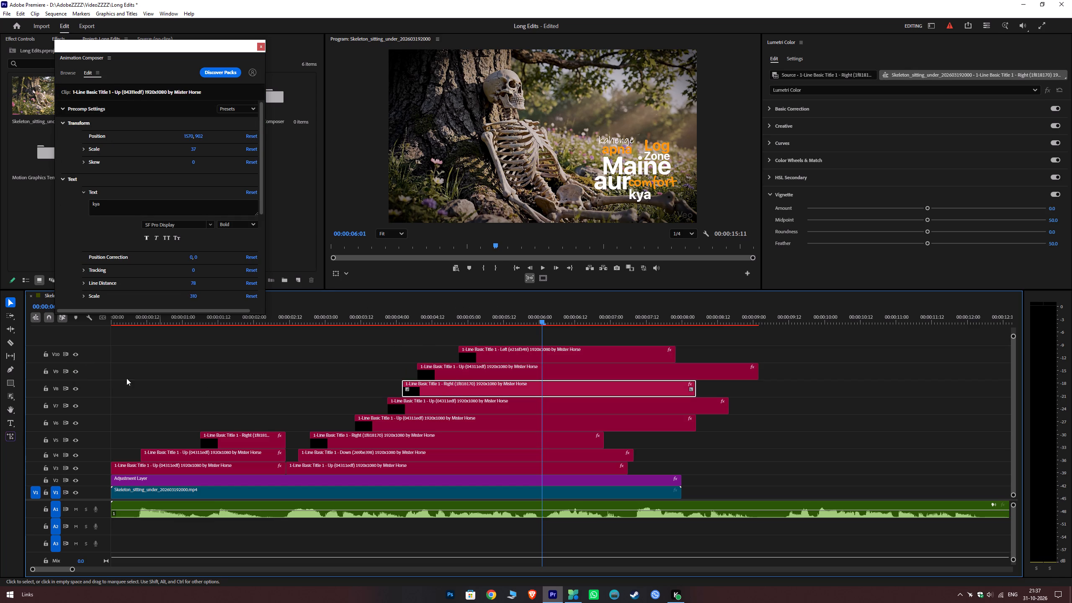
click(75, 387)
click(75, 387)
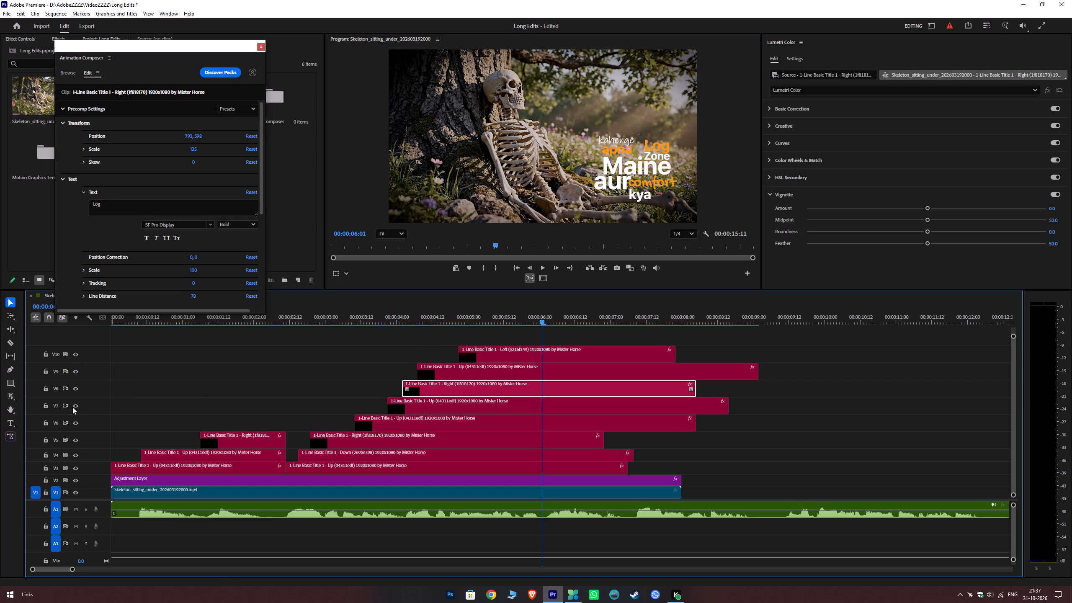
click(75, 409)
click(75, 409)
click(74, 427)
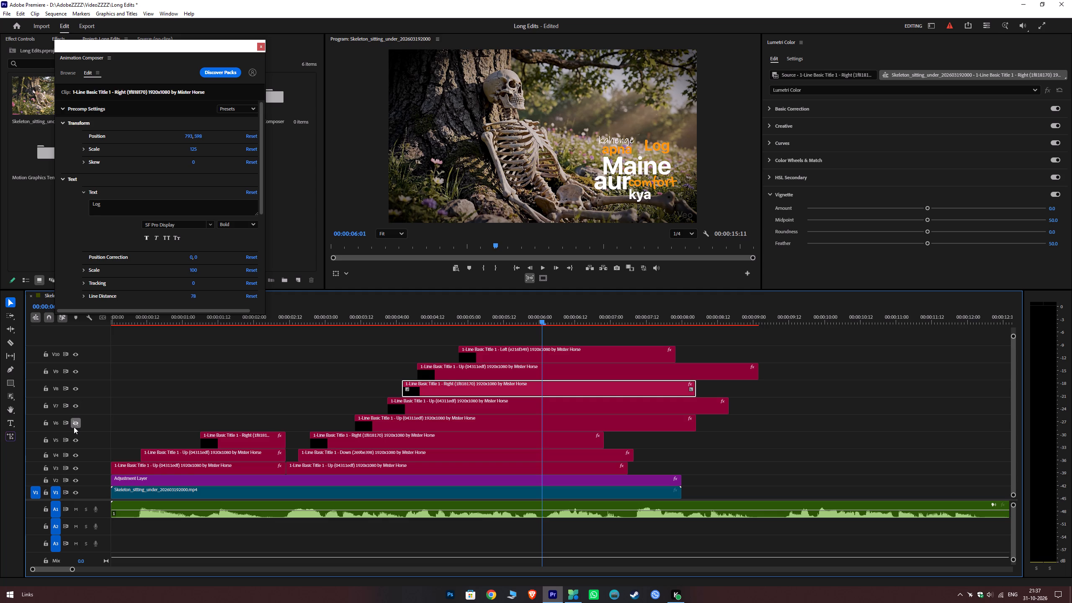
click(74, 427)
click(73, 442)
click(73, 442)
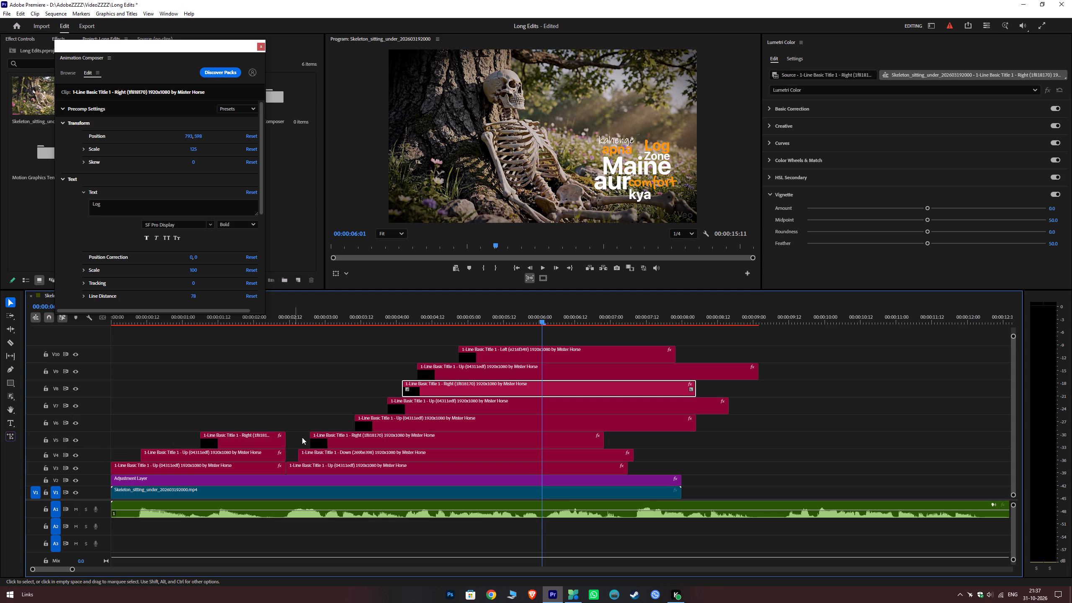
click(342, 436)
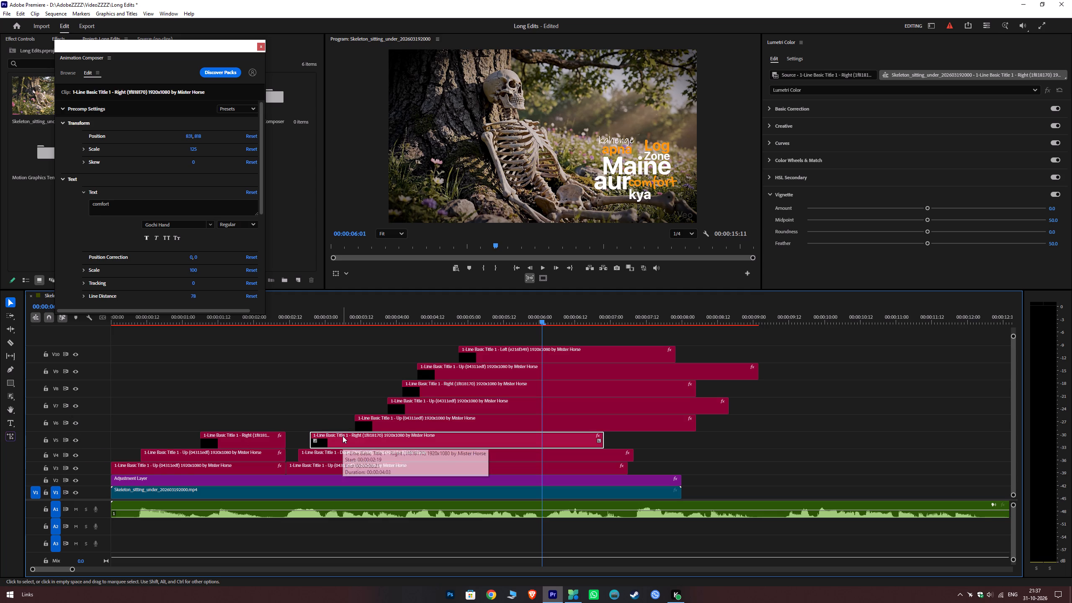
Set the "kahenge" title's font to Gochi Hand so it matches the "comfort" title.
click(499, 346)
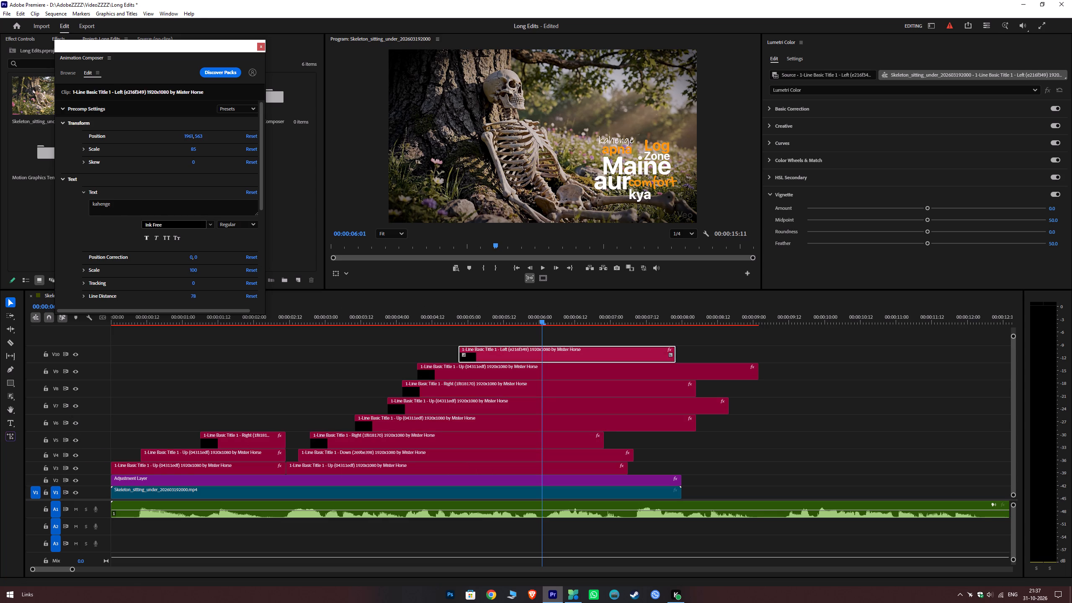
click(170, 227)
text(Go)
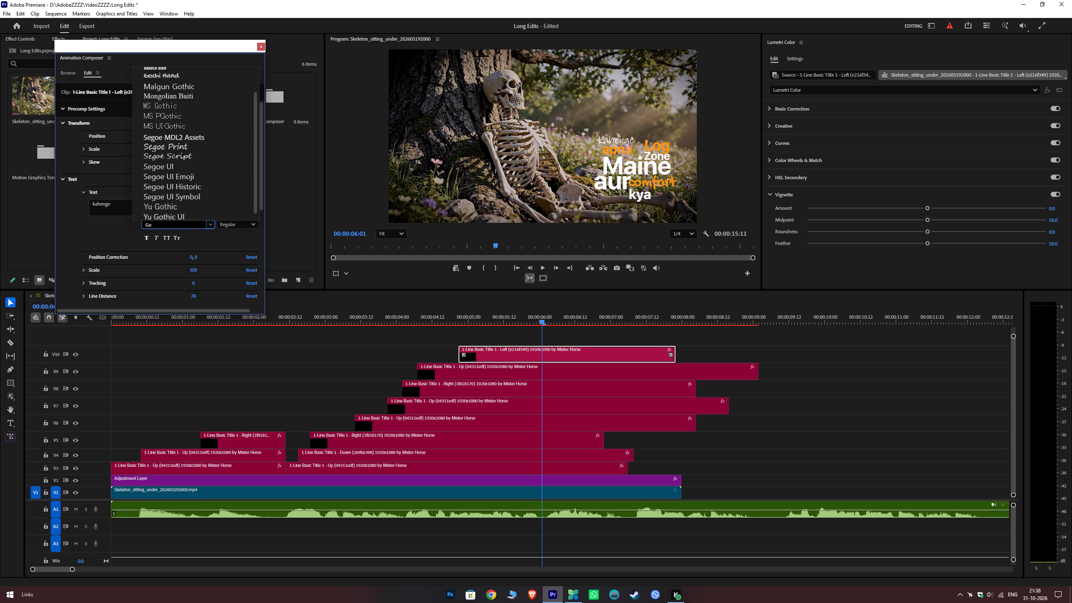
click(160, 77)
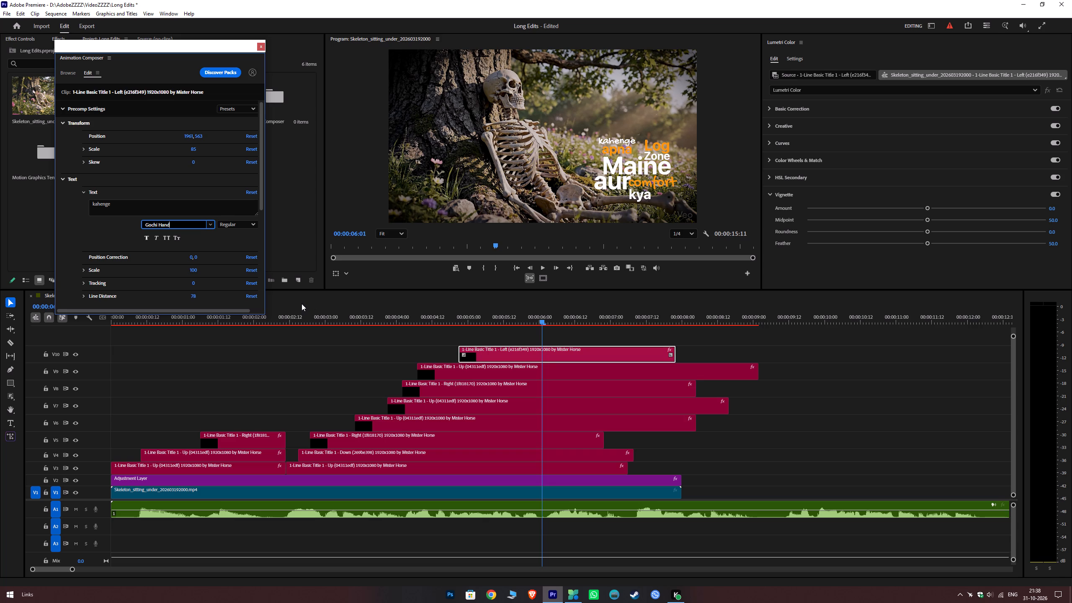
Move the "kahenge" title on V10 five frames earlier to start at 00:00:04:16, playing the section to check it against the voice-over.
click(348, 323)
click(371, 331)
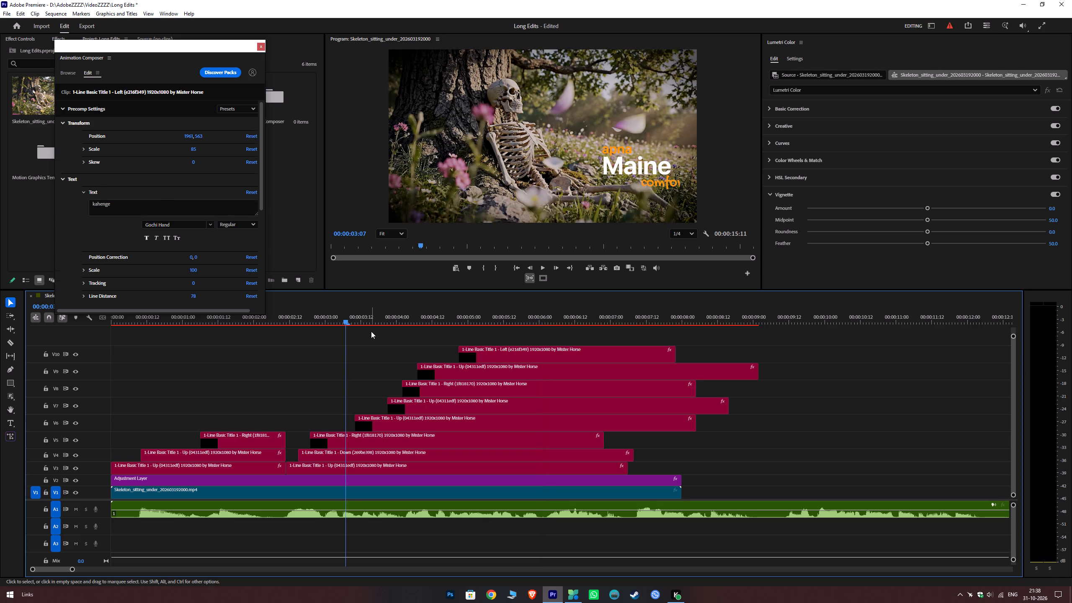
key(space)
key(space)
key(space)
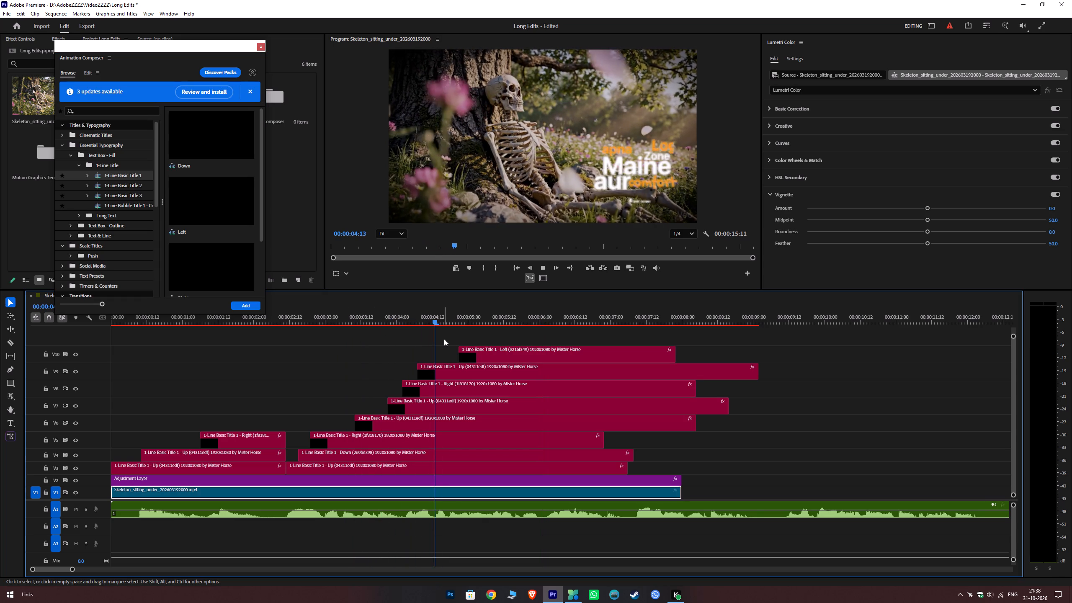
key(space)
drag(479, 352, 464, 353)
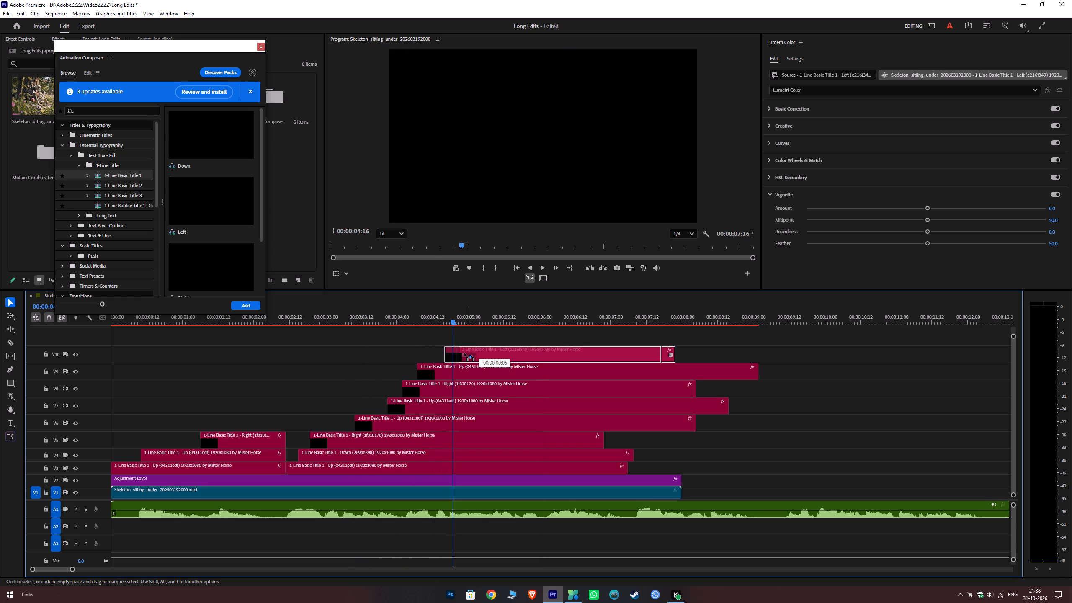
drag(464, 353, 464, 353)
click(443, 324)
key(space)
key(space)
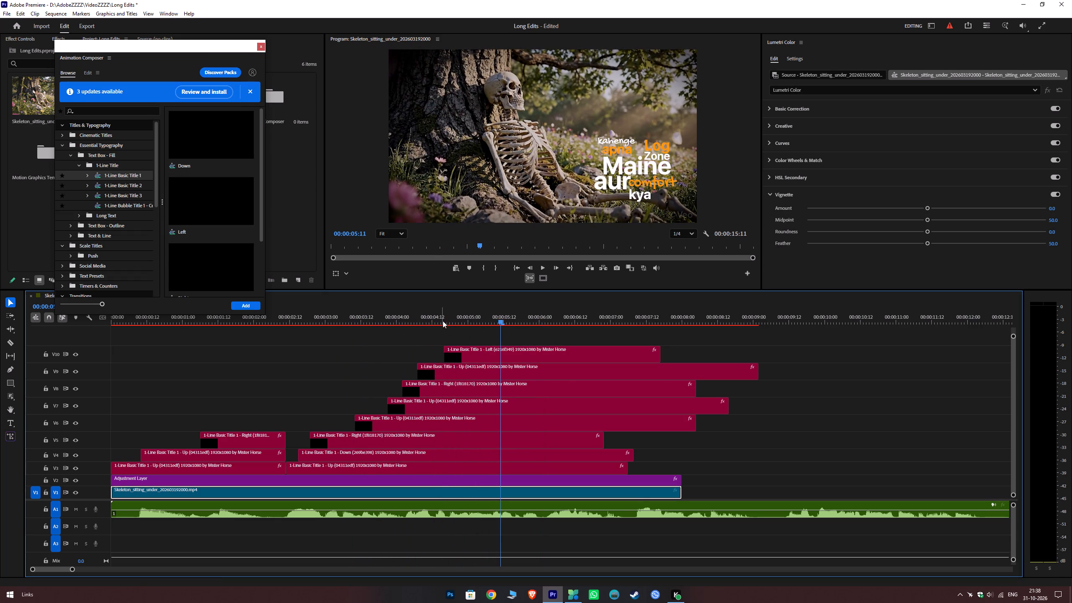
Shift the "kahenge" title about six frames earlier in two moves, playing back after each to check its sync with the voice-over.
drag(441, 319, 434, 318)
drag(475, 352, 461, 352)
key(space)
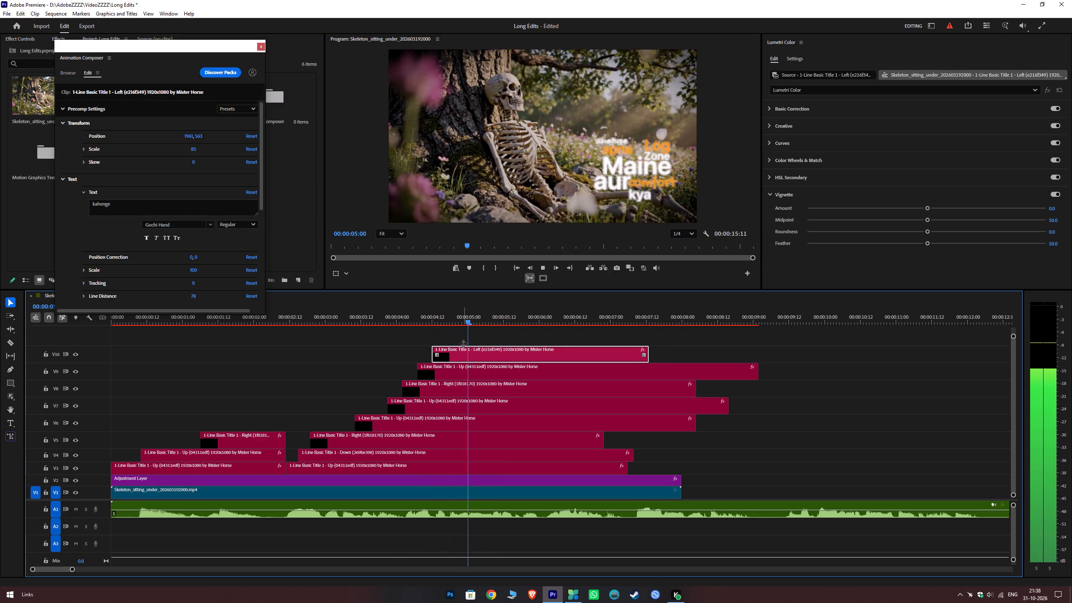
key(space)
click(423, 322)
key(space)
key(space)
drag(455, 353, 449, 351)
click(403, 317)
key(space)
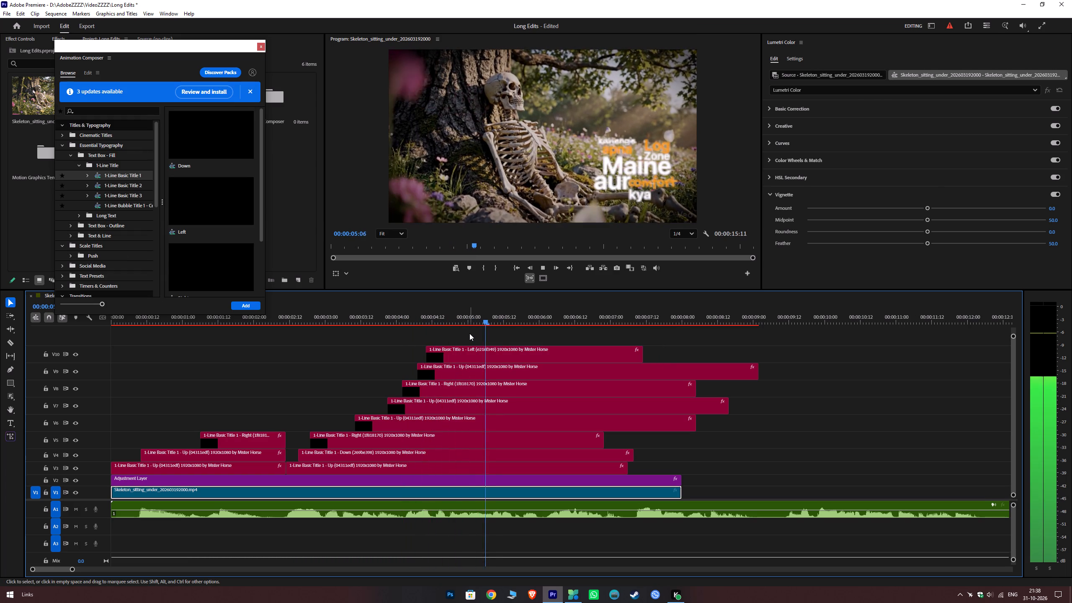
key(space)
Nudge the "kahenge" title about three frames later in two small moves, replaying the section to check the sync.
click(416, 317)
key(space)
key(space)
key(space)
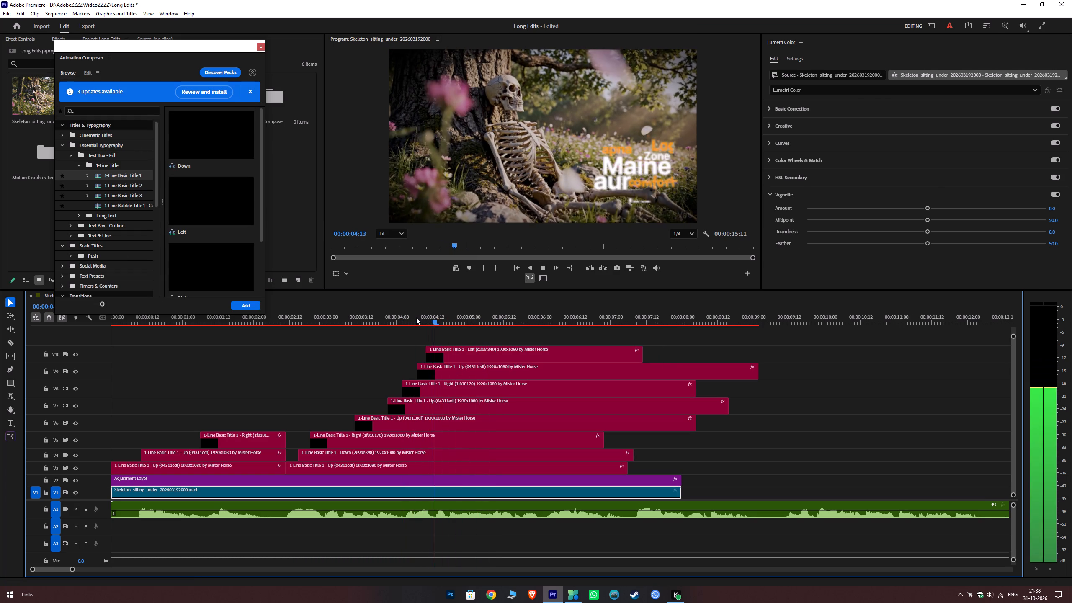
key(space)
drag(453, 350, 456, 350)
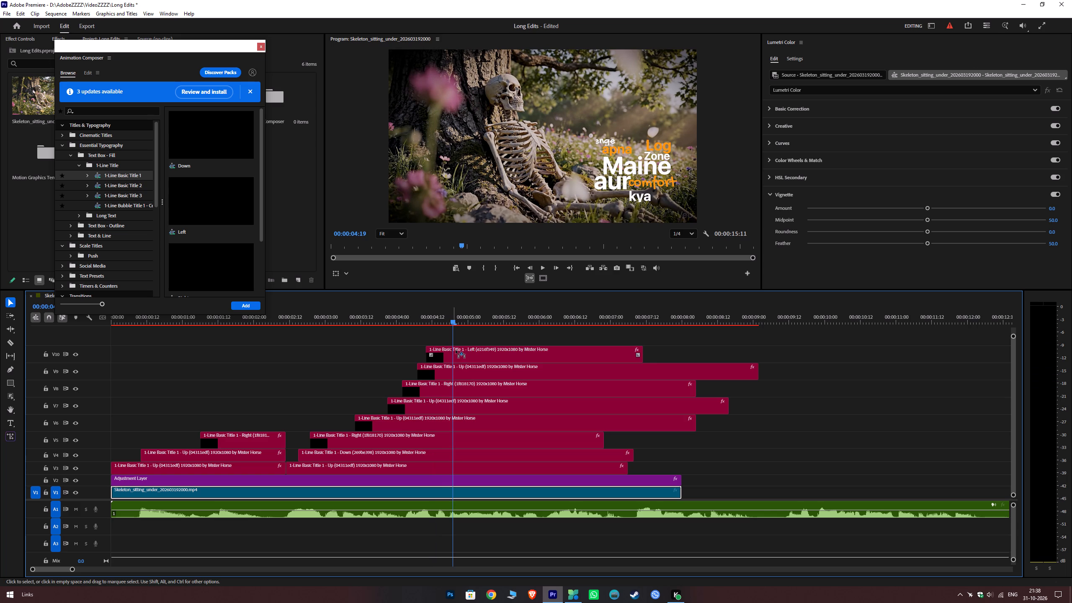
drag(456, 350, 458, 350)
click(415, 314)
key(space)
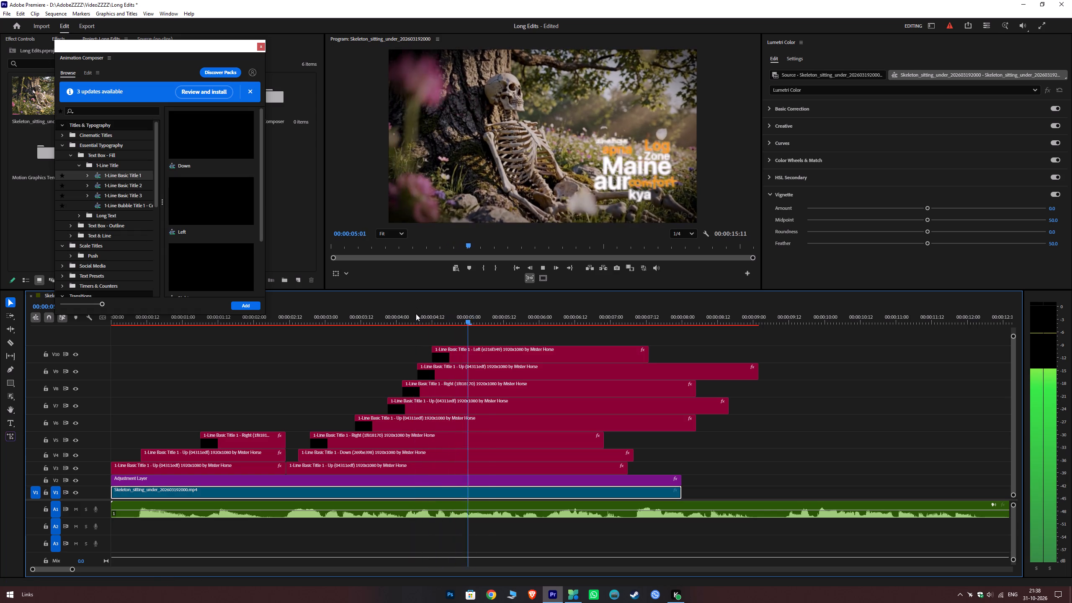
key(space)
drag(451, 353, 455, 353)
click(428, 318)
key(space)
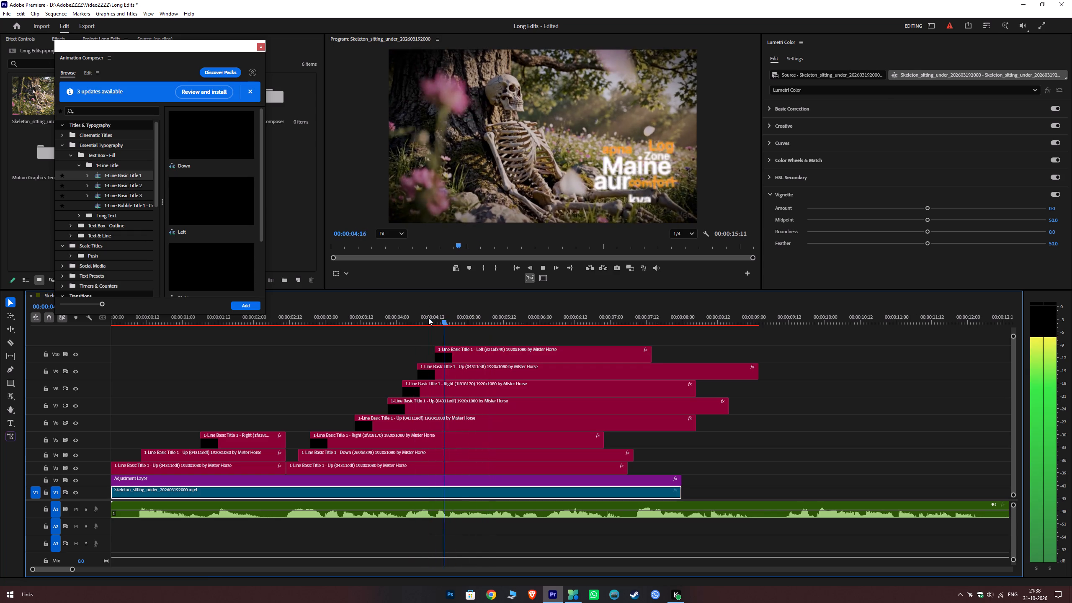
key(space)
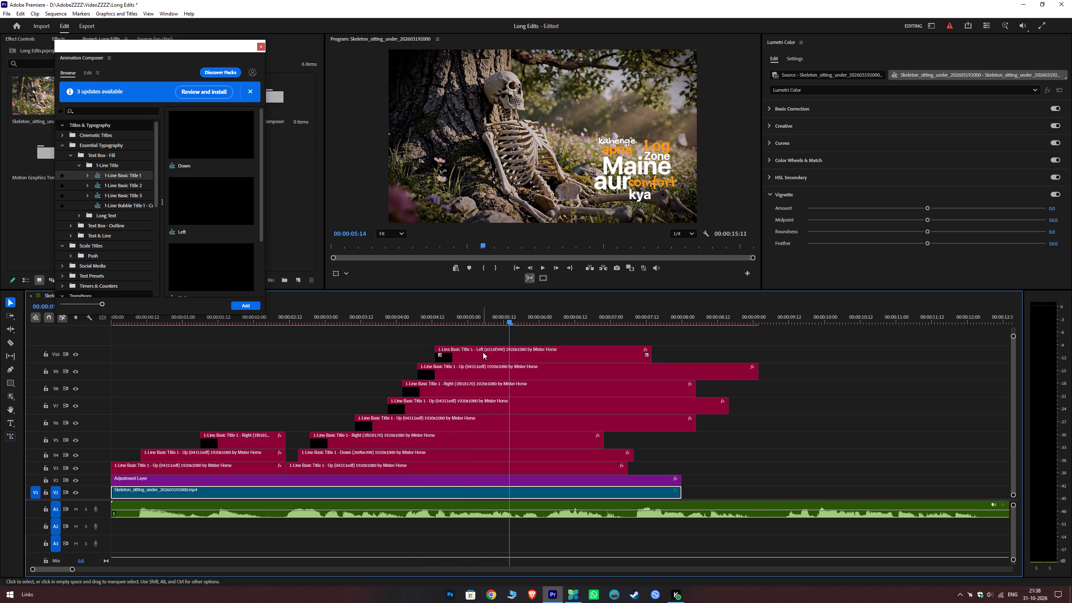
Enlarge the "kahenge" title to scale 133 and reposition it to about 2237, 554, above "apna" and beside "Log".
click(483, 350)
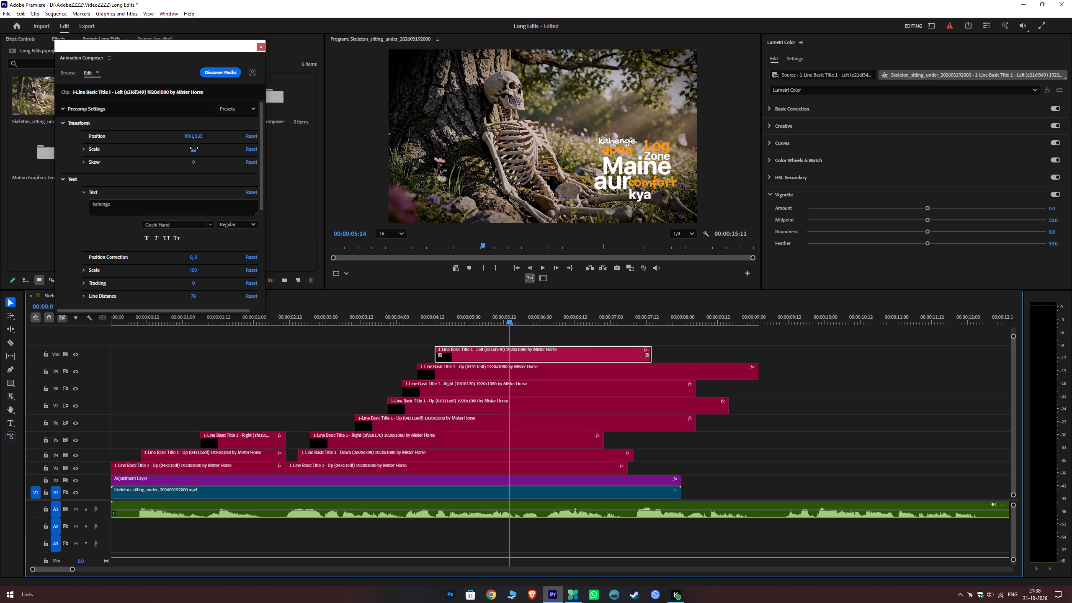
ctrl+drag(194, 148, 198, 149)
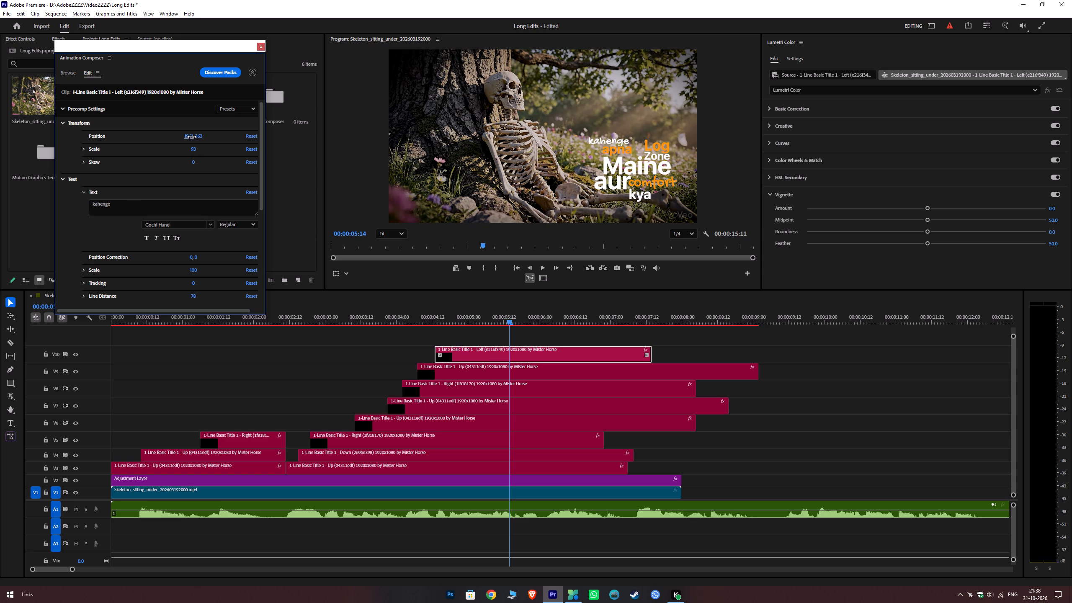
ctrl+click(200, 138)
ctrl+drag(191, 136, 209, 139)
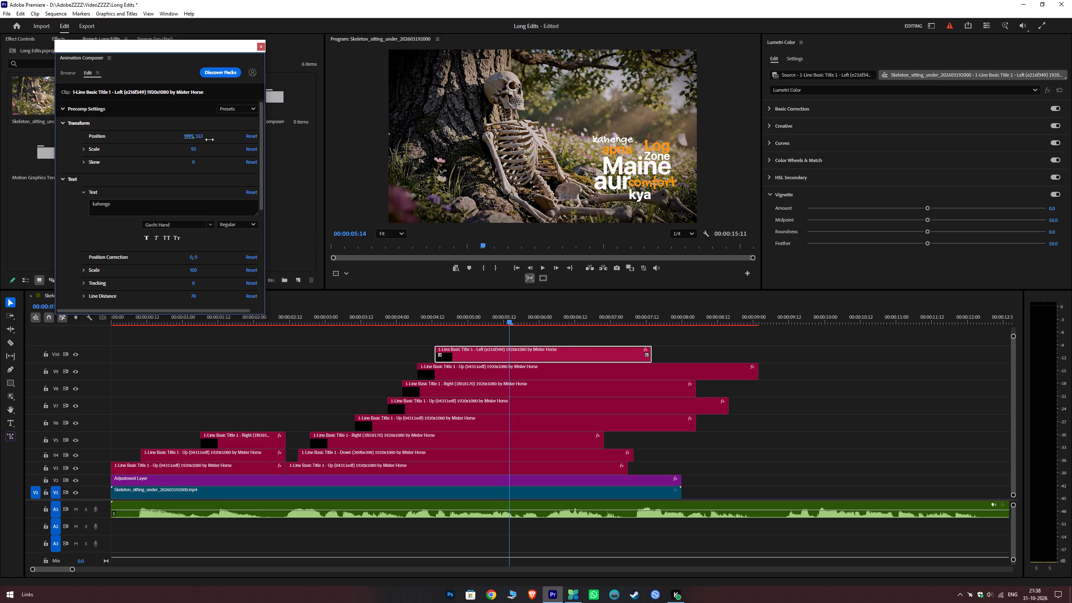
ctrl+drag(209, 139, 227, 143)
ctrl+drag(194, 147, 203, 149)
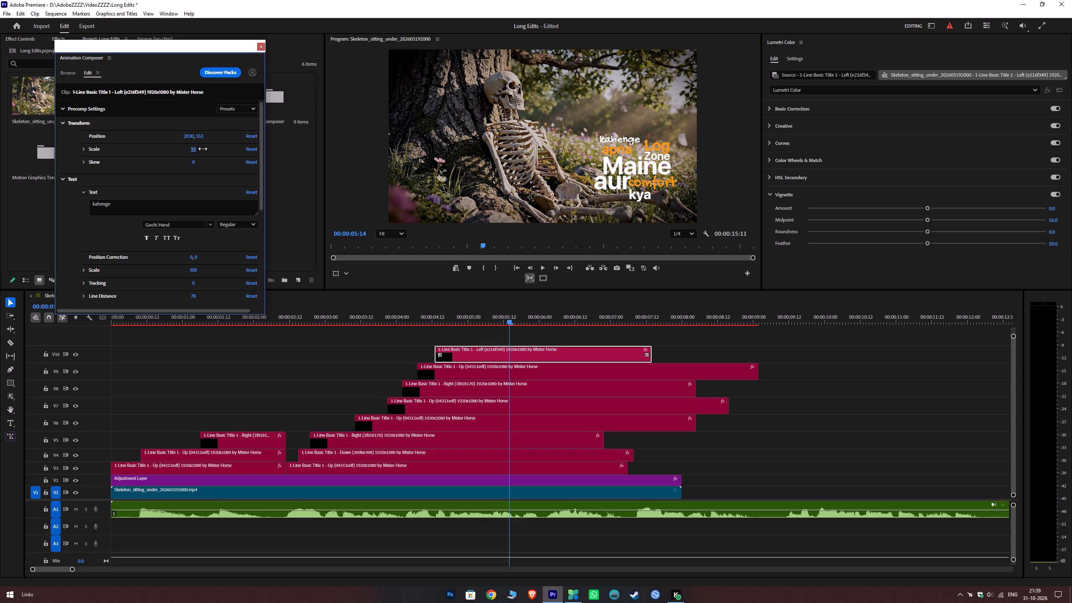
ctrl+drag(203, 149, 214, 150)
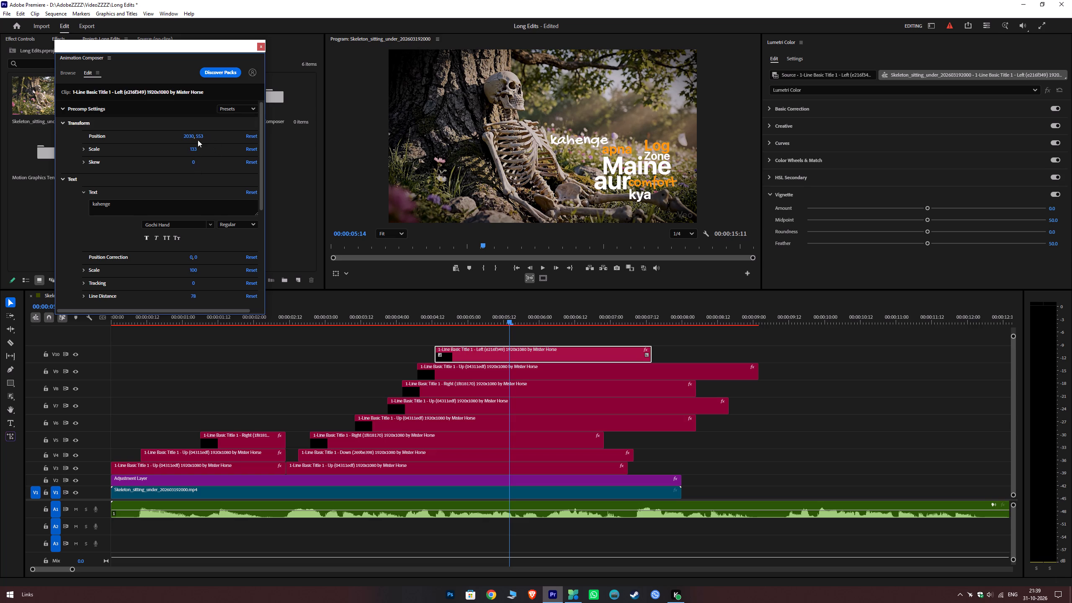
ctrl+drag(184, 137, 252, 134)
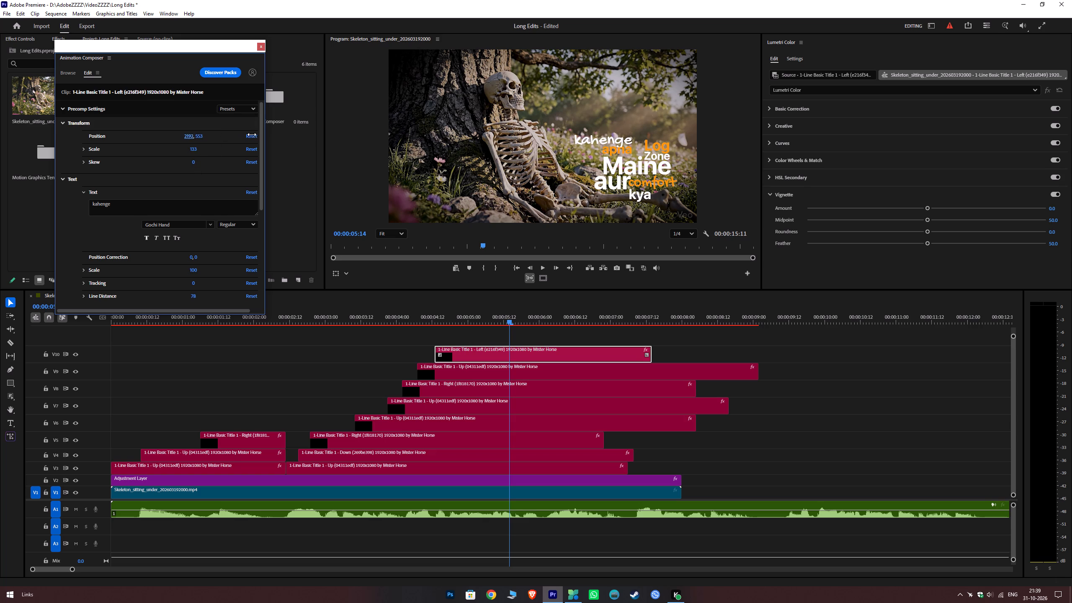
ctrl+drag(252, 134, 275, 139)
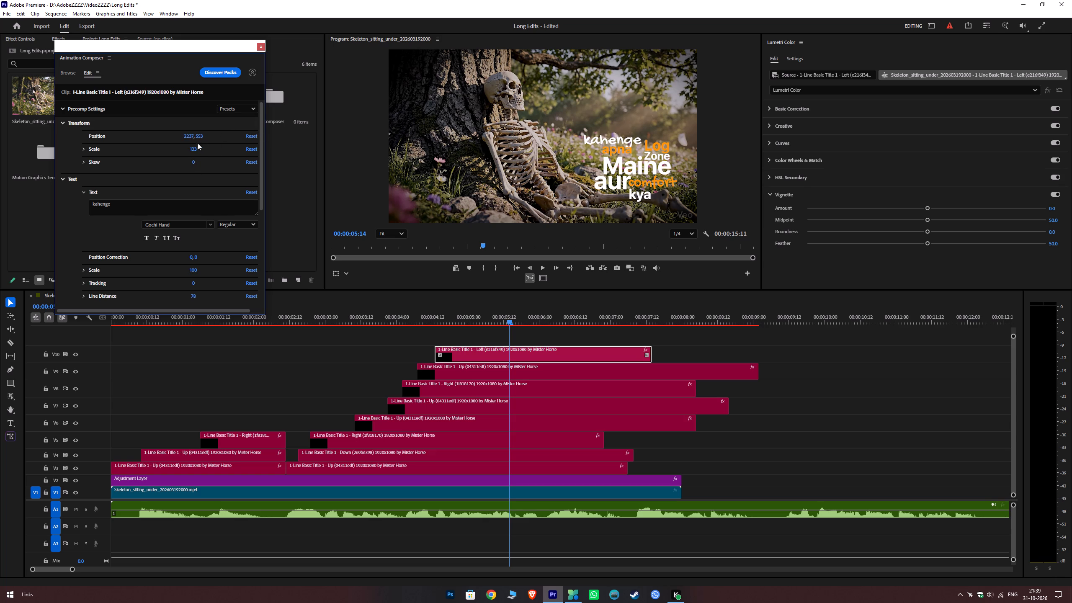
ctrl+drag(200, 137, 209, 155)
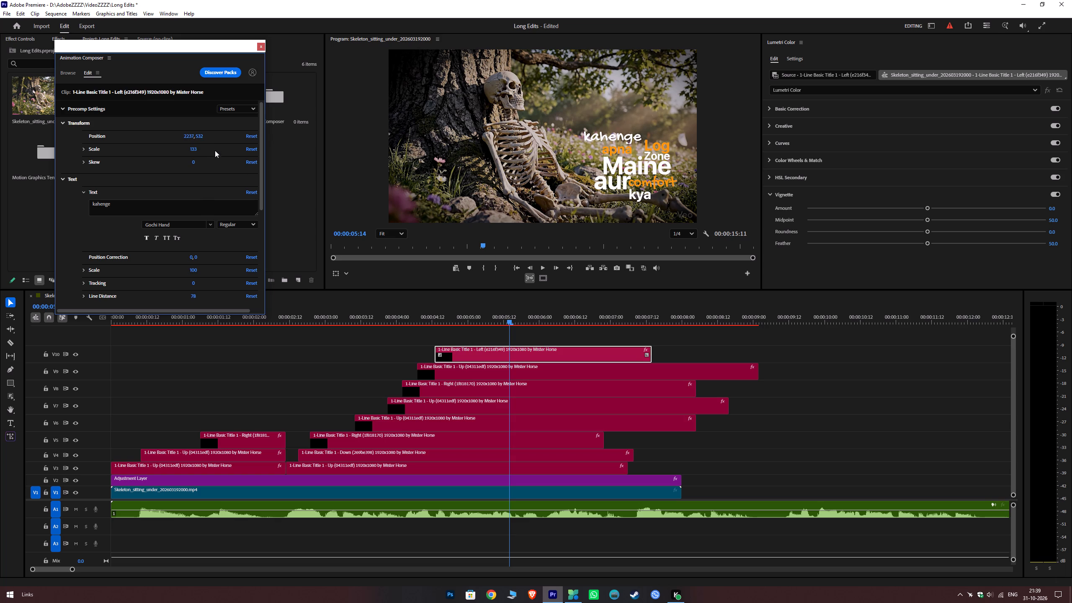
ctrl+drag(201, 137, 200, 128)
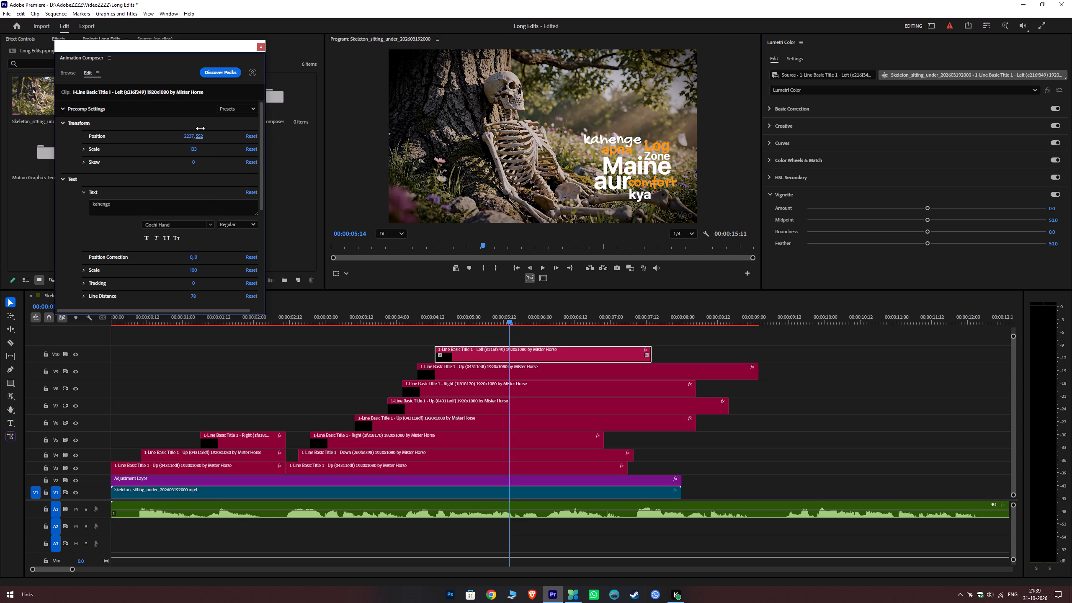
ctrl+drag(200, 128, 201, 128)
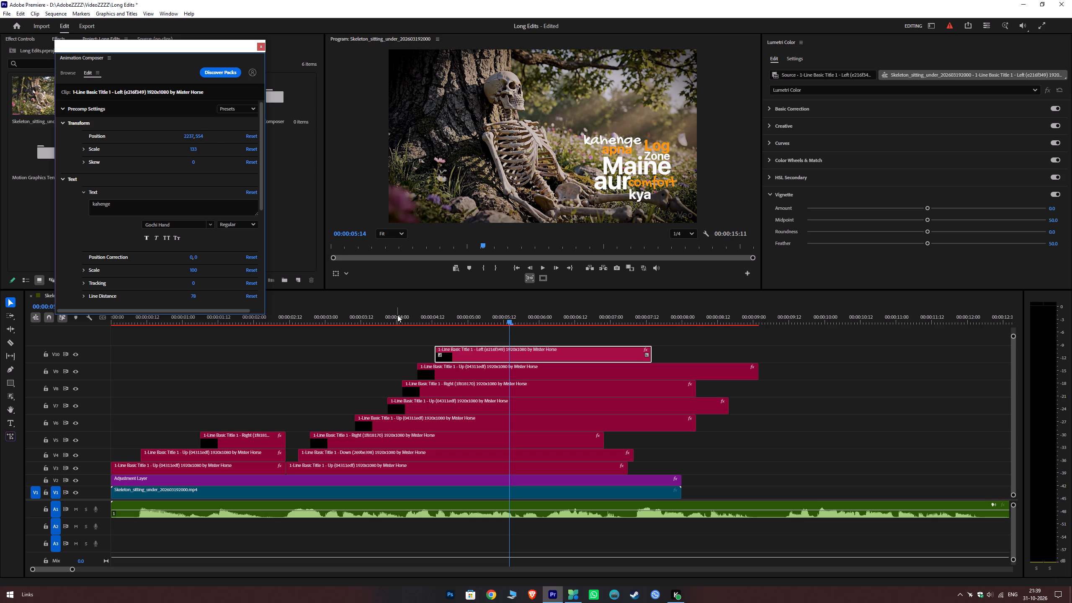
Move the "kahenge" title one frame earlier to start at 00:00:04:12, playing the section before and after to check its timing.
click(394, 315)
click(407, 338)
key(space)
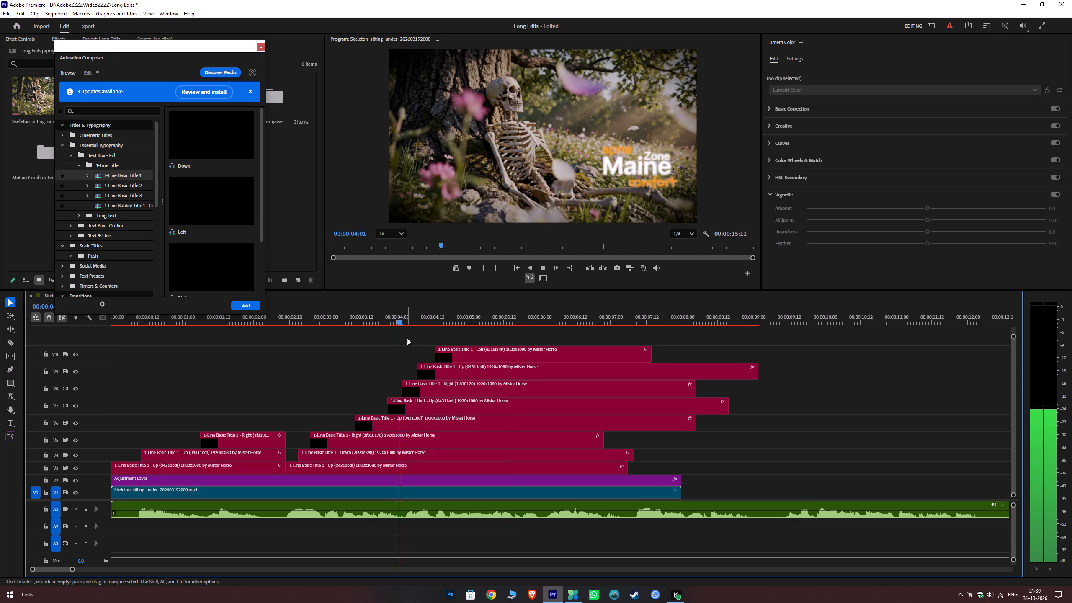
key(space)
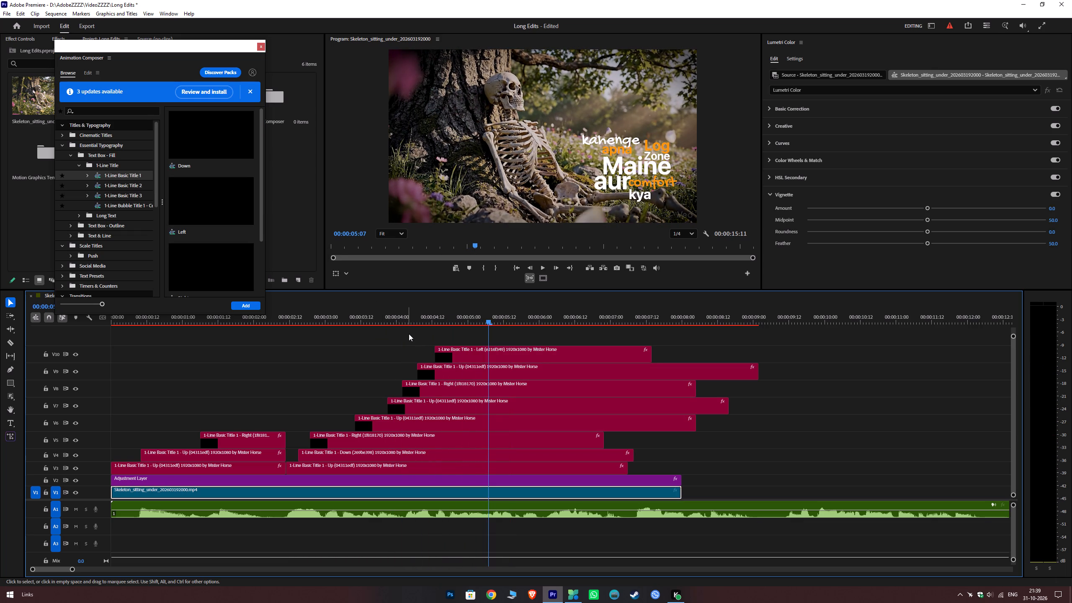
click(425, 325)
click(427, 320)
key(space)
key(space)
key(space)
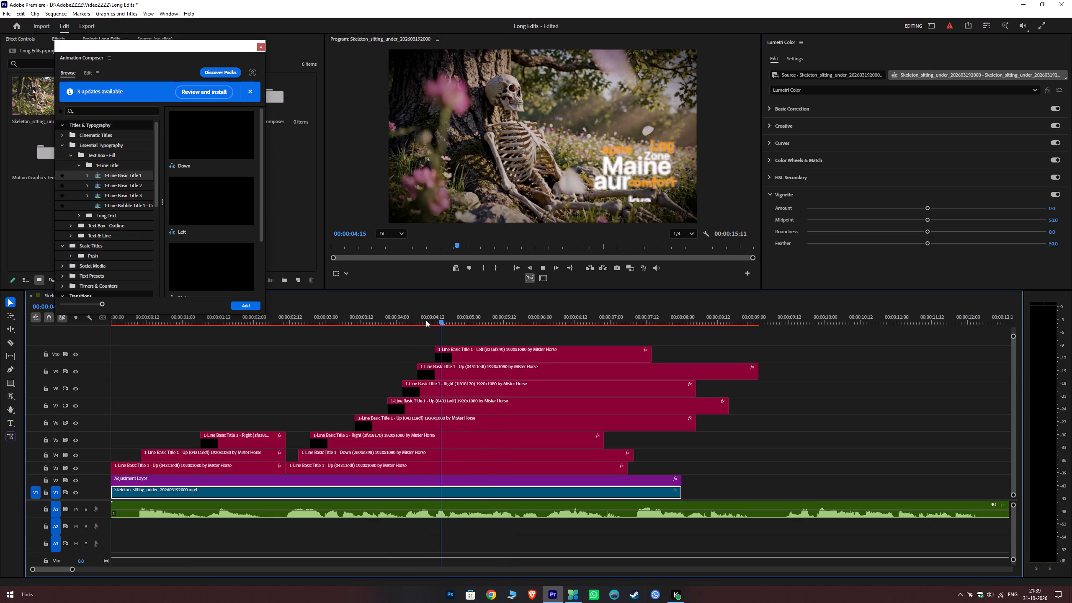
key(space)
click(455, 350)
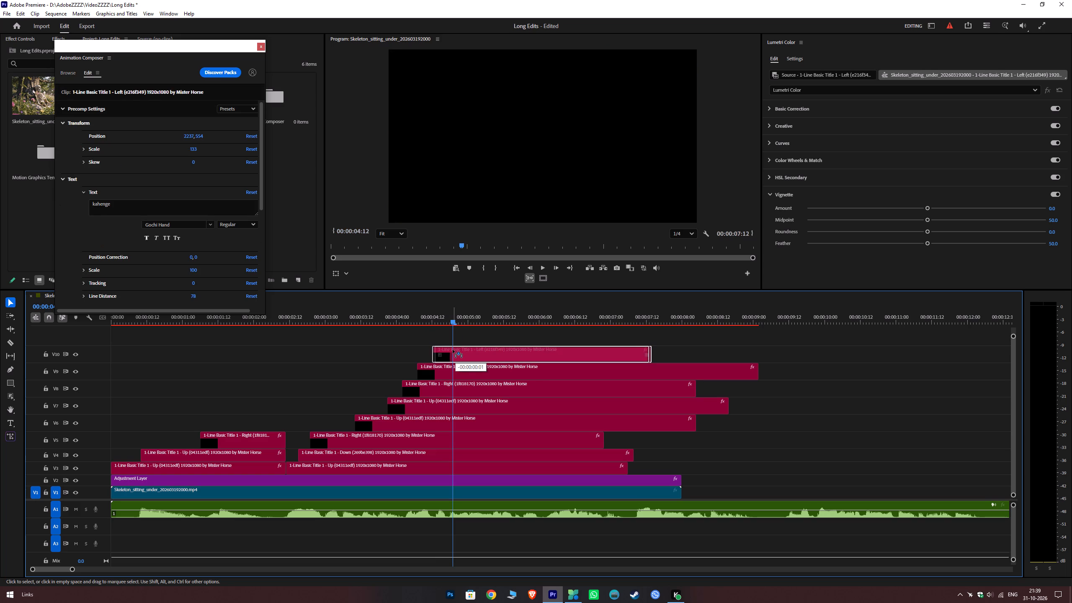
click(433, 322)
key(space)
key(space)
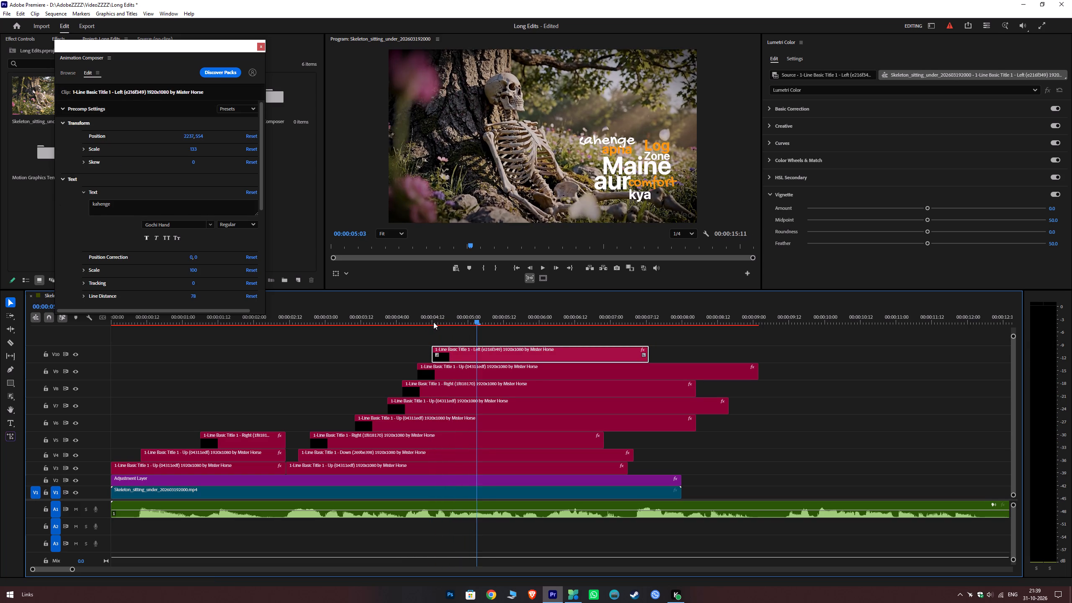
key(space)
key(space)
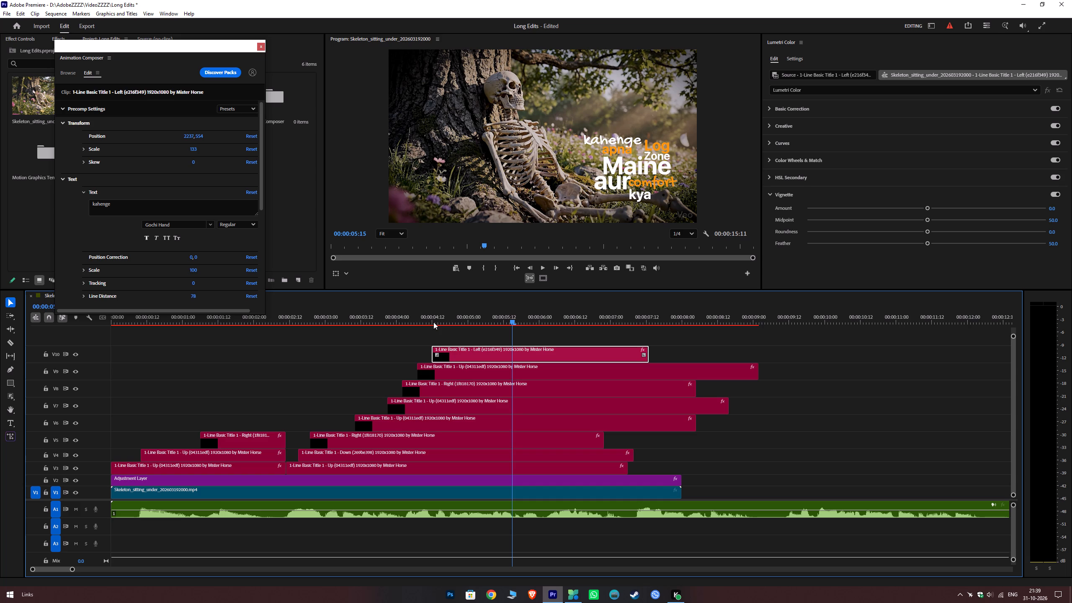
Save the project.
key(ctrl+s)
Play the title sequence from about 00:00:03:11, and again from the start, to review the animated words against the voice-over.
drag(392, 317, 358, 330)
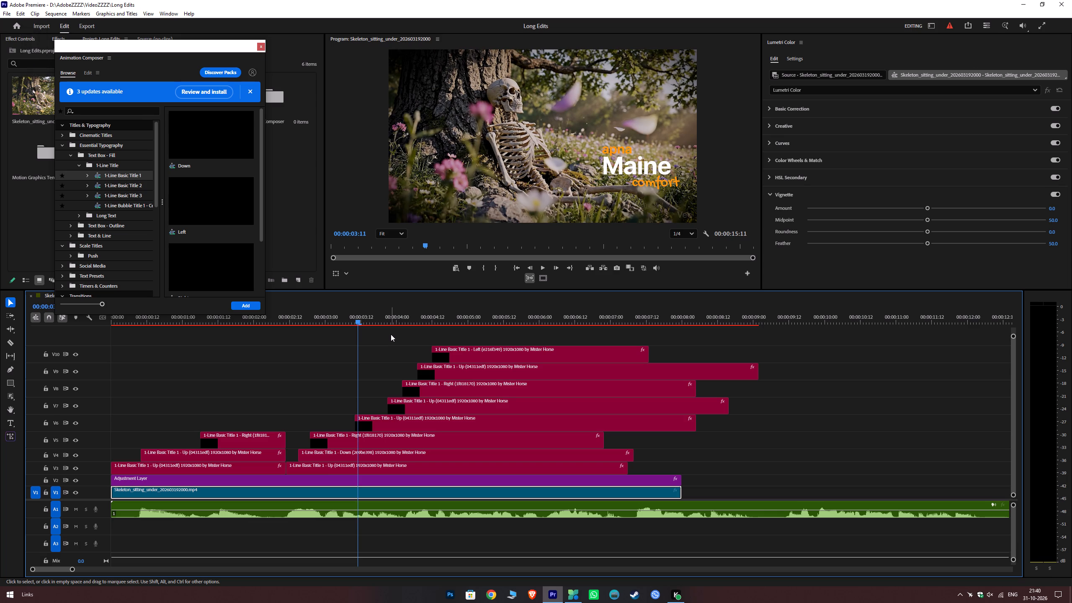
key(space)
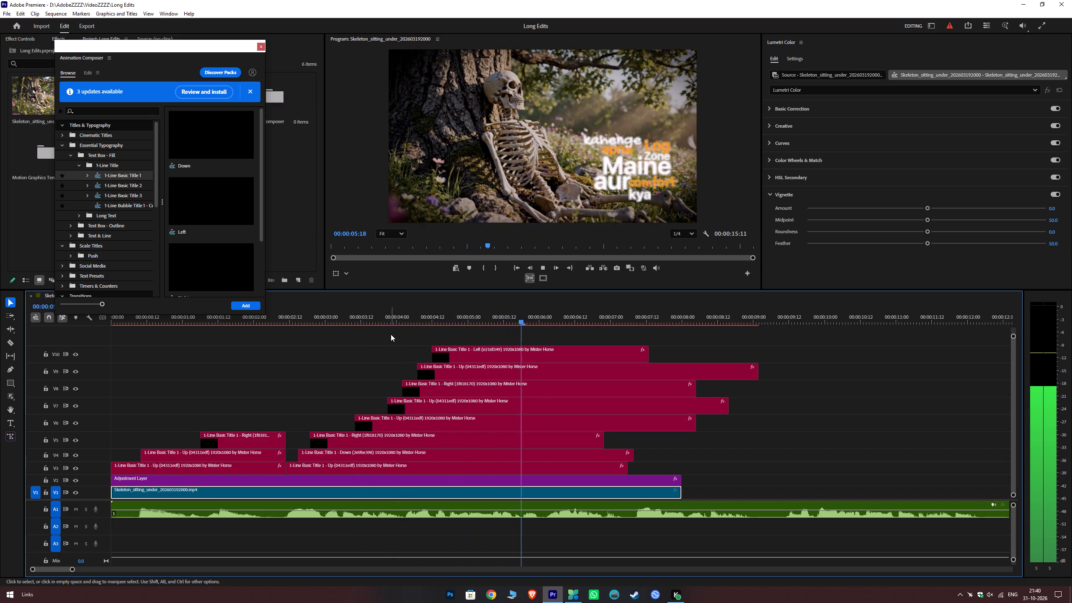
key(space)
drag(119, 323, 89, 327)
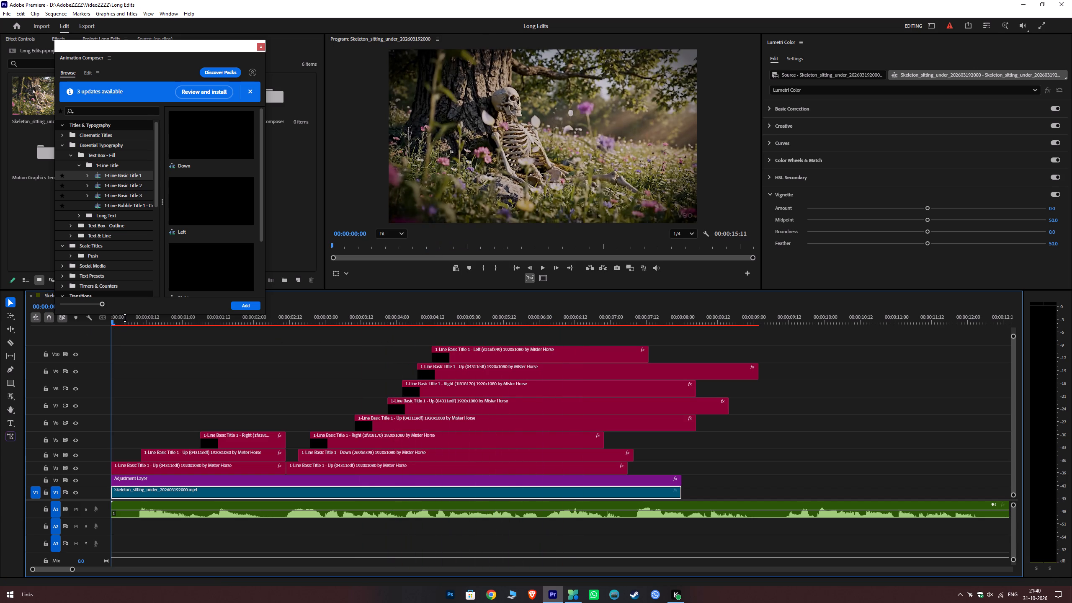
key(space)
key(space)
key(space)
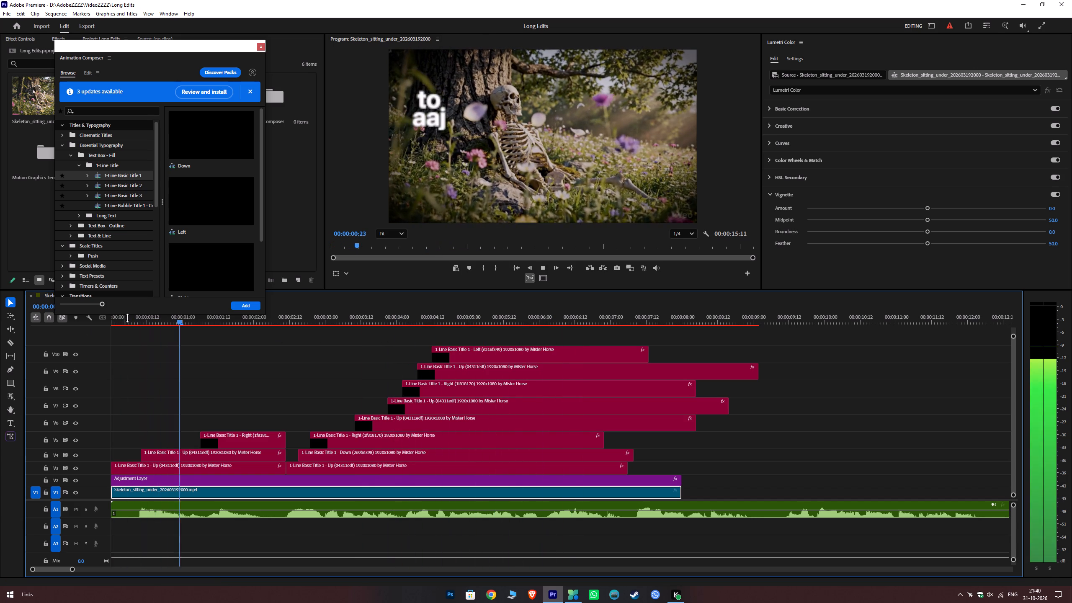
key(space)
key(space)
key(space)
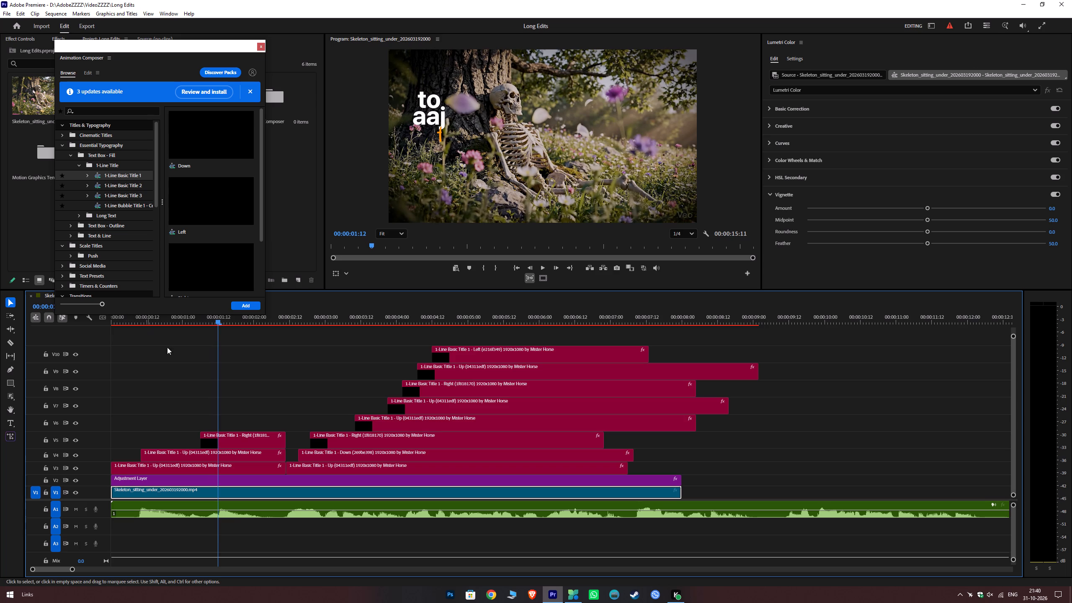
alt+scroll(322, 384, down, 5)
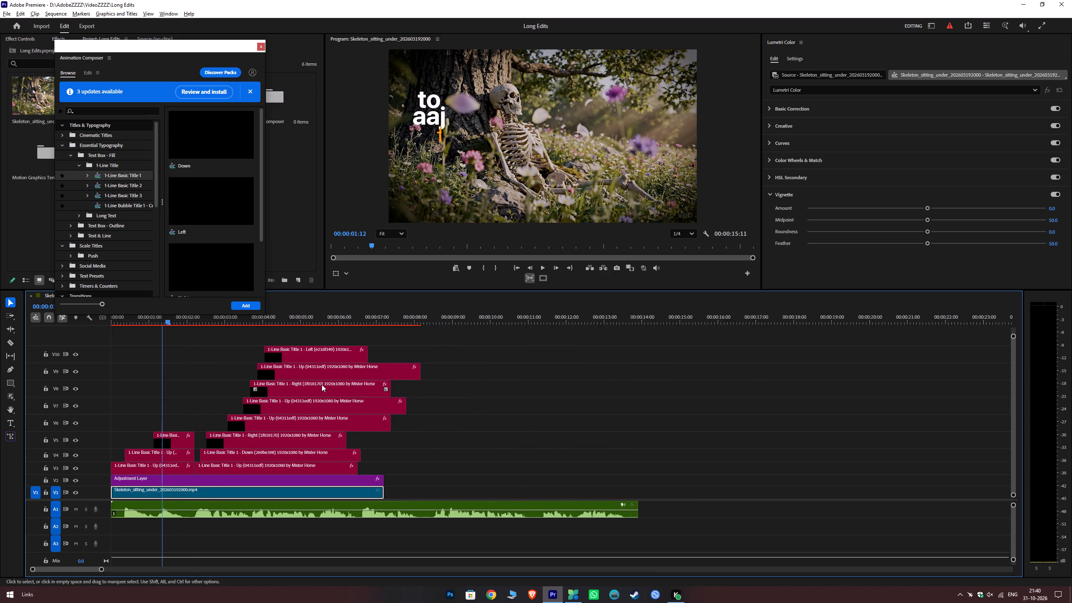
Render the sequence's effect previews and play back the rendered titles with the voice-over.
alt+scroll(322, 384, down, 3)
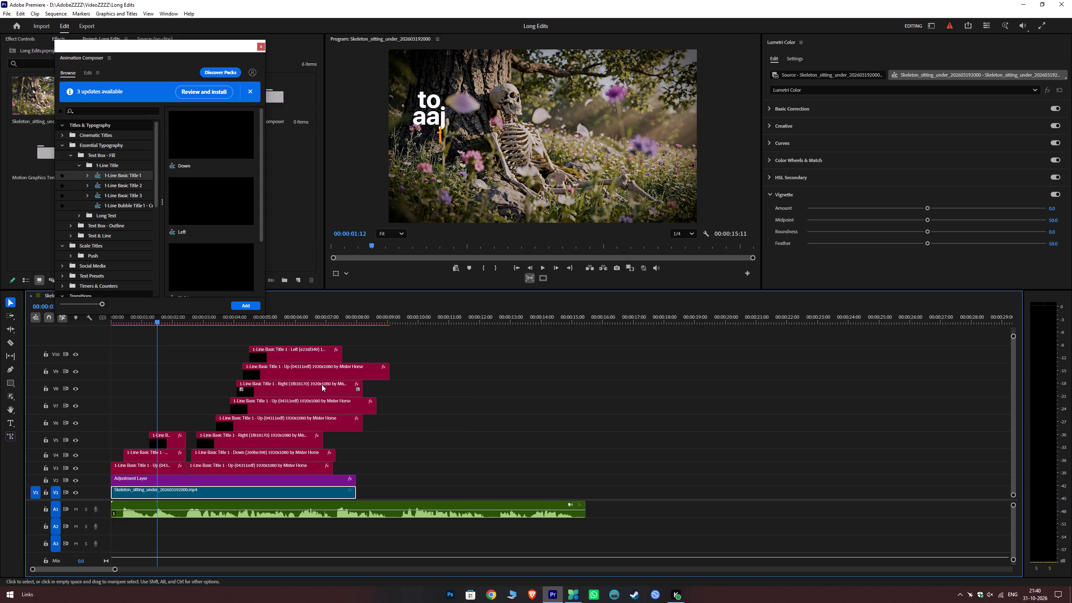
key(Return)
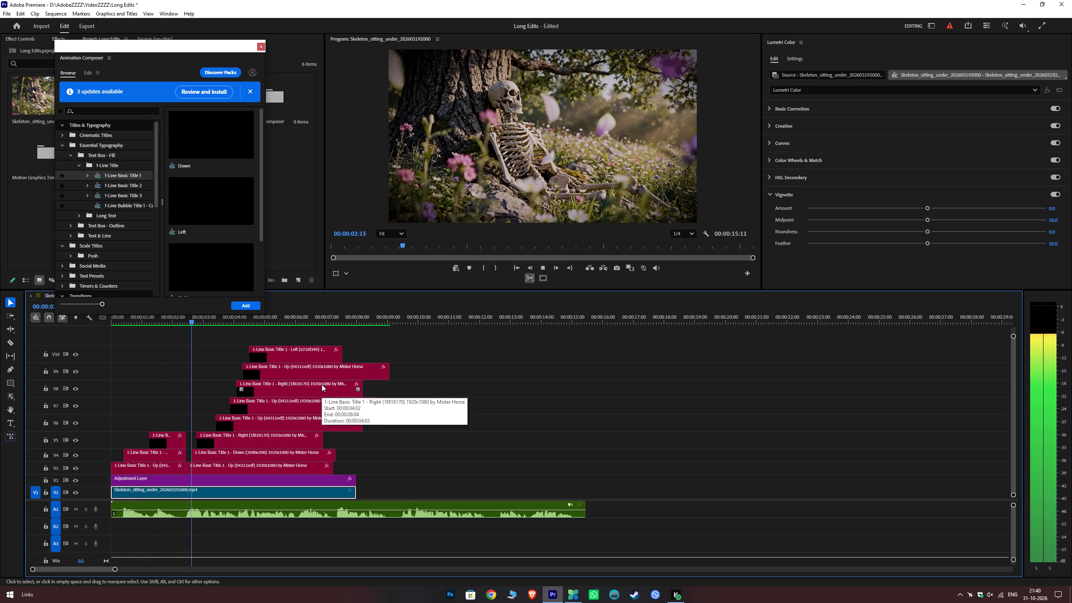
key(space)
key(space)
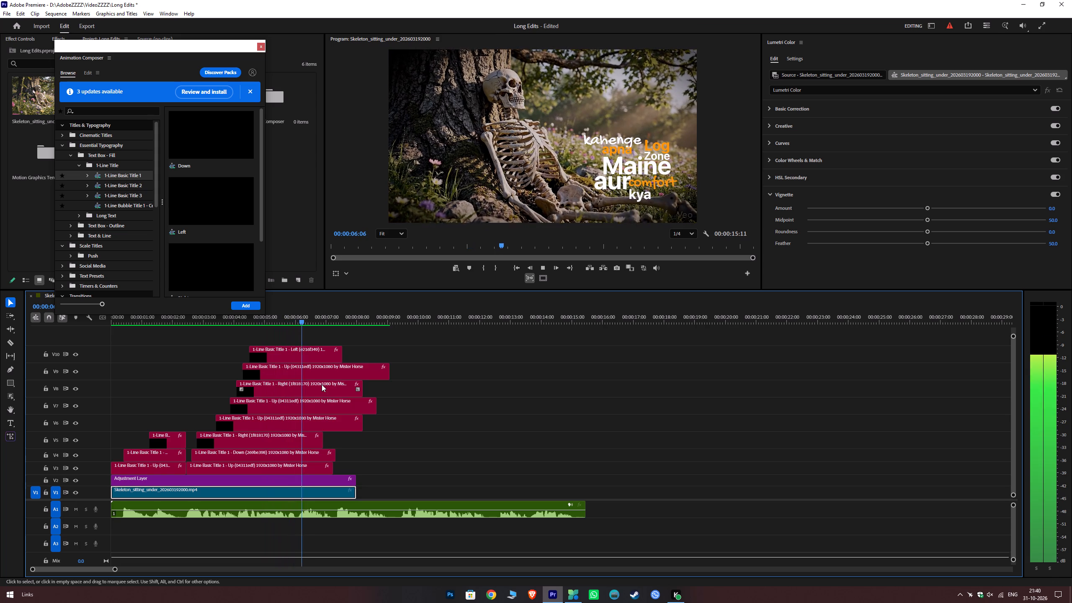
key(space)
Play the sequence from the start, and again from about 00:00:04:00, to locate where the word after "kahenge" is spoken.
drag(139, 322, 8, 345)
key(space)
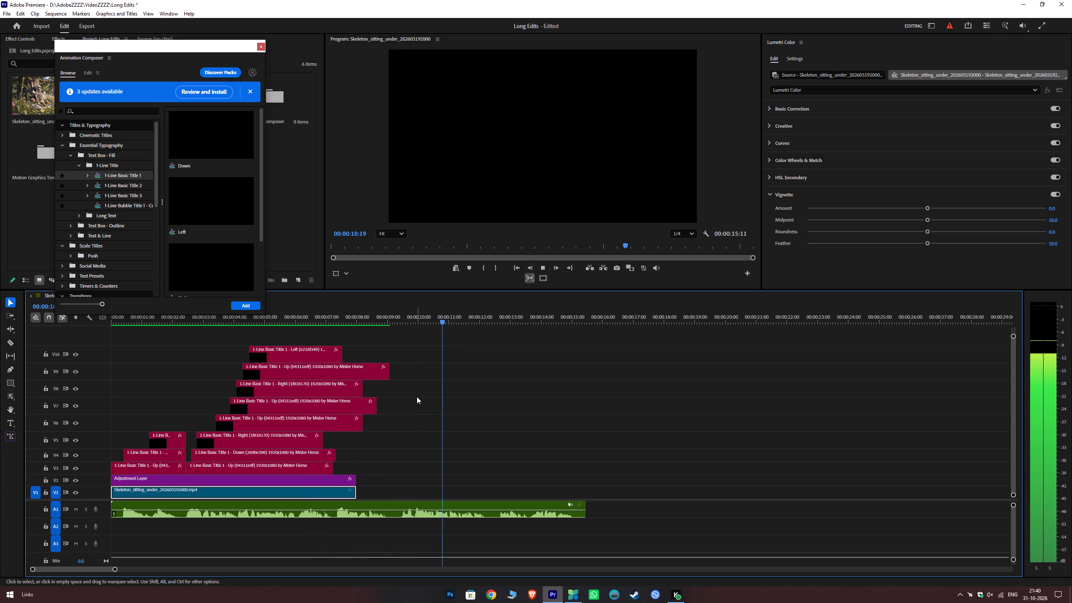
key(space)
drag(205, 310, 213, 317)
click(232, 322)
key(space)
key(space)
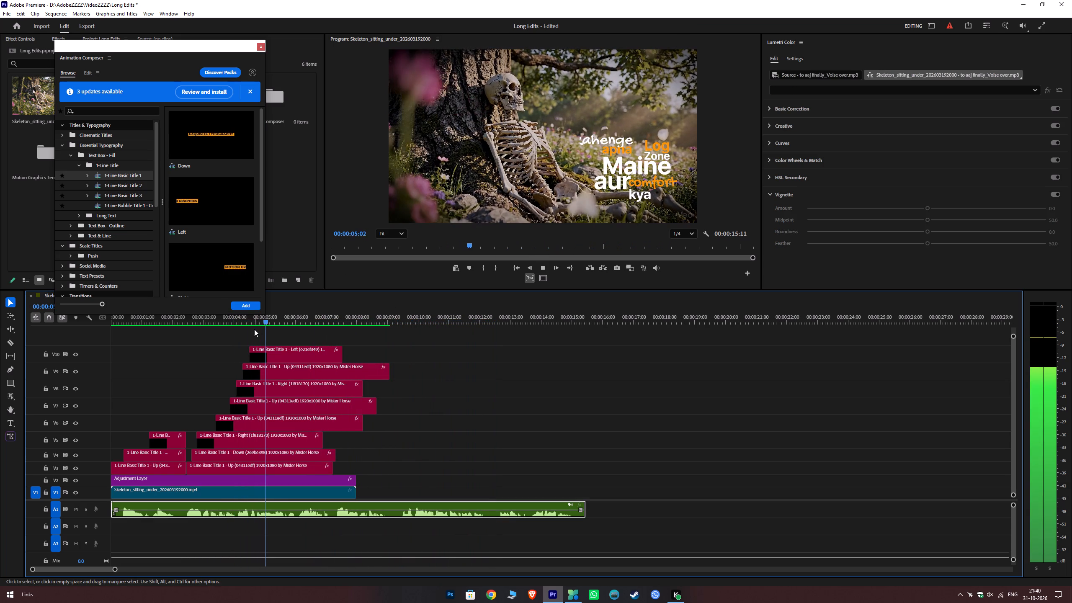
key(space)
key(space)
Browse the one-line title presets and add 1-Line Basic Title 1 - Up on a new track V11 at about 00:00:05:14.
scroll(240, 265, down, 4)
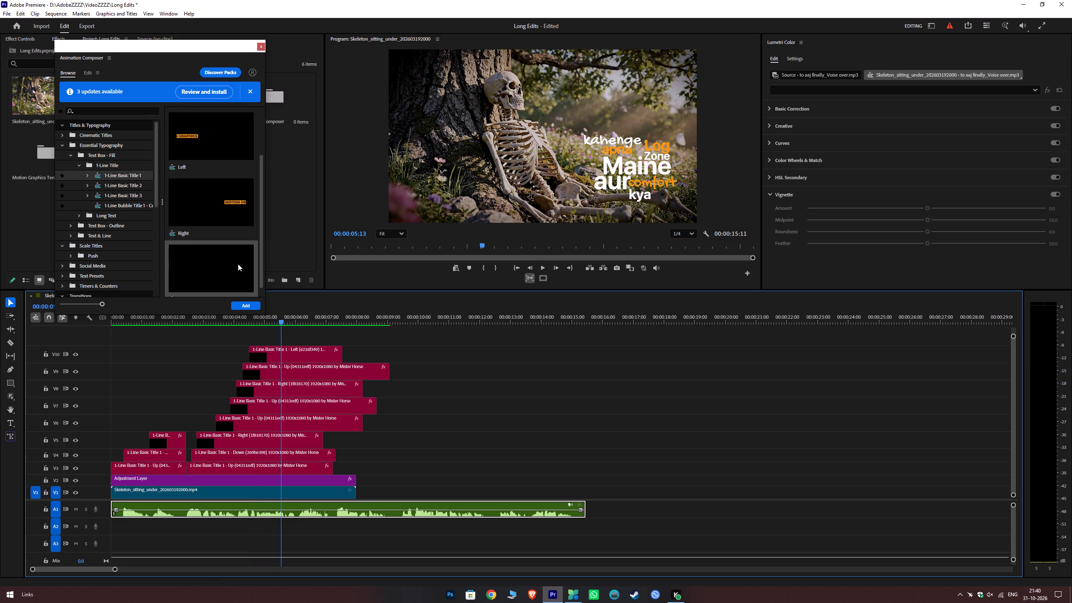
scroll(238, 264, down, 2)
scroll(235, 263, up, 12)
click(203, 143)
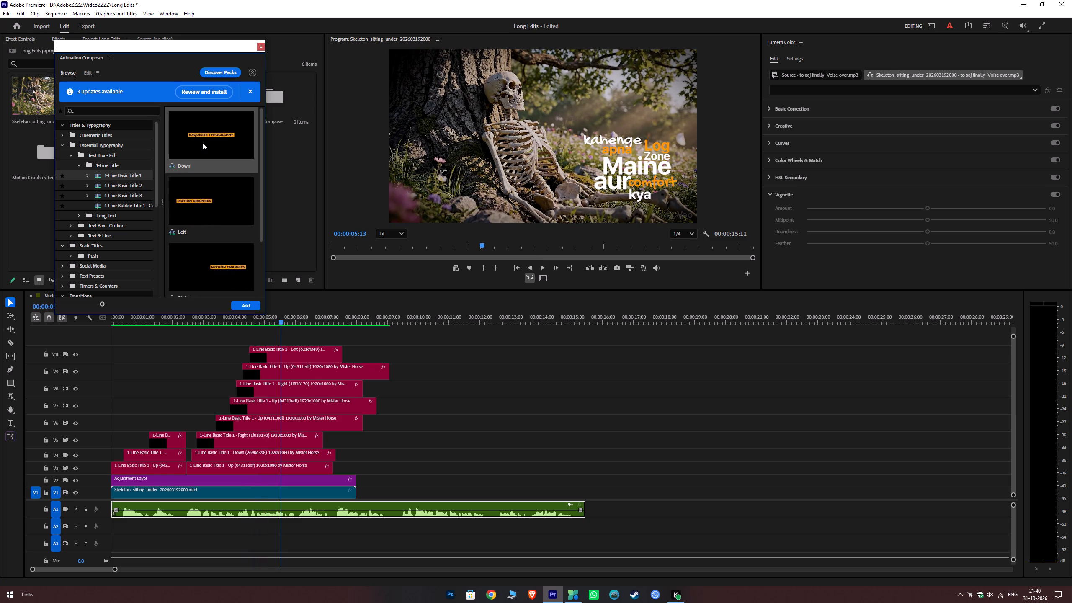
click(123, 183)
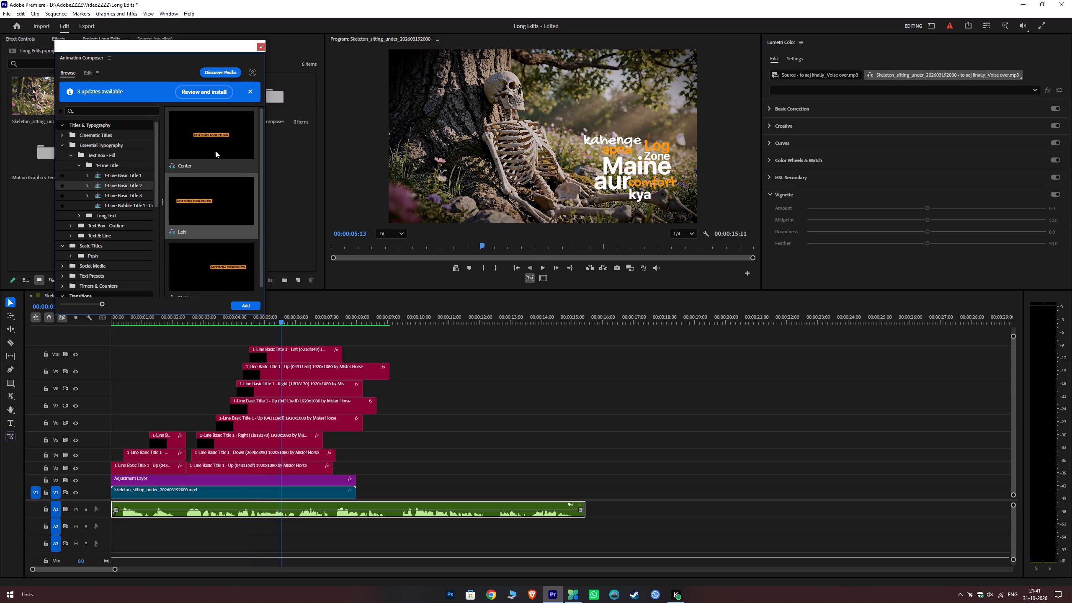
click(124, 198)
scroll(207, 218, down, 5)
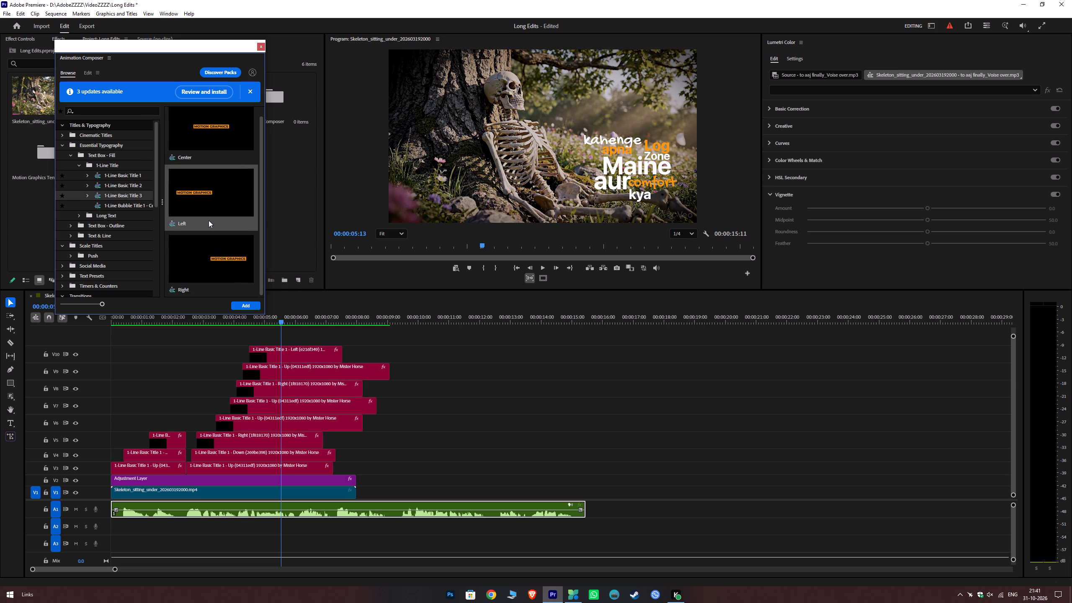
scroll(209, 220, down, 2)
click(127, 206)
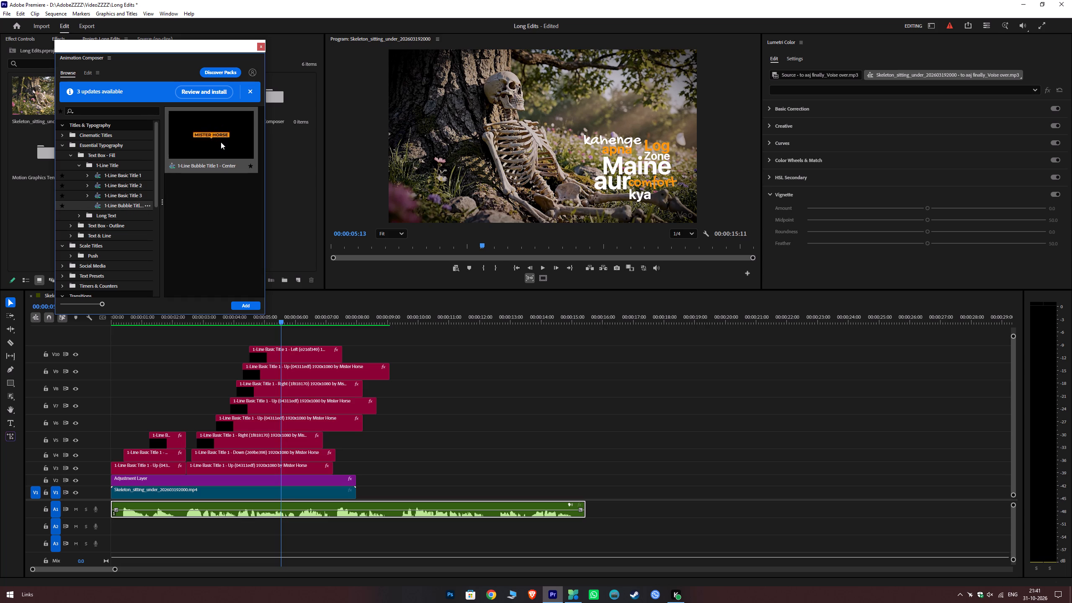
click(119, 172)
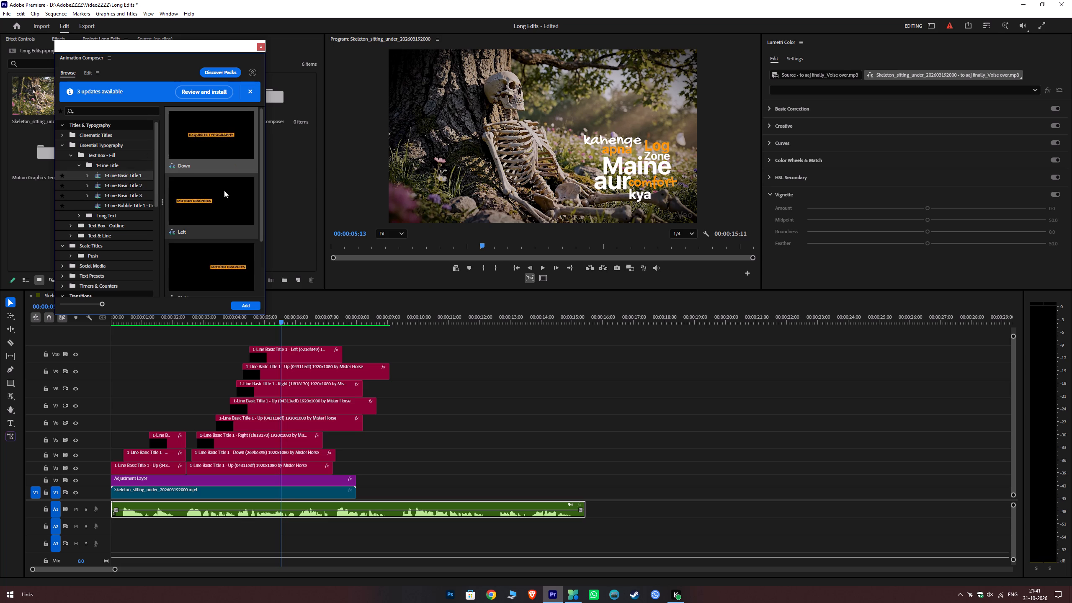
scroll(231, 217, down, 7)
scroll(222, 244, up, 1)
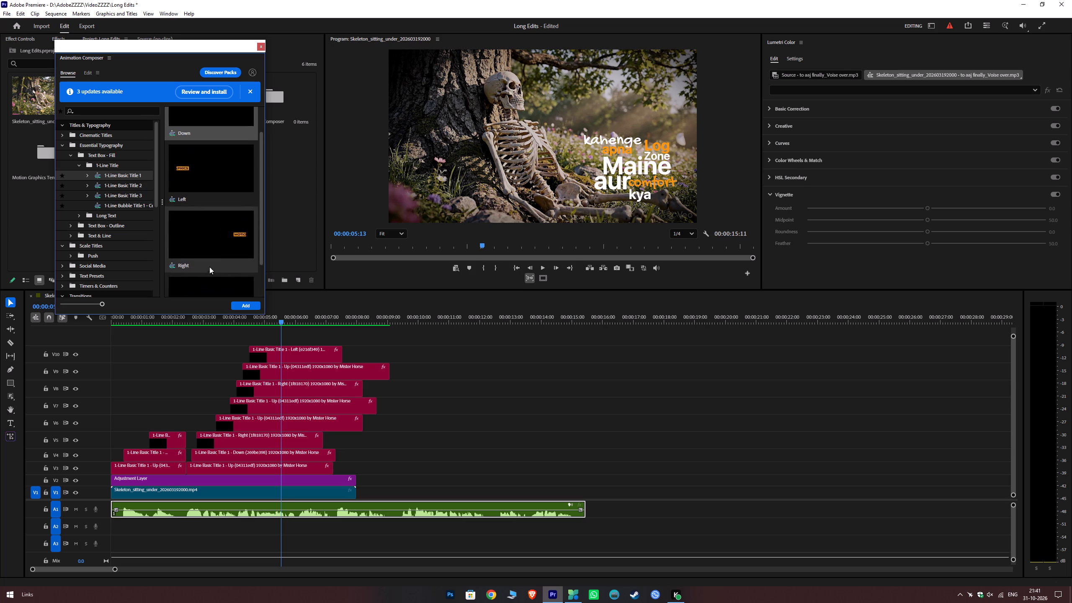
scroll(214, 273, down, 5)
drag(201, 252, 283, 338)
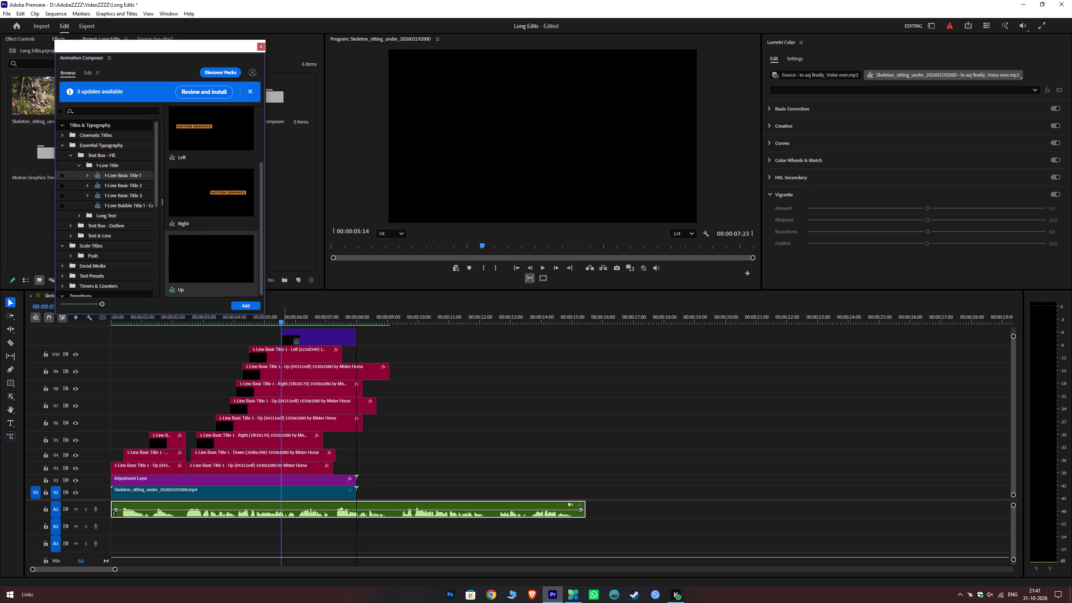
drag(283, 338, 283, 338)
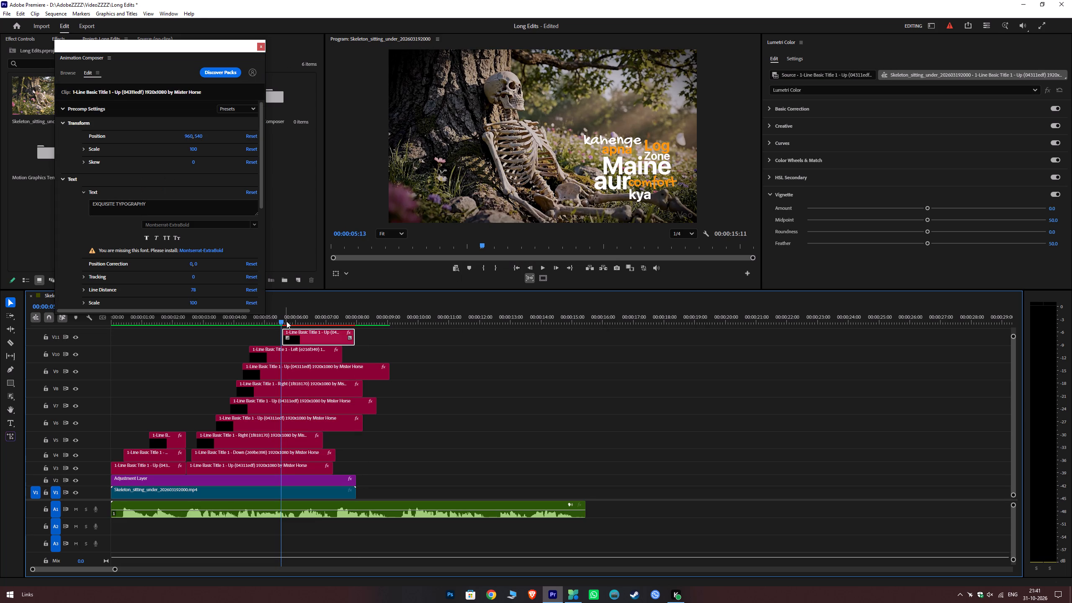
Play the section around the new V11 title to check its timing against the voice-over.
key(space)
key(space)
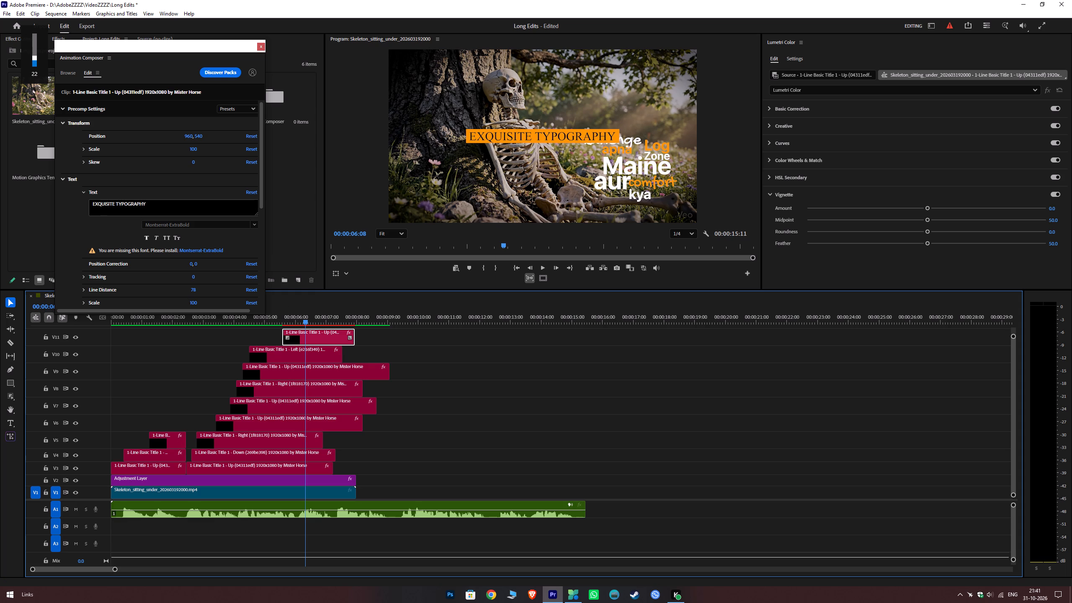
drag(281, 317, 247, 330)
key(space)
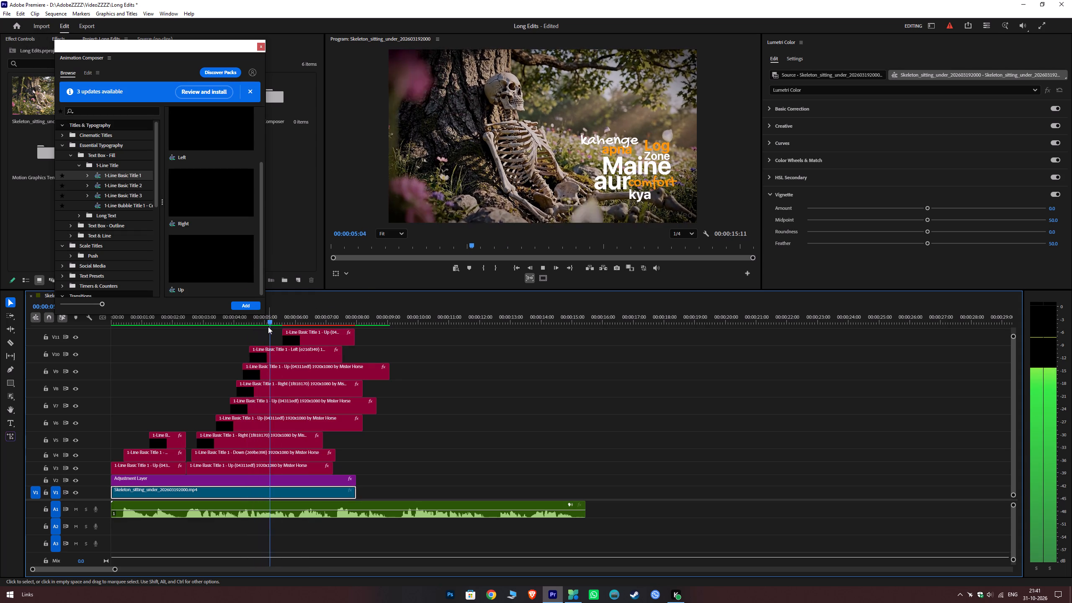
key(space)
Replace the new V11 title's text with "wali", previewing it at 00:00:06:00.
click(305, 334)
click(296, 319)
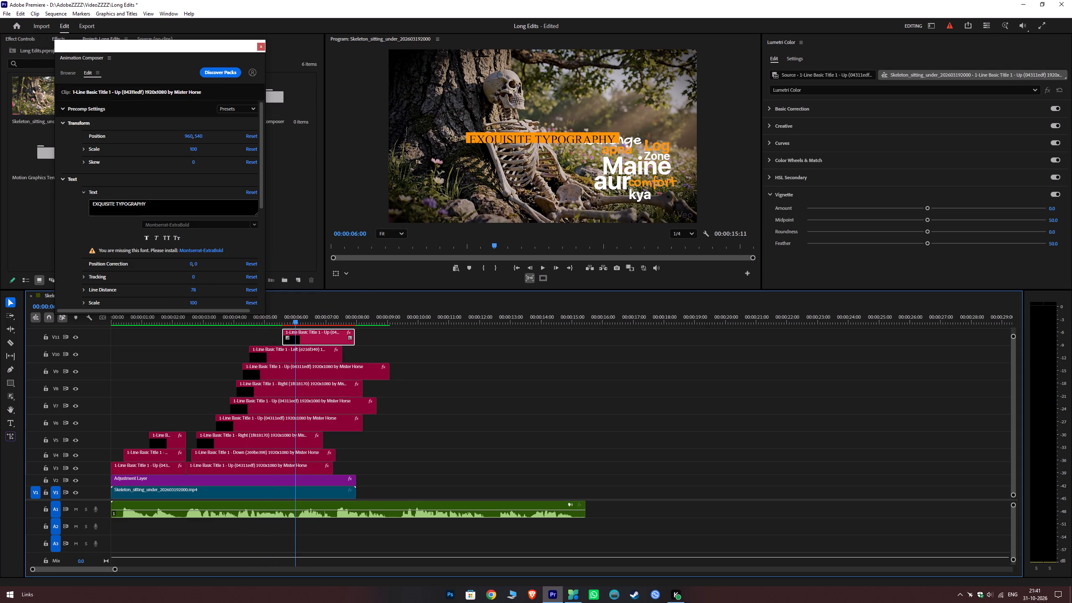
drag(164, 204, 36, 218)
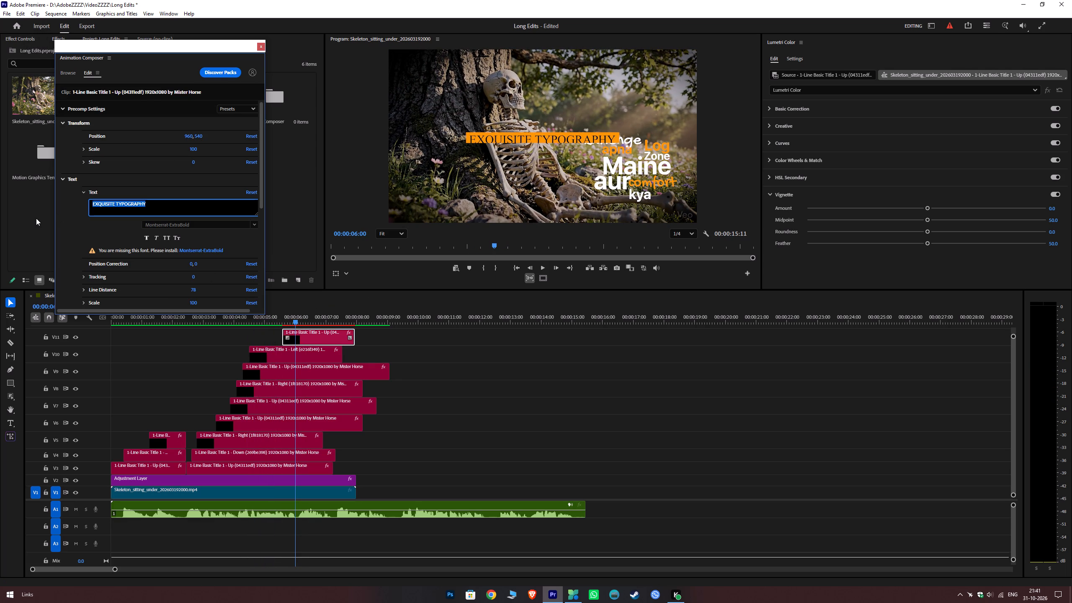
text(wali)
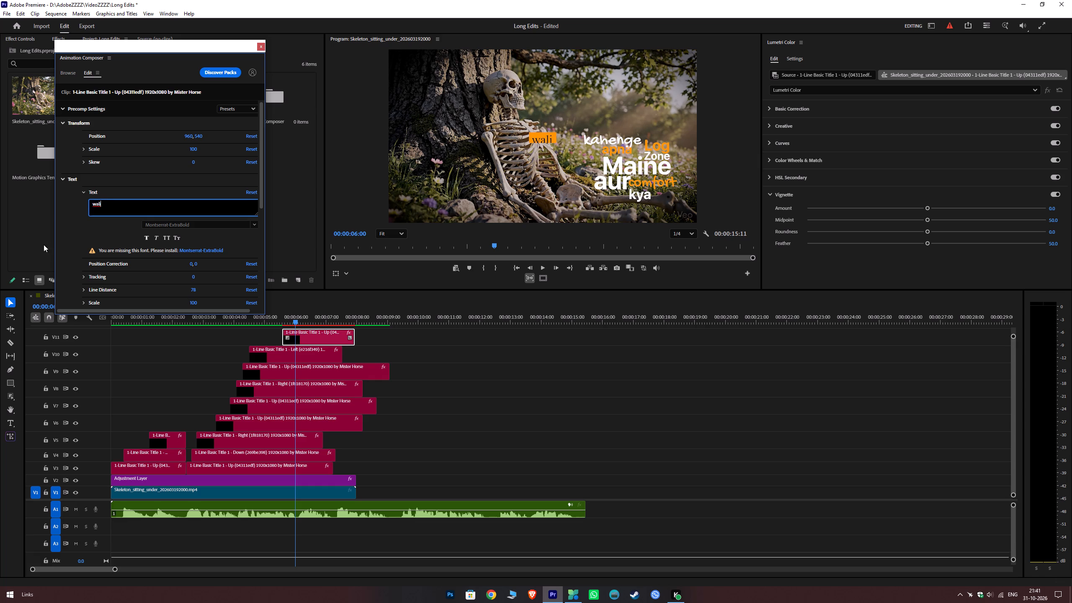
Set the "wali" title's container fill opacity to 0 to remove its orange background.
scroll(47, 253, down, 5)
scroll(71, 283, down, 2)
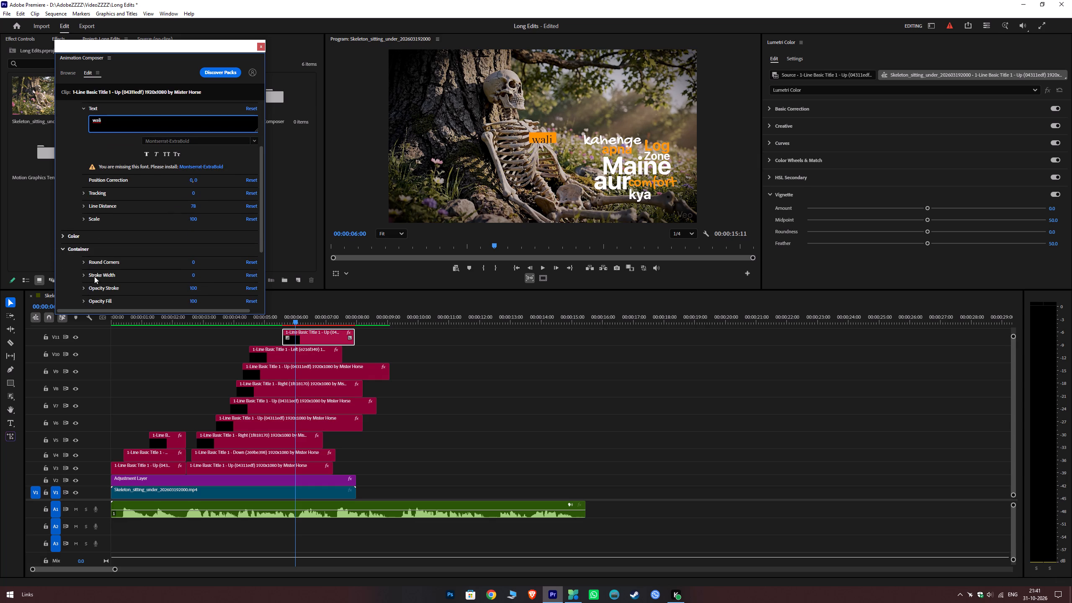
scroll(94, 261, down, 6)
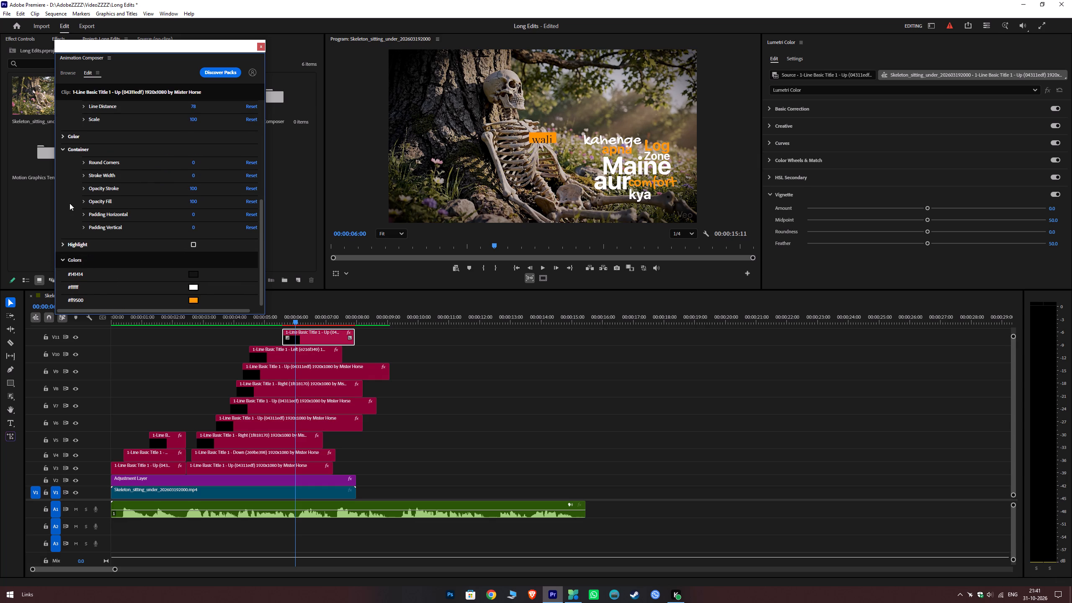
click(196, 201)
key(BackSpace)
key(0)
key(Return)
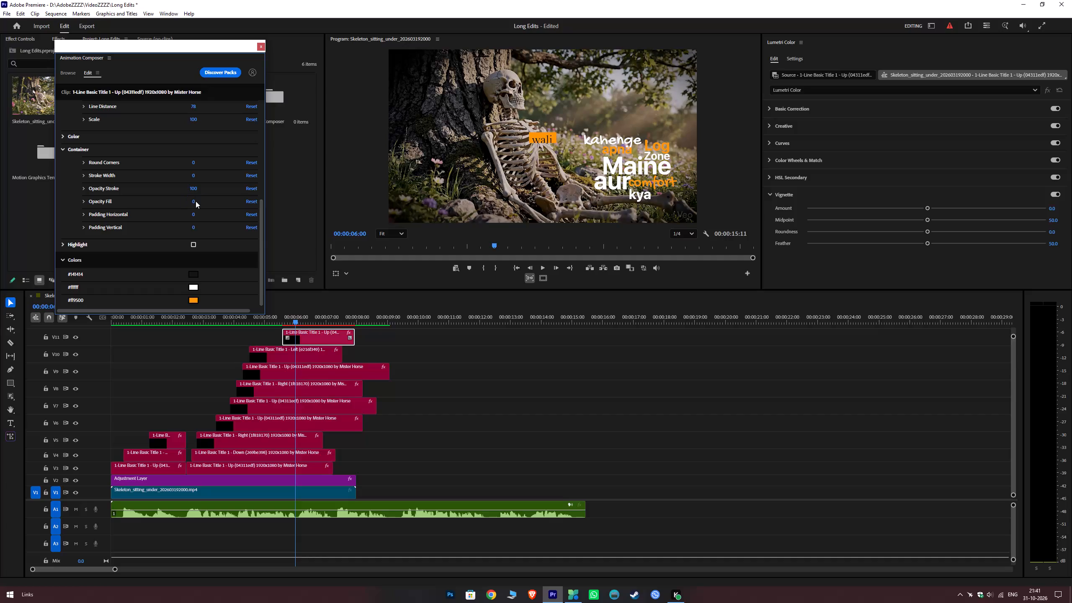
Set the "wali" title's font to SF Pro Display in the Bold style.
scroll(65, 201, up, 6)
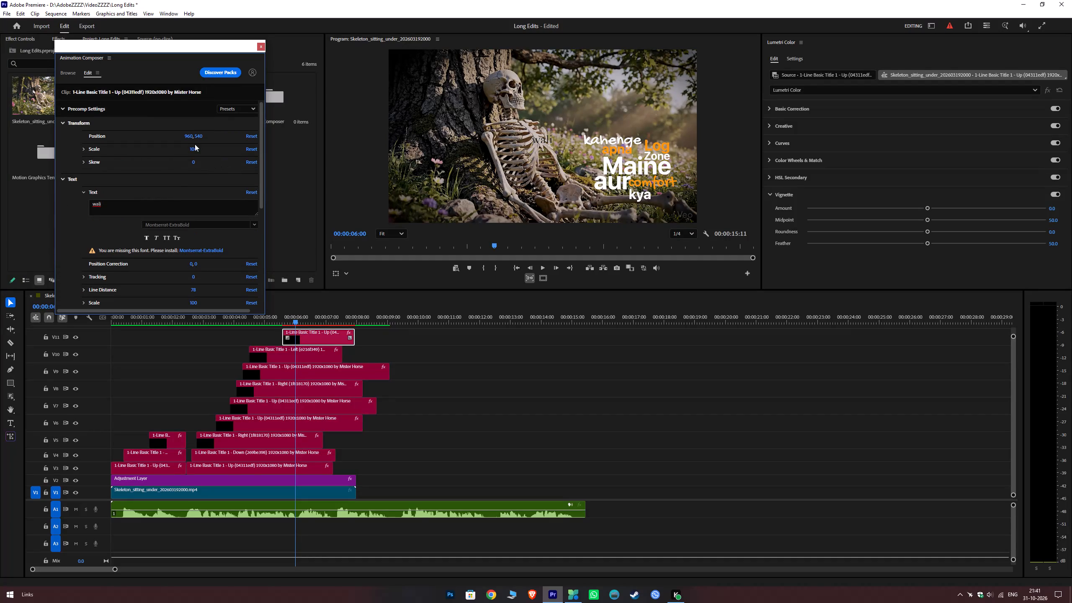
click(146, 208)
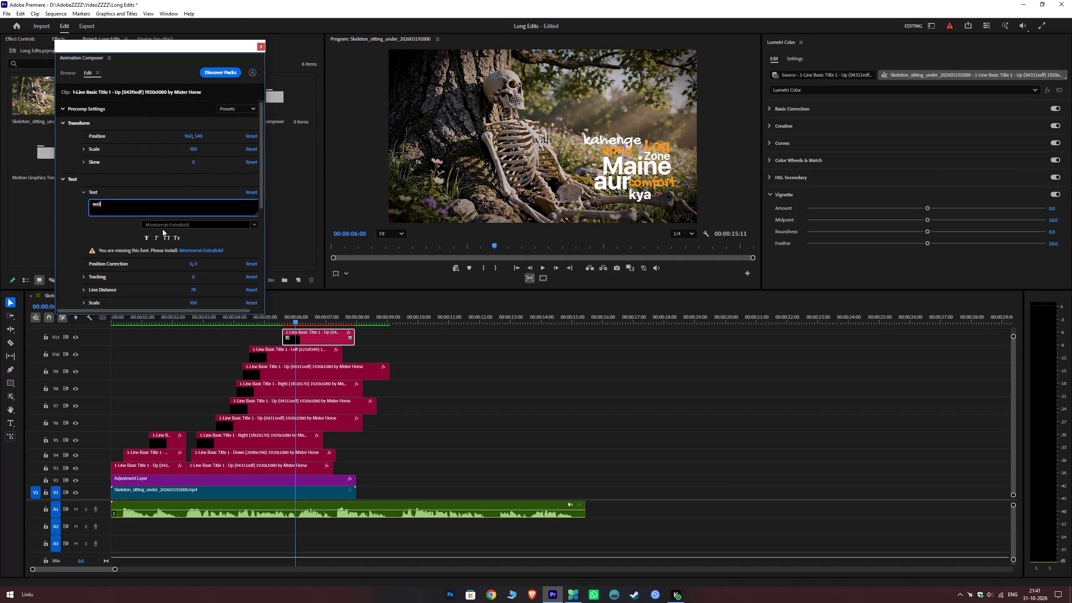
click(161, 227)
text(SP)
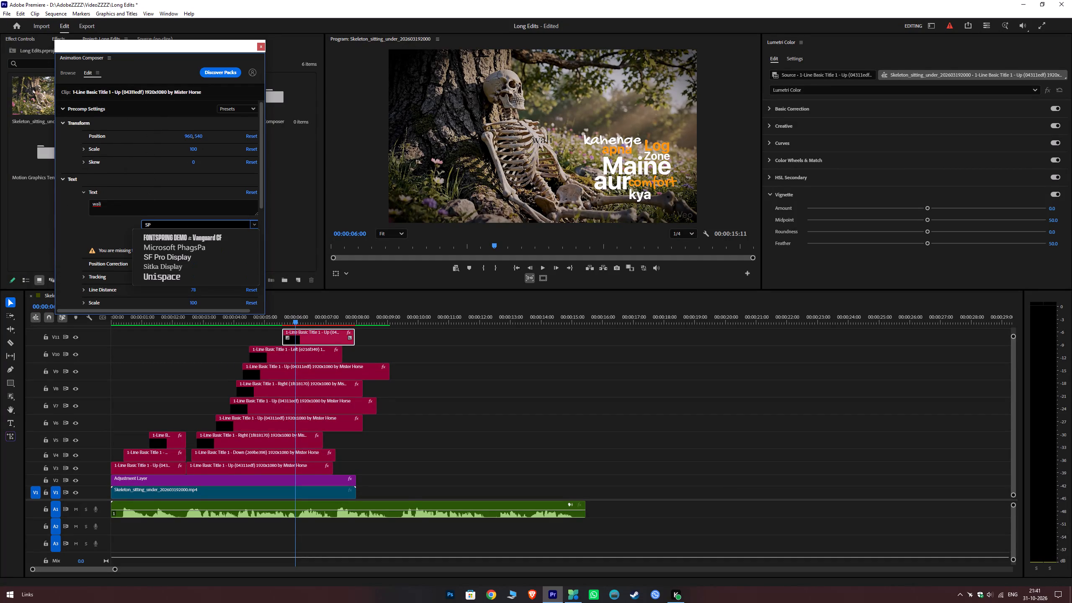
click(163, 257)
click(248, 221)
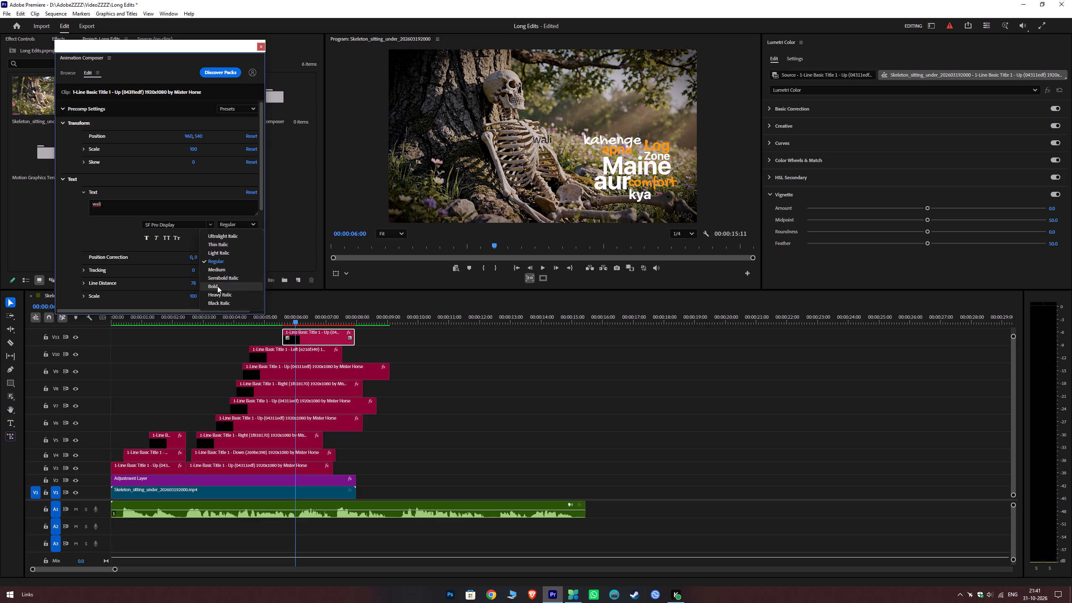
click(217, 286)
Change the "wali" title's dark text colour to white (#ffffff).
scroll(64, 232, down, 7)
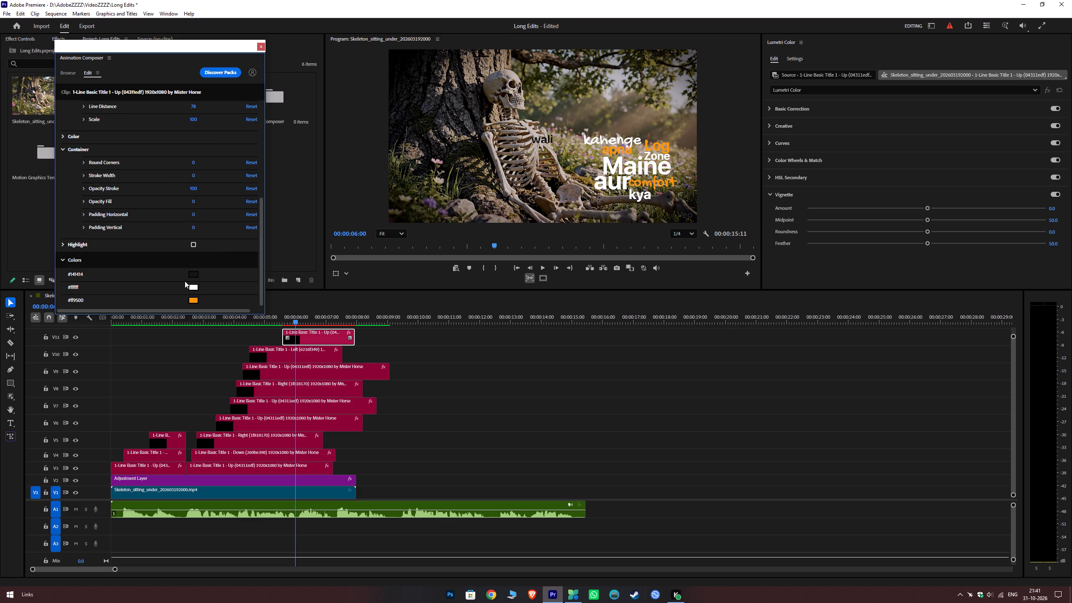
click(191, 276)
drag(110, 189, 72, 259)
click(146, 257)
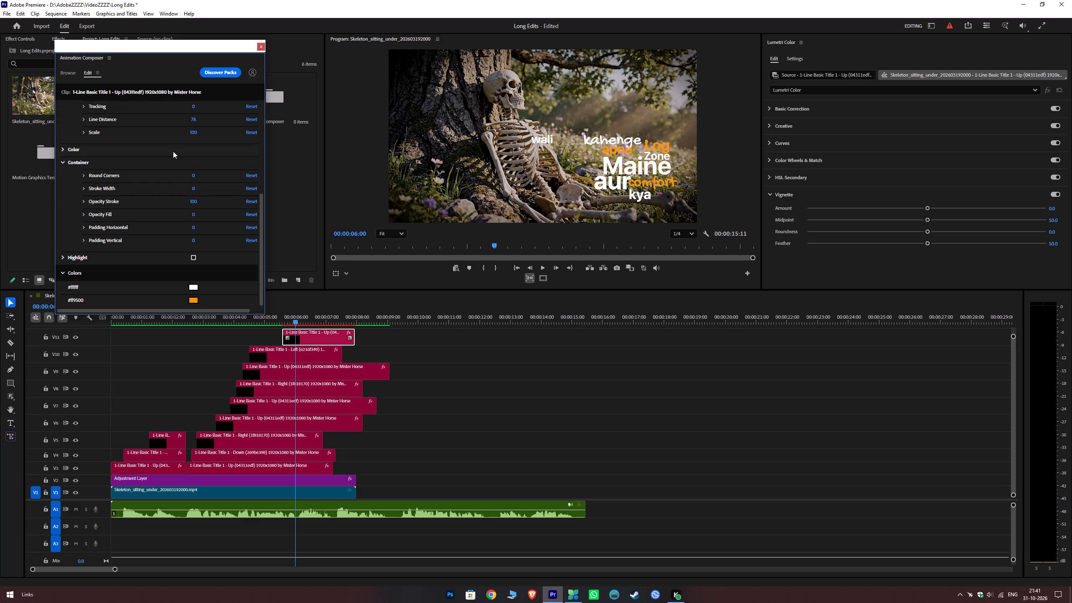
Enlarge the "wali" title to scale 125 and reposition it to about 1672, 486, above "Log" and beside "kahenge".
scroll(108, 165, up, 1)
scroll(175, 165, up, 5)
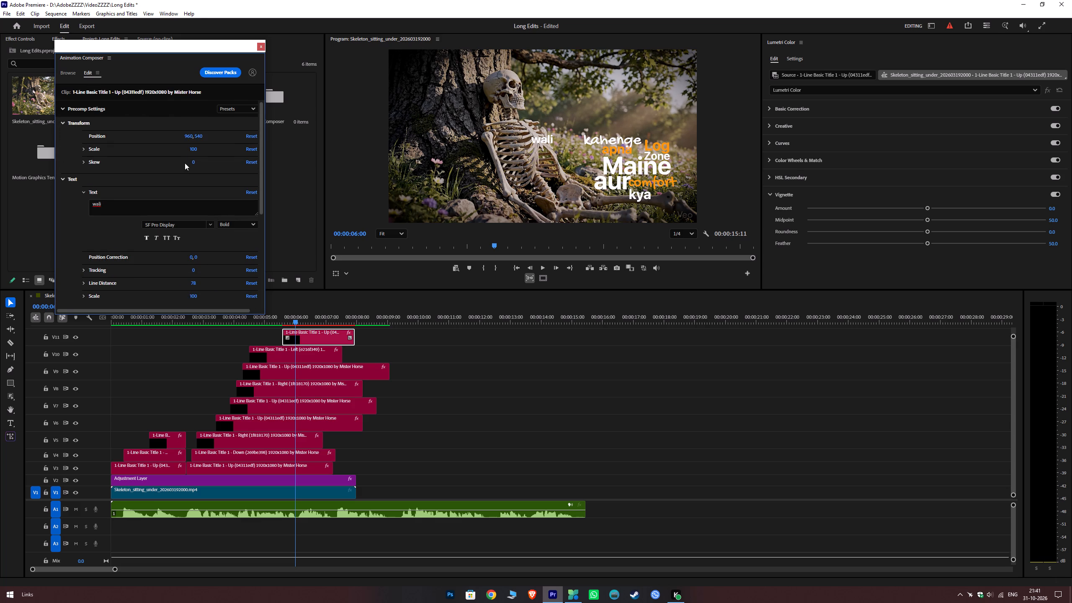
ctrl+drag(196, 136, 238, 131)
key(ctrl+z)
drag(191, 134, 489, 142)
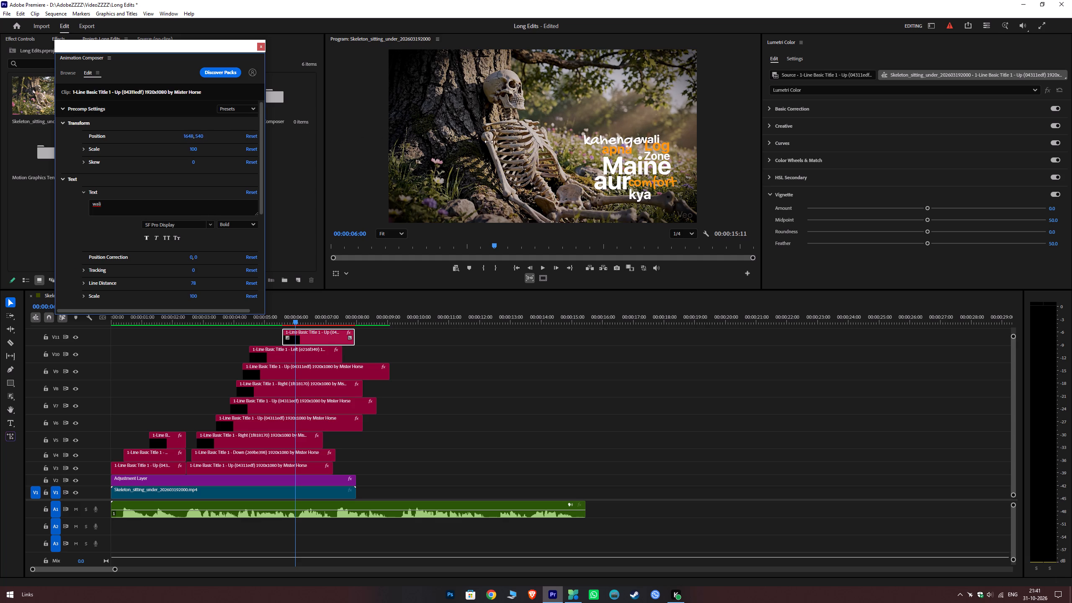
drag(489, 142, 496, 142)
ctrl+drag(194, 149, 206, 151)
ctrl+drag(201, 137, 204, 149)
ctrl+drag(204, 149, 209, 168)
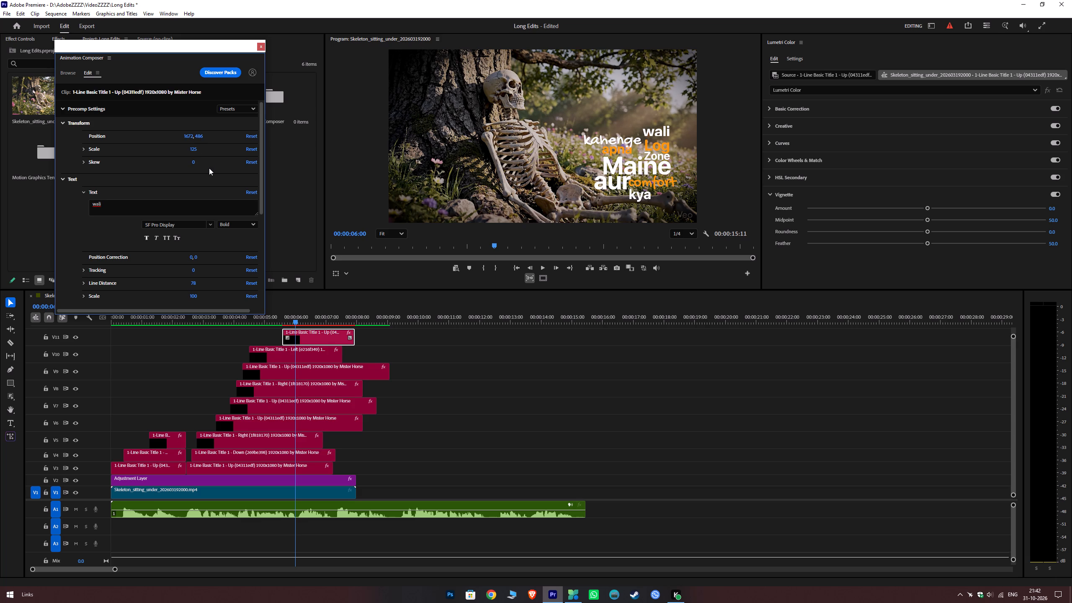
ctrl+click(188, 136)
ctrl+drag(201, 137, 201, 133)
Play back the word titles and move the "wali" title earlier on V11, starting at about 00:00:05:00.
drag(240, 323, 231, 327)
click(427, 366)
key(space)
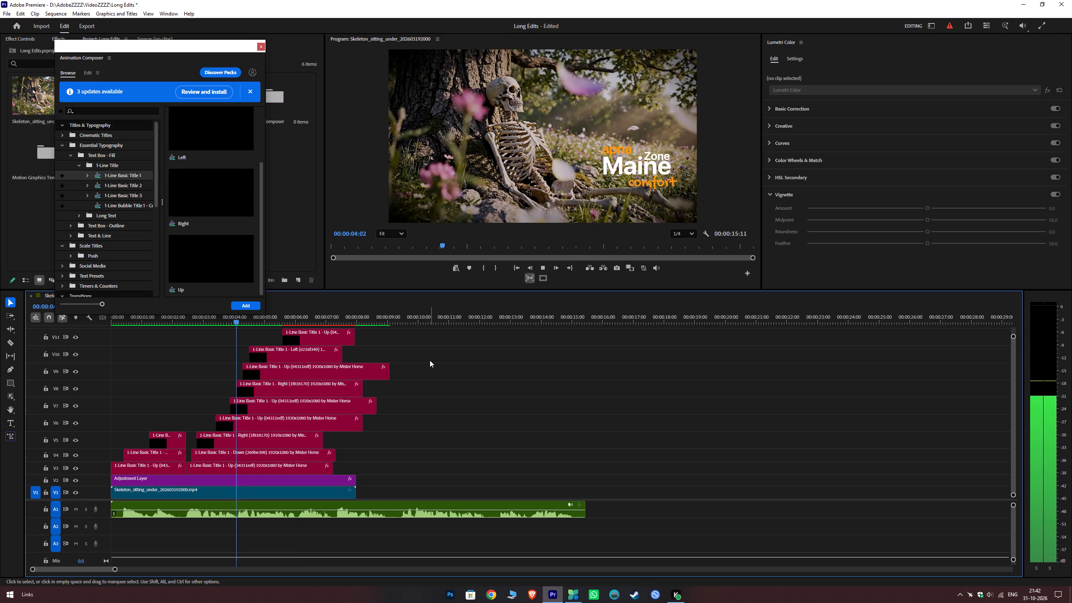
key(space)
key(space)
key(space)
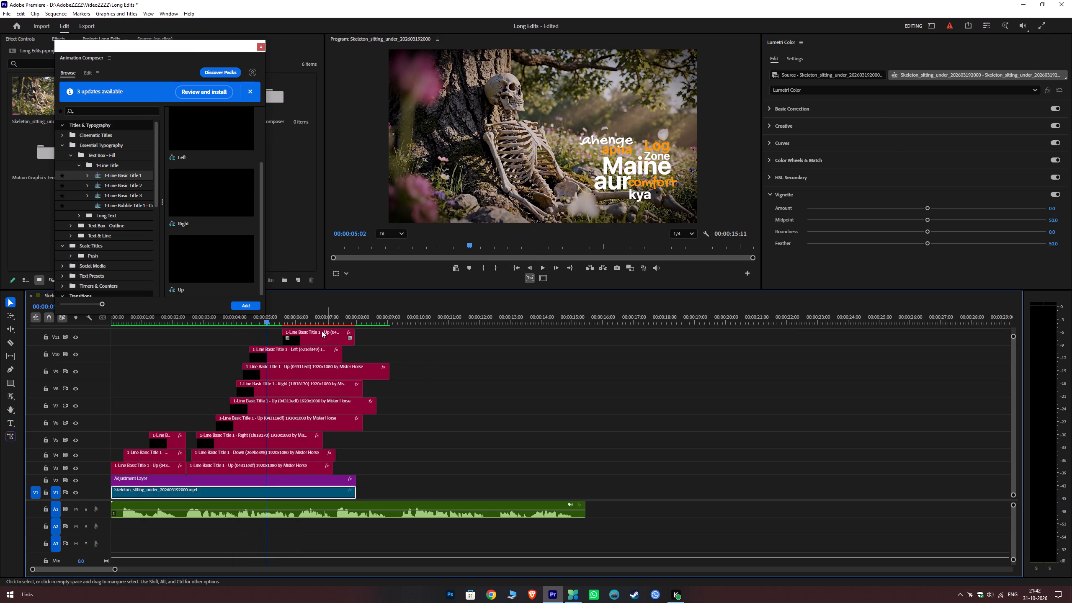
alt+scroll(317, 331, up, 5)
drag(294, 332, 264, 336)
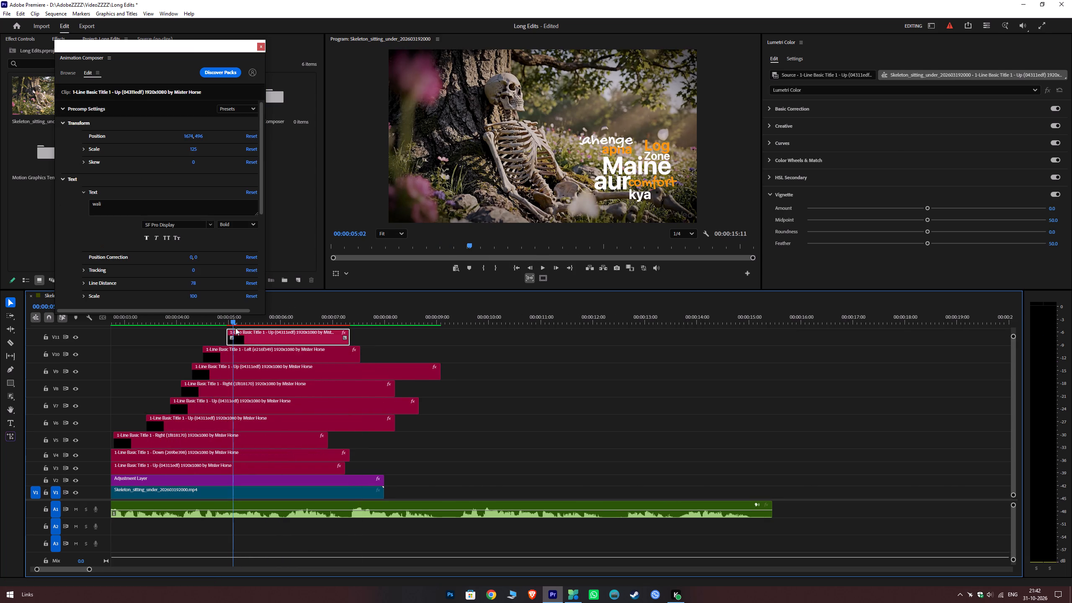
Check the "wali" title's timing against the voice-over and shift it a few frames earlier on V11.
click(207, 320)
key(space)
key(space)
key(space)
key(space)
key(space)
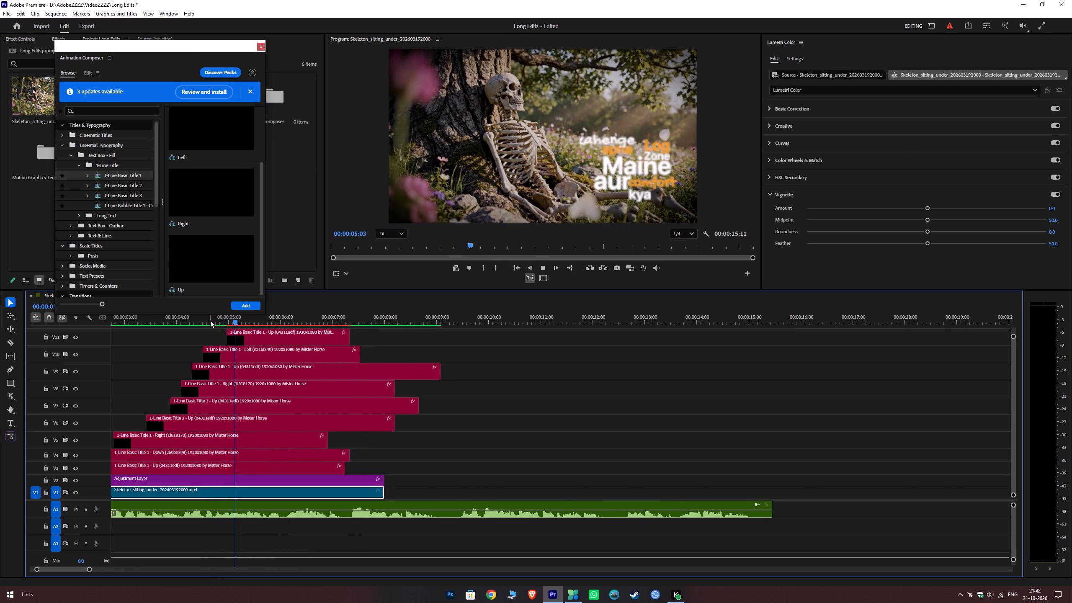
key(space)
click(224, 320)
key(space)
key(space)
key(space)
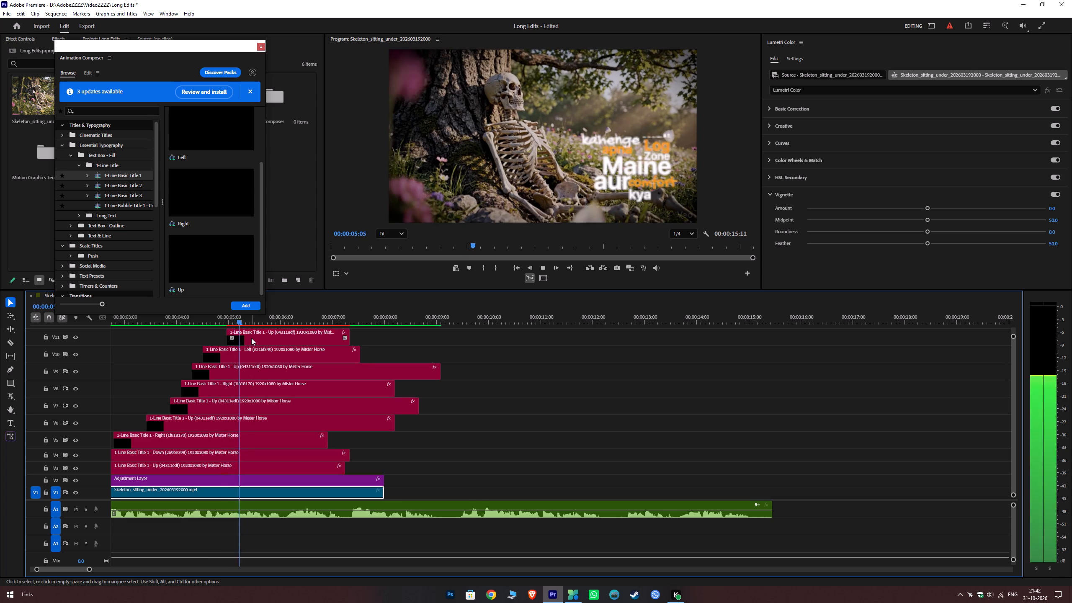
key(space)
click(258, 340)
click(210, 321)
key(space)
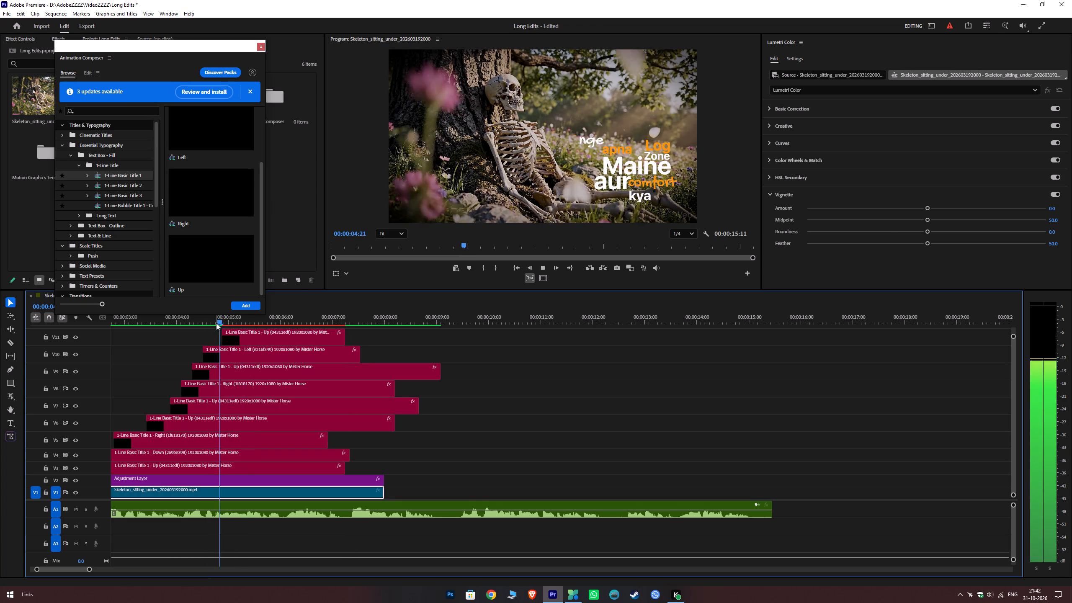
key(space)
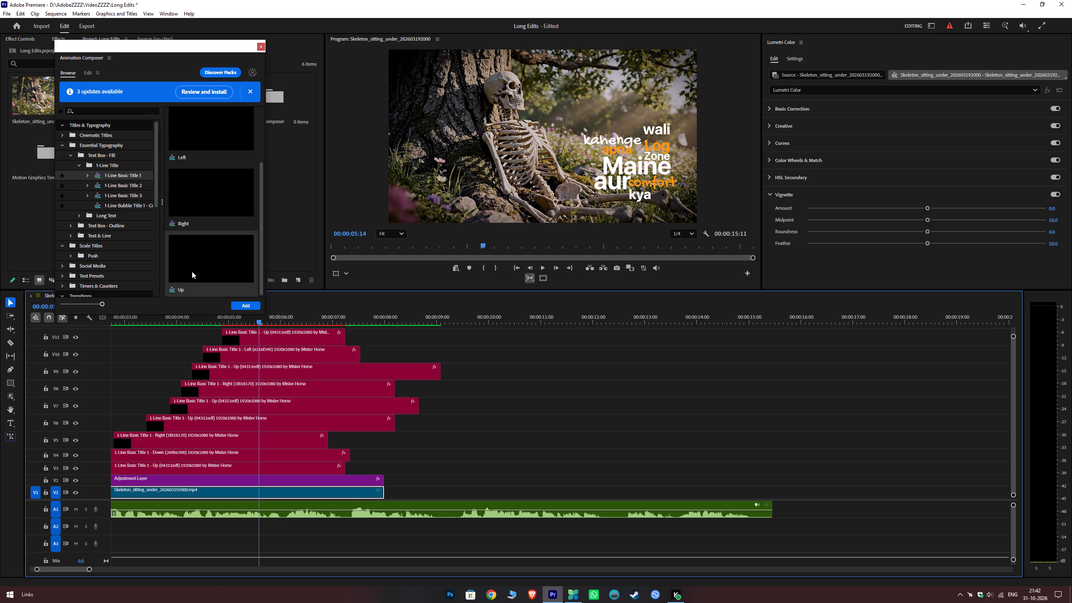
Save the project.
key(ctrl+s)
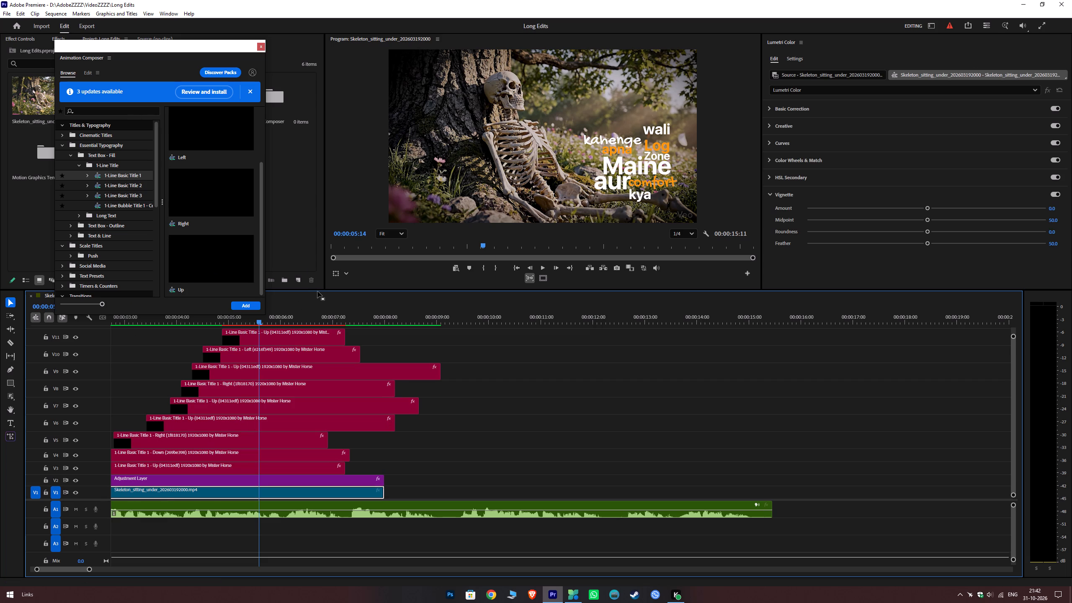
Reduce the heights of video tracks V1 to V11 to make room above them in the timeline.
drag(317, 289, 316, 270)
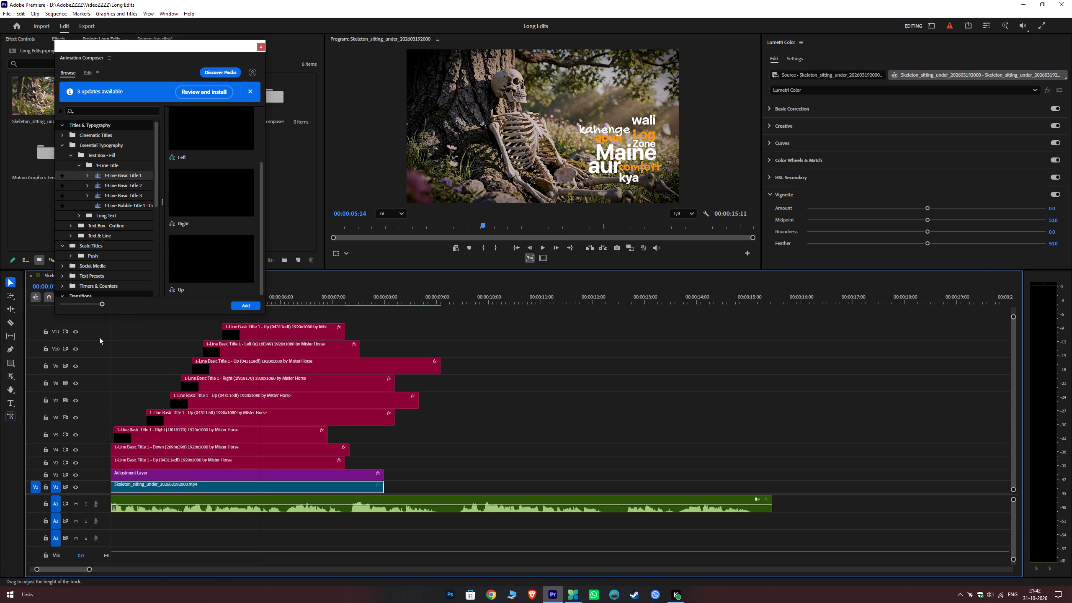
alt+scroll(96, 333, down, 2)
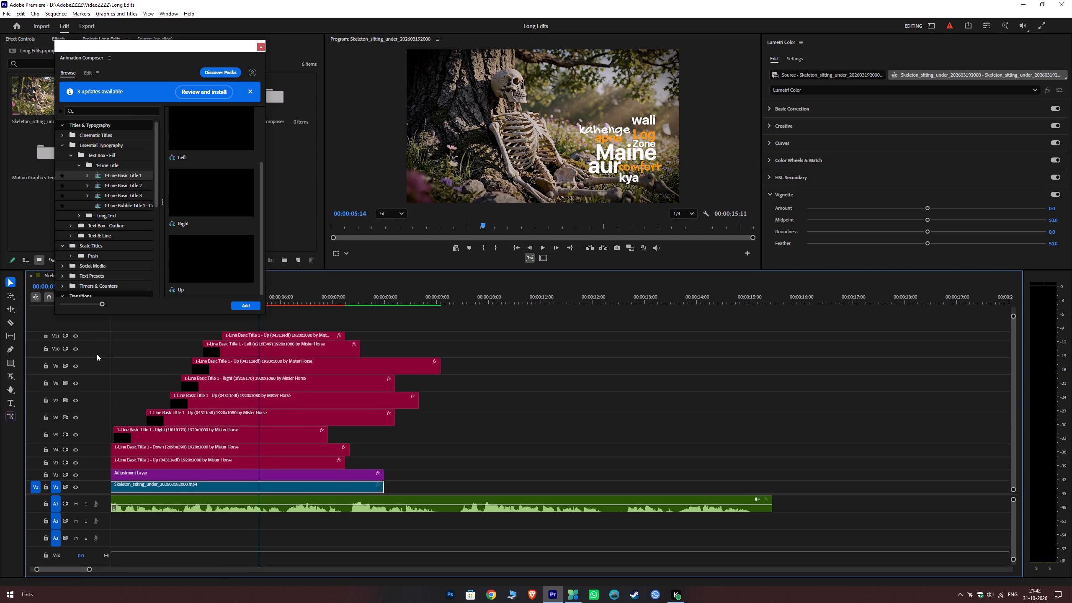
alt+scroll(96, 349, down, 4)
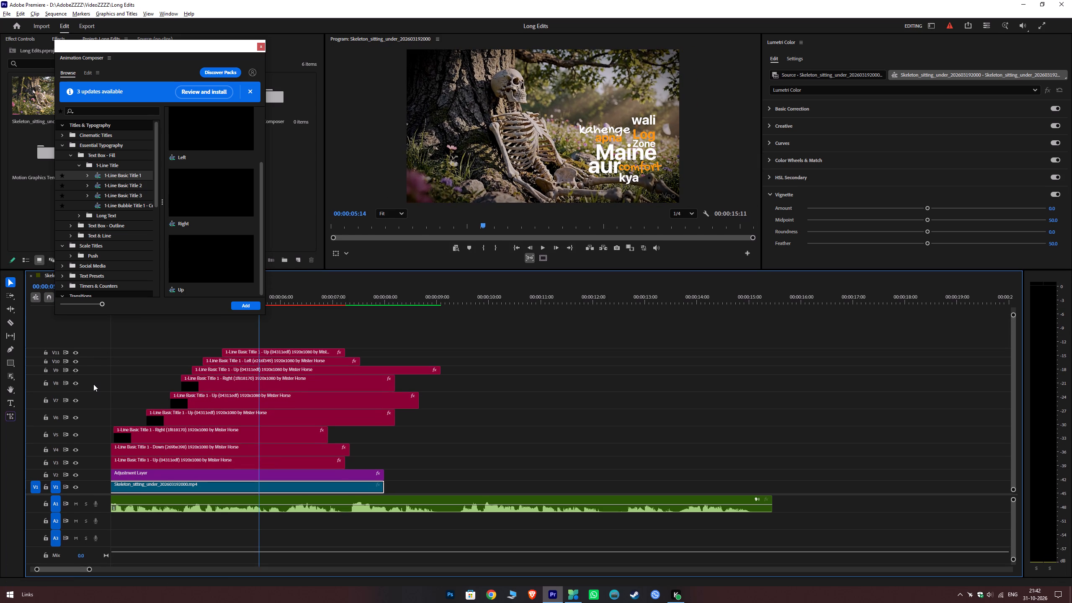
alt+scroll(93, 384, down, 4)
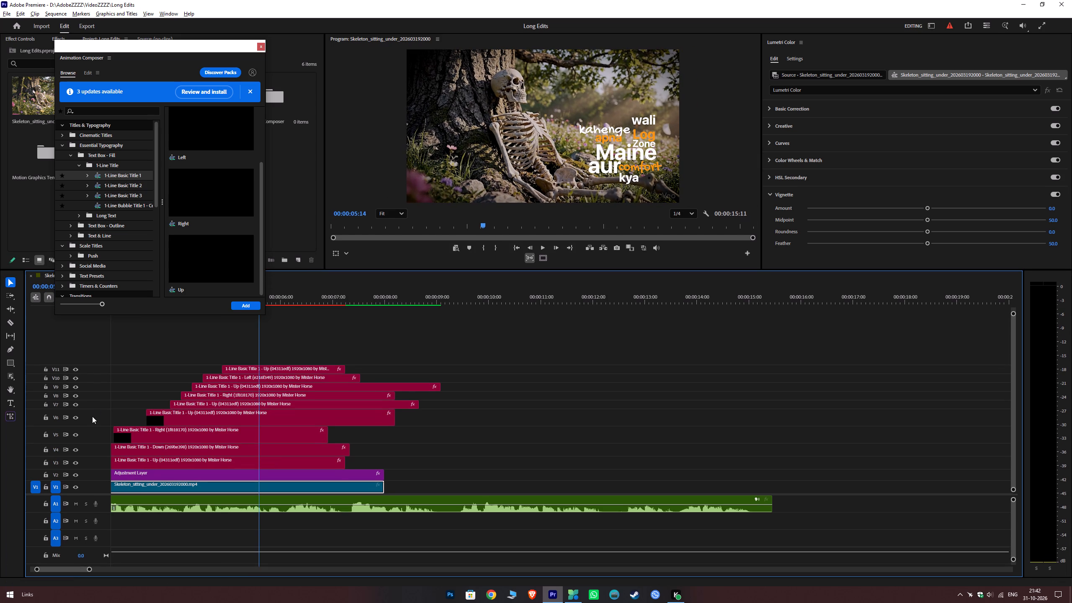
alt+scroll(92, 416, down, 4)
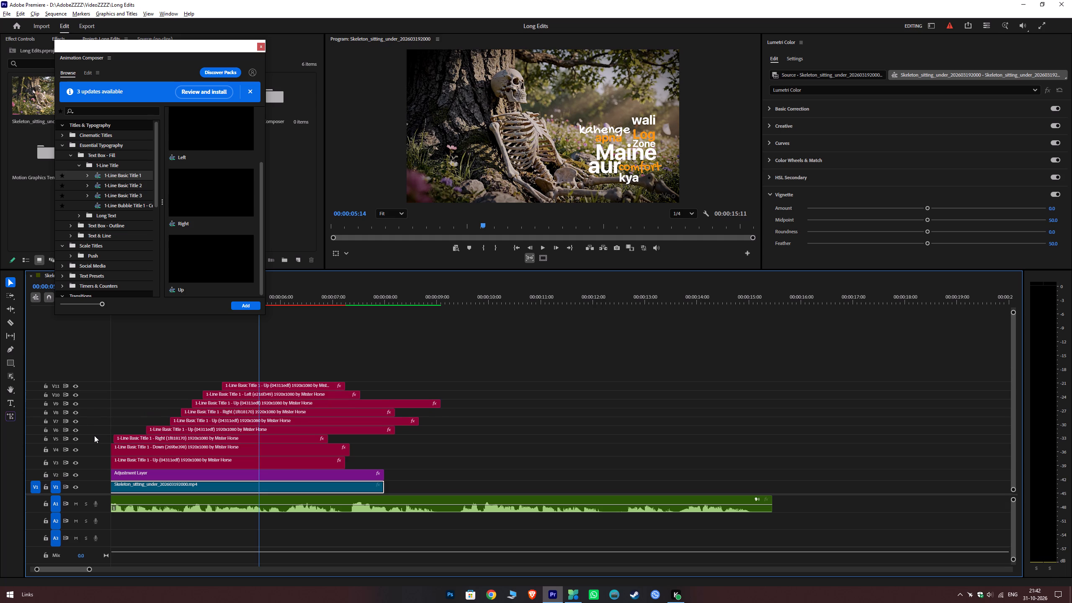
alt+scroll(95, 450, down, 2)
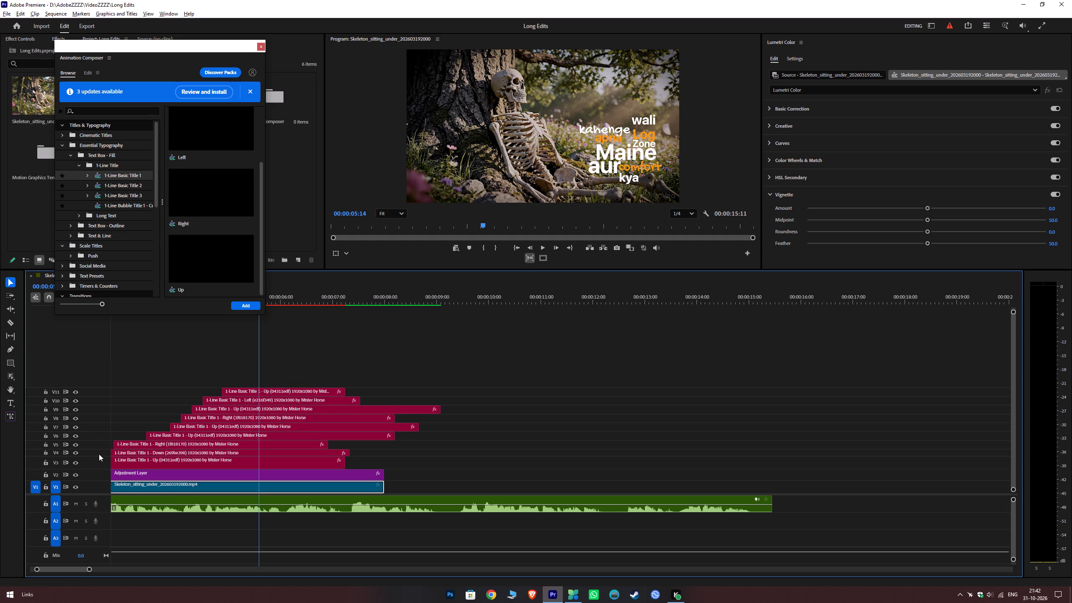
alt+scroll(98, 452, up, 1)
alt+scroll(98, 452, down, 2)
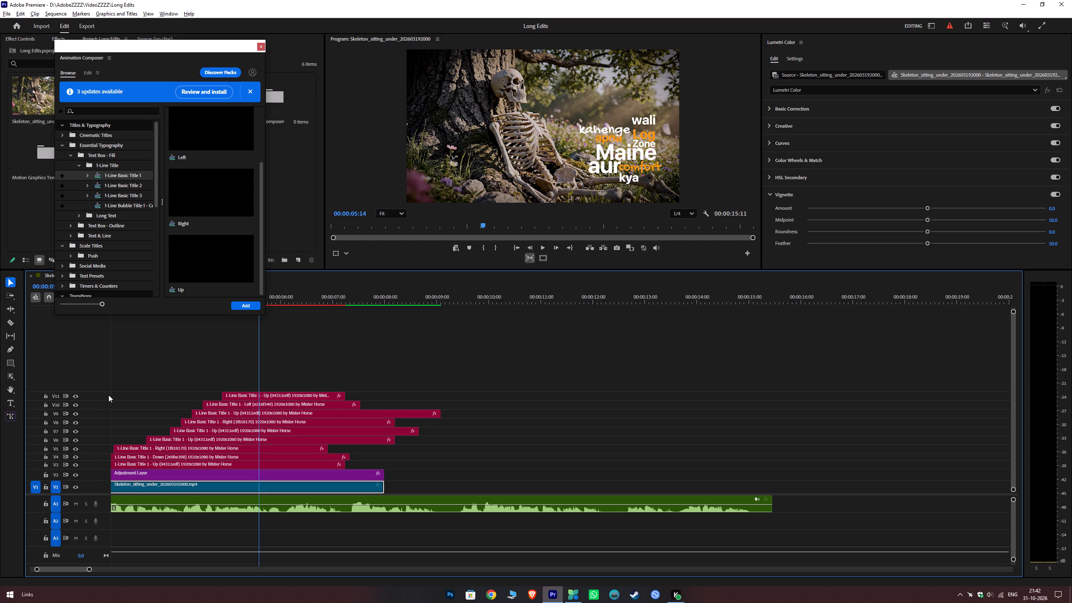
alt+scroll(96, 486, down, 3)
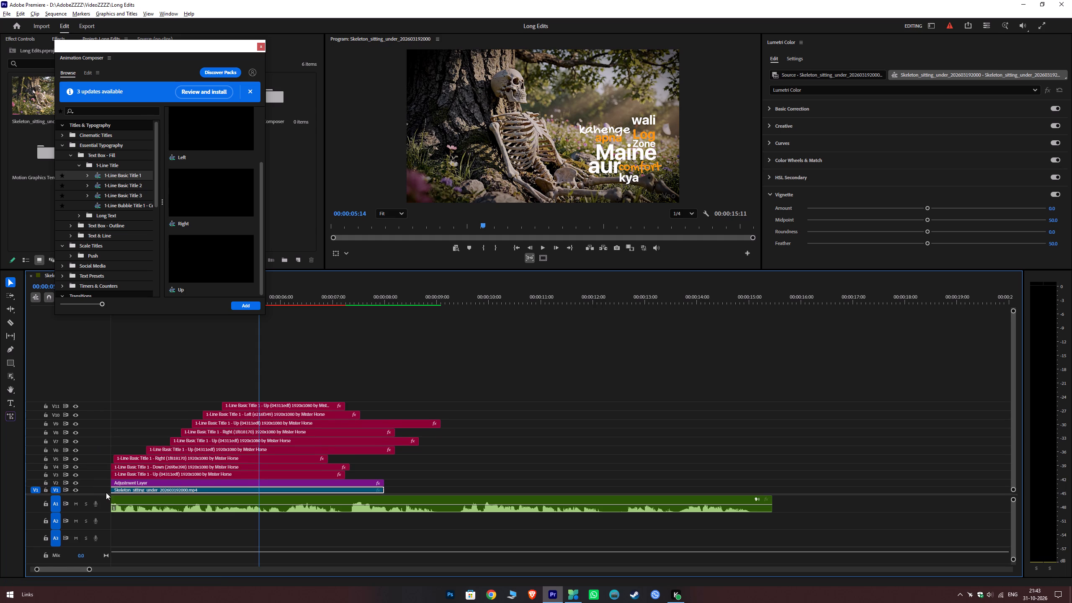
alt+scroll(101, 490, up, 1)
alt+scroll(101, 490, down, 1)
drag(430, 270, 426, 302)
Duplicate the "kahenge" title onto a new track V12, starting at 00:00:05:08 after "wali" in the voice-over.
click(194, 330)
click(247, 368)
key(space)
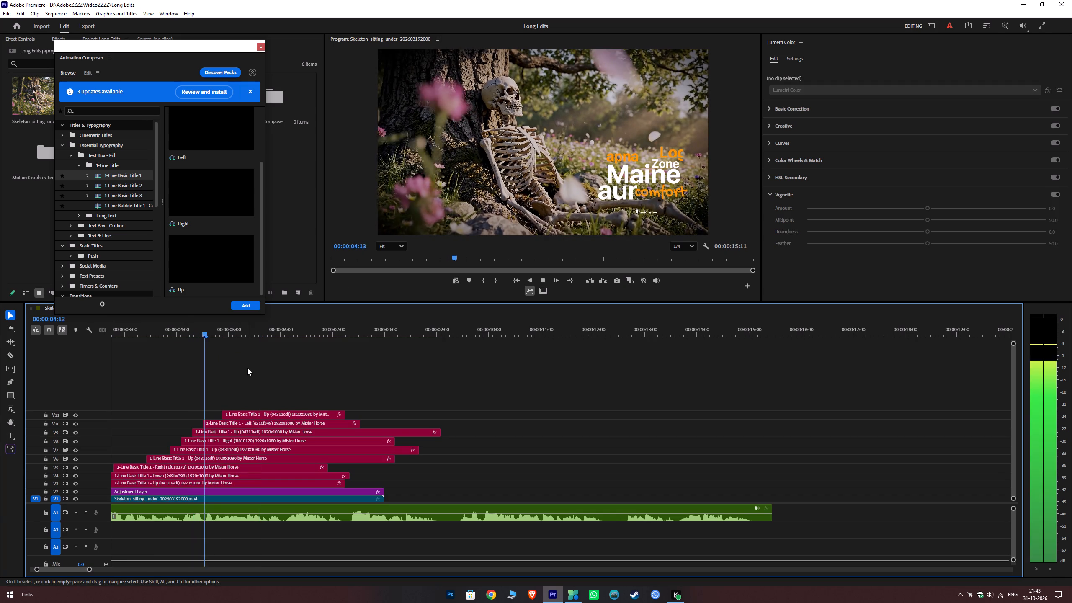
key(space)
key(space)
key(space)
alt+drag(223, 423, 229, 420)
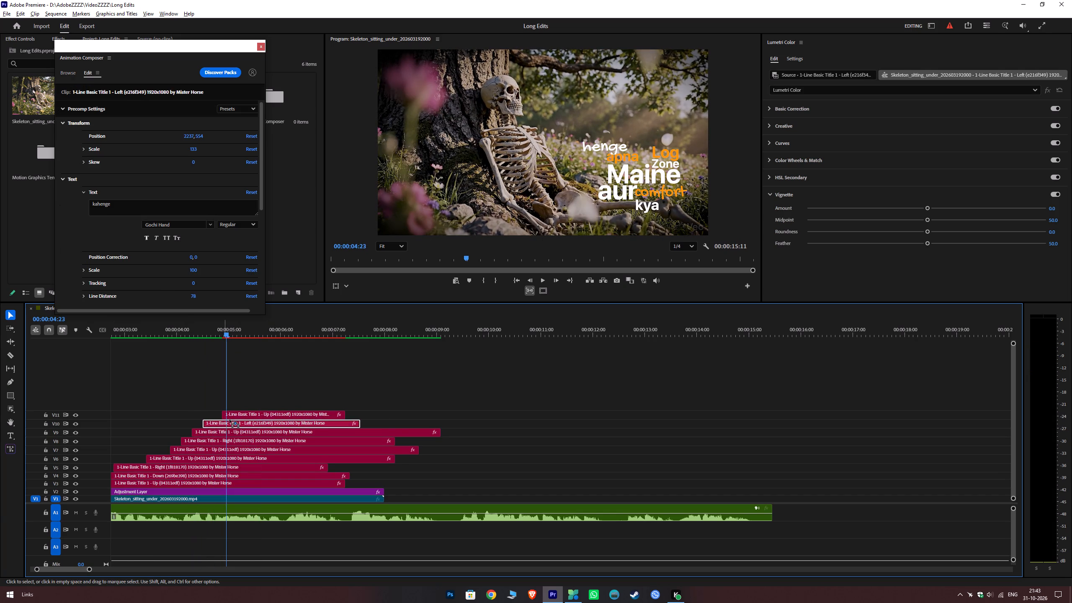
alt+drag(229, 420, 265, 405)
key(space)
key(space)
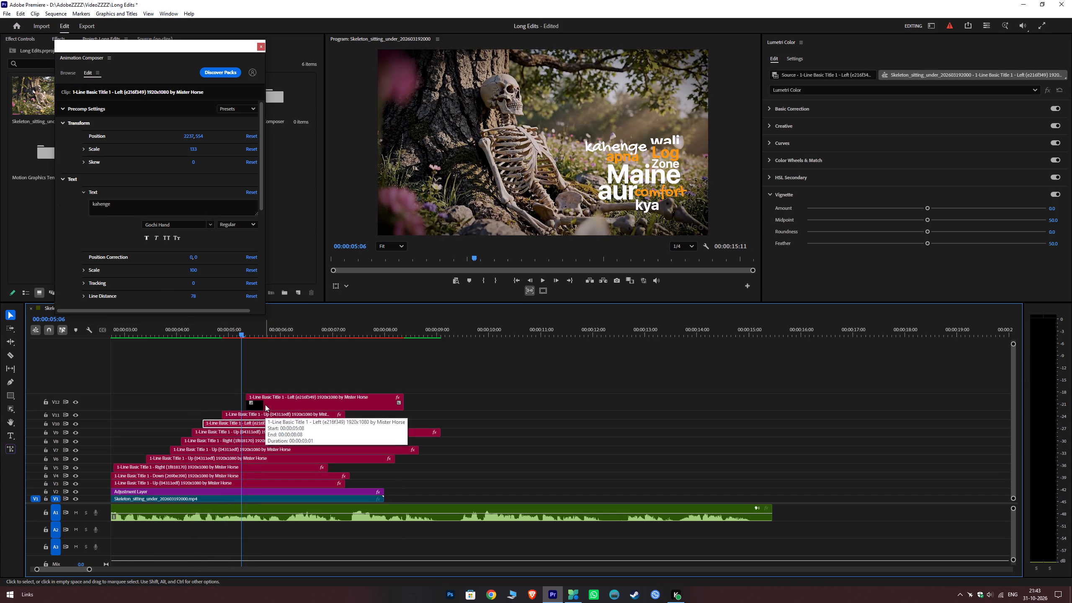
key(space)
key(space)
Change the duplicated V12 title's text to "soch".
click(270, 400)
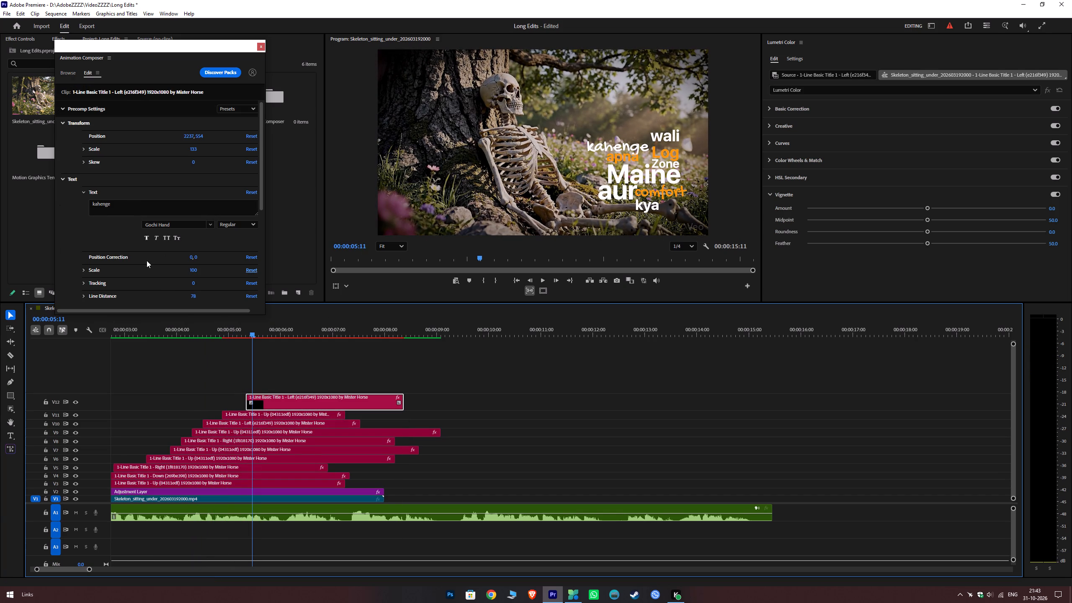
drag(122, 204, 26, 213)
text(wa)
key(BackSpace)
key(BackSpace)
text(socjh=)
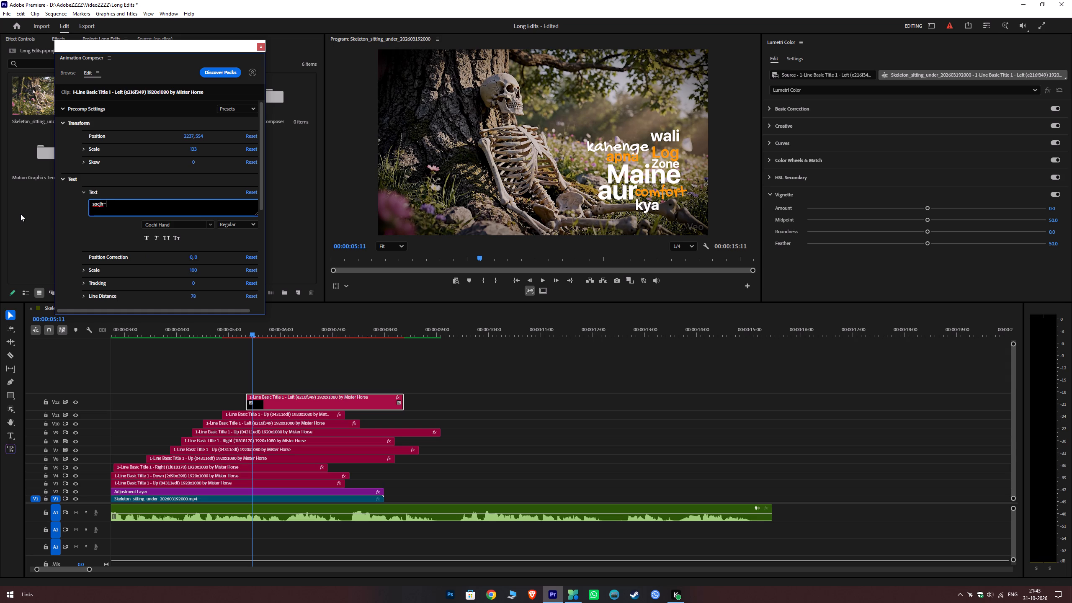
key(BackSpace)
key(BackSpace)
key(h)
key(BackSpace)
key(BackSpace)
key(BackSpace)
text(ch)
key(space)
click(296, 358)
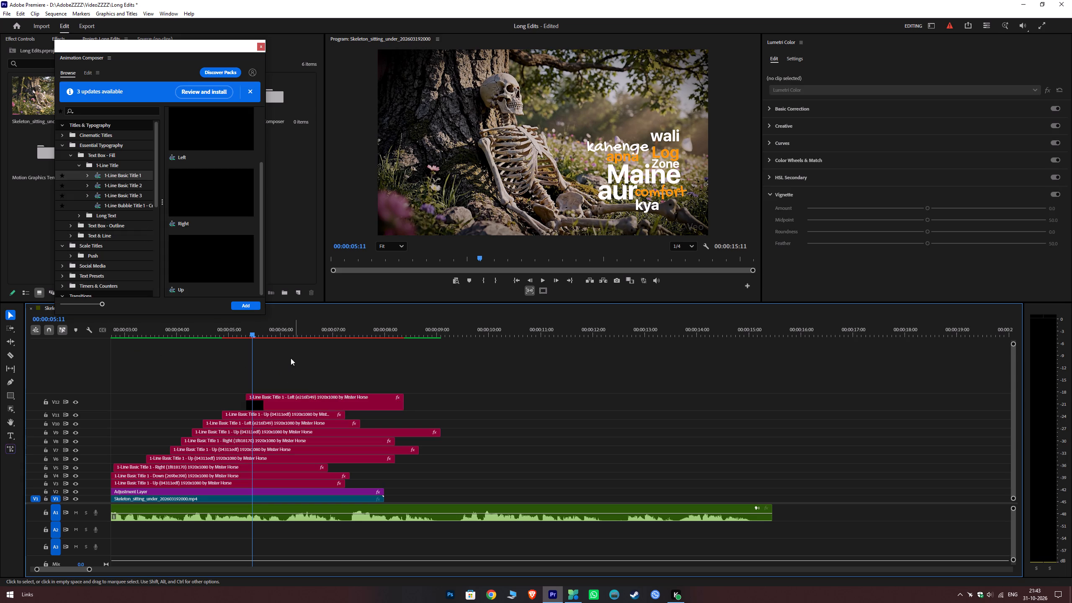
Play back the new "soch" title with the voice-over and save the project.
drag(253, 330, 263, 336)
key(space)
key(space)
click(285, 401)
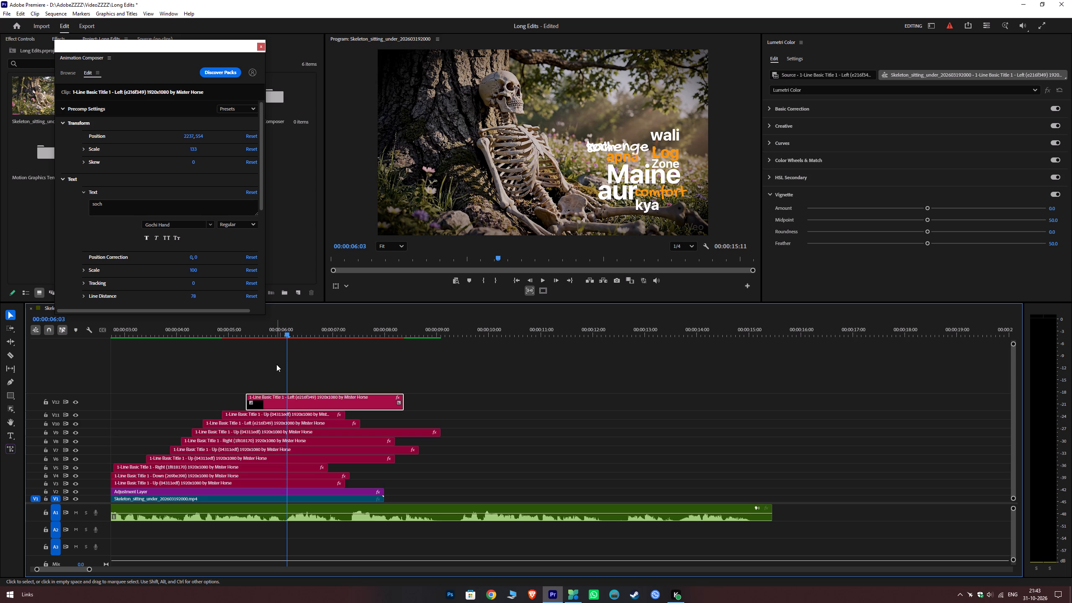
key(ctrl+s)
key(ctrl+s)
key(ctrl+s)
key(ctrl+s)
key(ctrl+s)
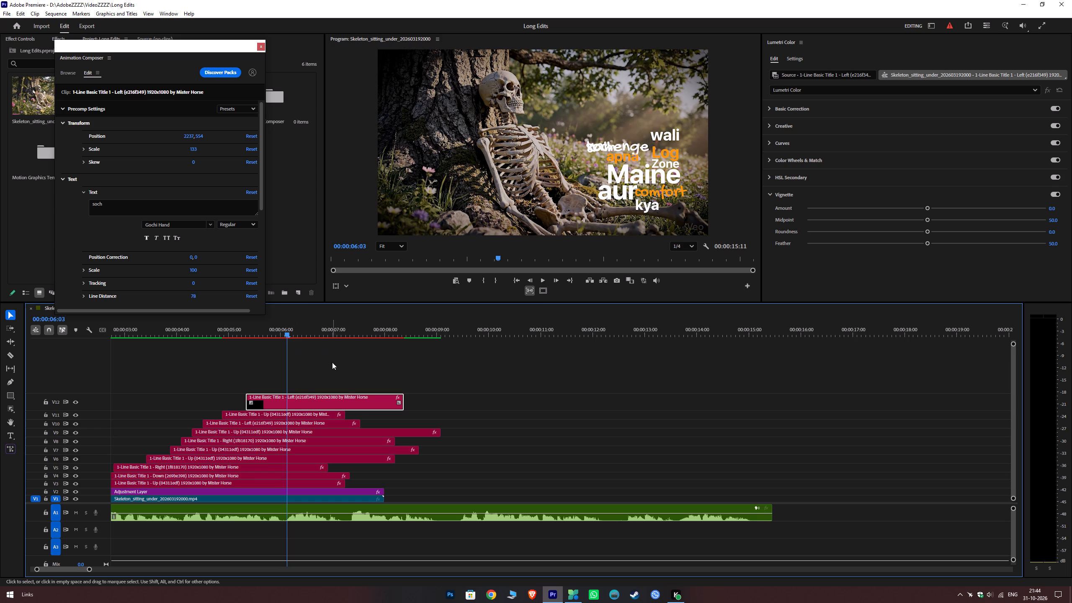
Enlarge the "soch" title to scale 153 and reposition it to about 2449, 915, below "aur" and beside "kya".
key(space)
key(space)
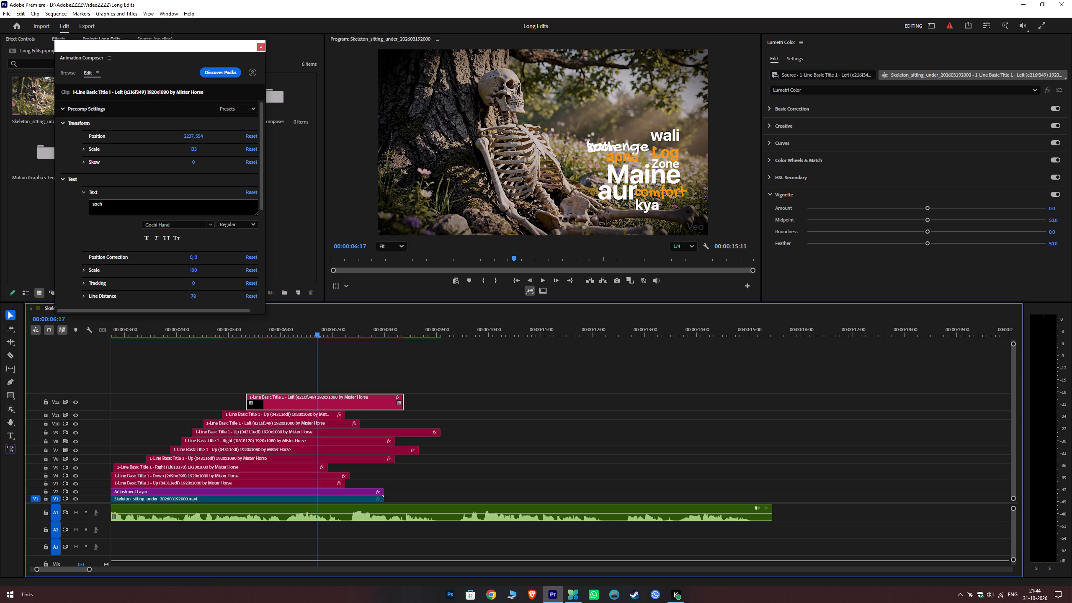
drag(198, 136, 201, 10)
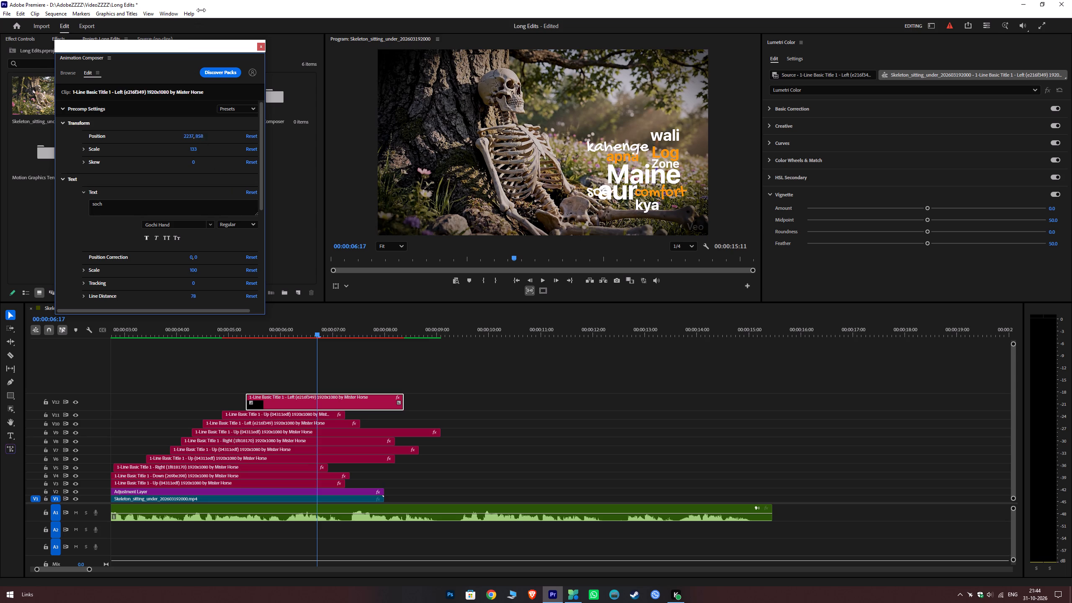
drag(201, 10, 207, 0)
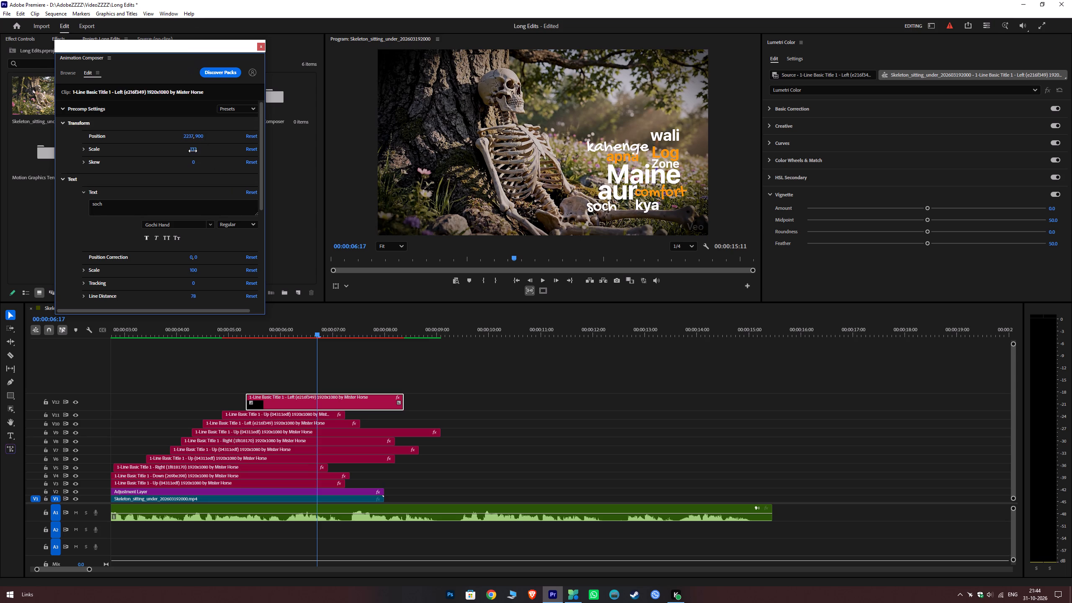
ctrl+drag(193, 149, 203, 151)
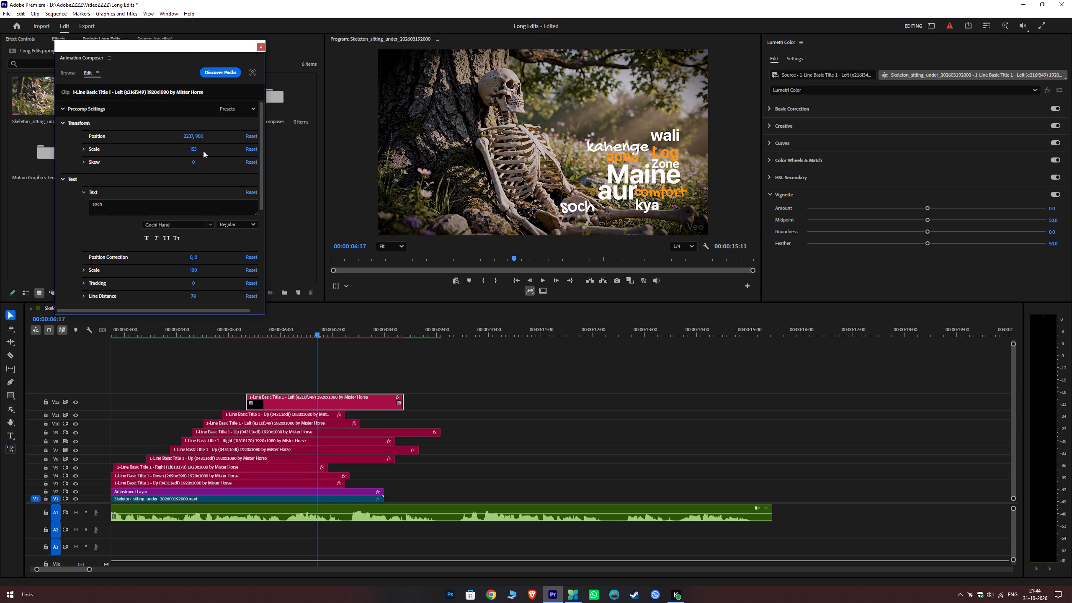
ctrl+drag(201, 136, 201, 133)
ctrl+drag(201, 133, 201, 130)
ctrl+drag(186, 137, 252, 134)
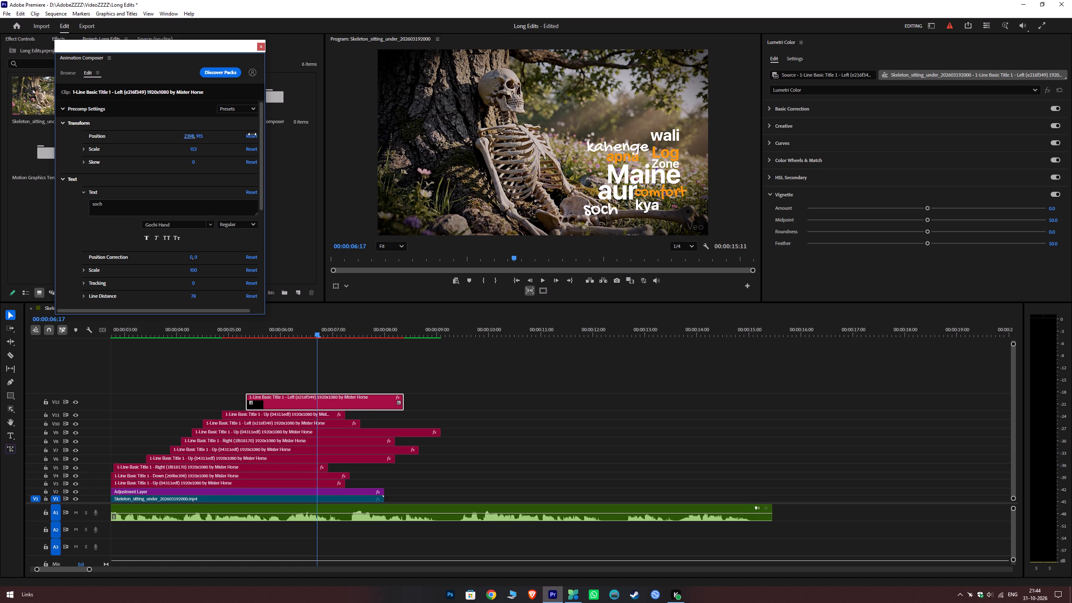
ctrl+drag(252, 134, 275, 137)
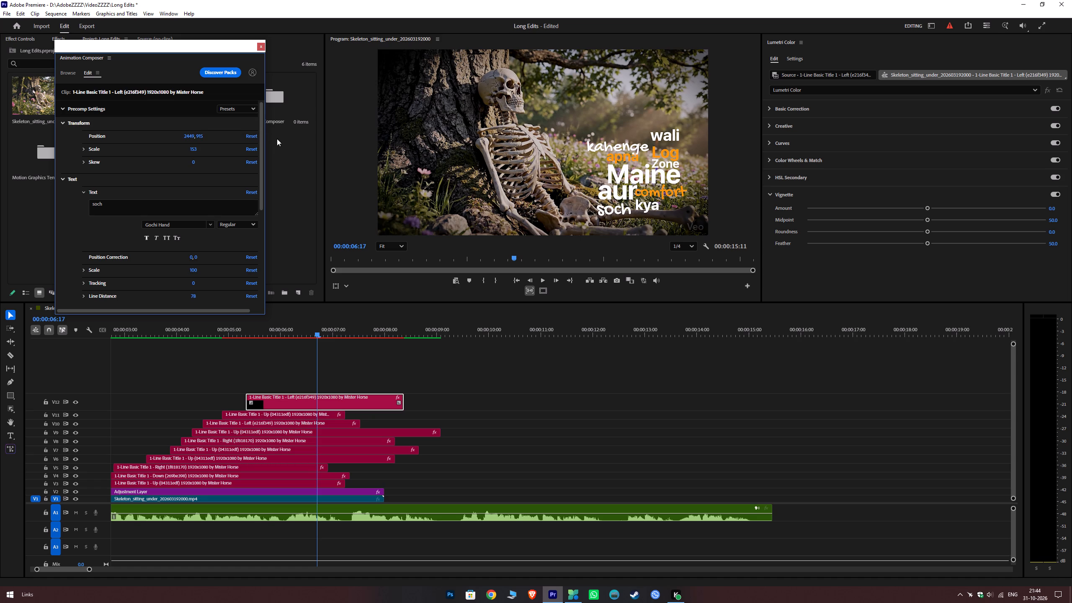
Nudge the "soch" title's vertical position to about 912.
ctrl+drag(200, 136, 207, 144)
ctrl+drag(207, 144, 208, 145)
Play back the section around "wali" and "soch" to check the "soch" title's timing against the voice-over.
click(243, 331)
click(250, 353)
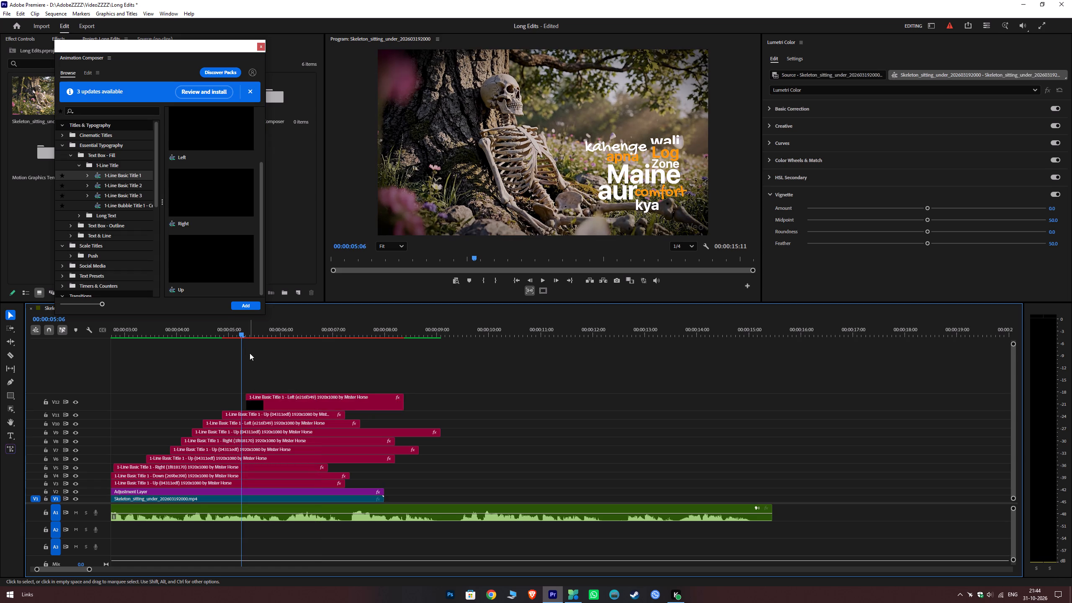
click(200, 323)
key(space)
key(space)
key(space)
key(space)
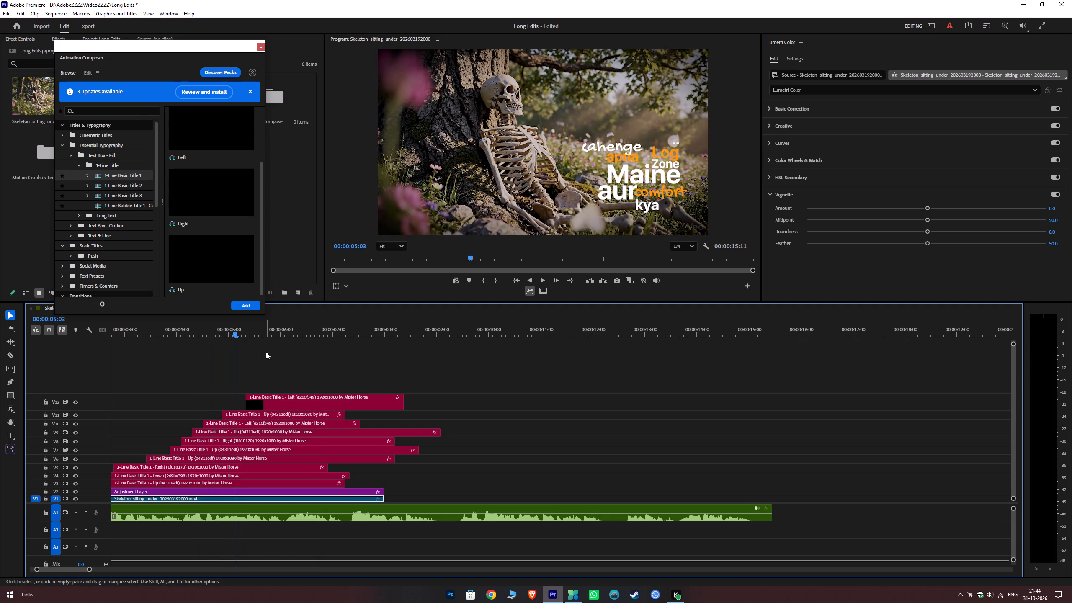
key(space)
key(space)
key(space)
key(space)
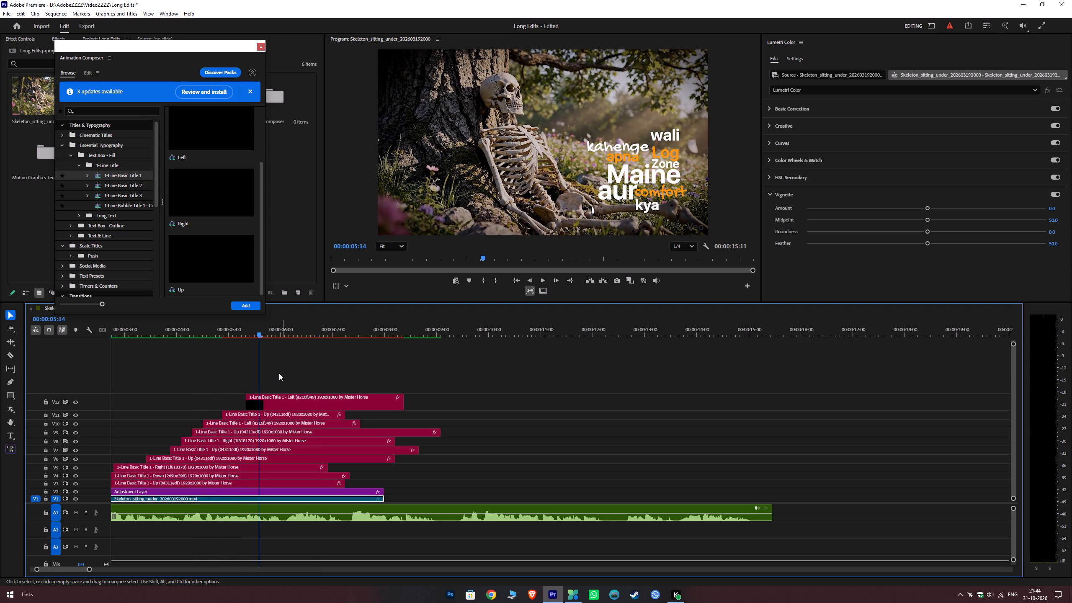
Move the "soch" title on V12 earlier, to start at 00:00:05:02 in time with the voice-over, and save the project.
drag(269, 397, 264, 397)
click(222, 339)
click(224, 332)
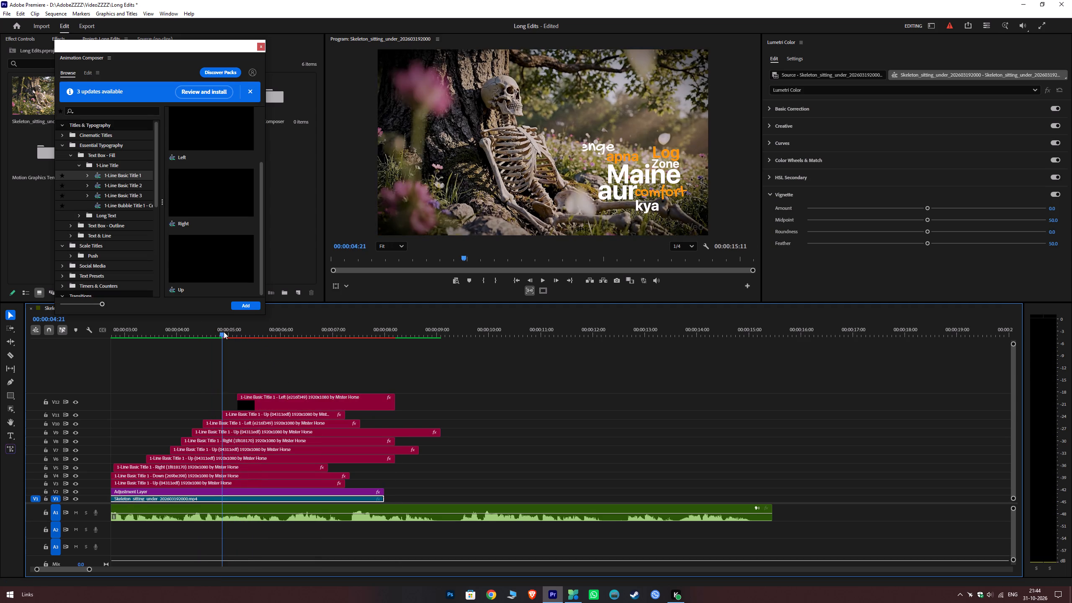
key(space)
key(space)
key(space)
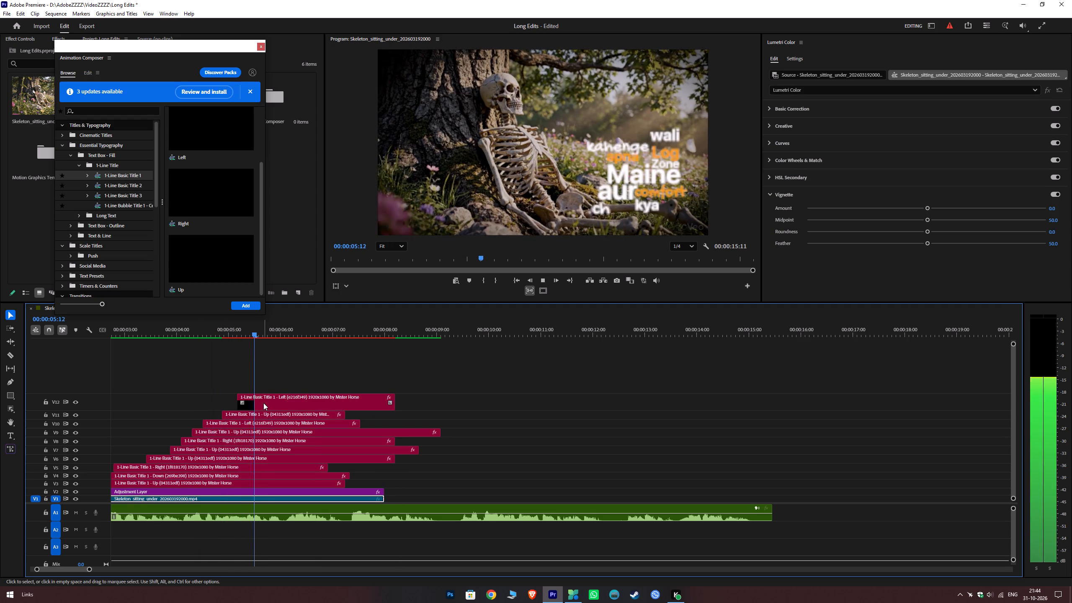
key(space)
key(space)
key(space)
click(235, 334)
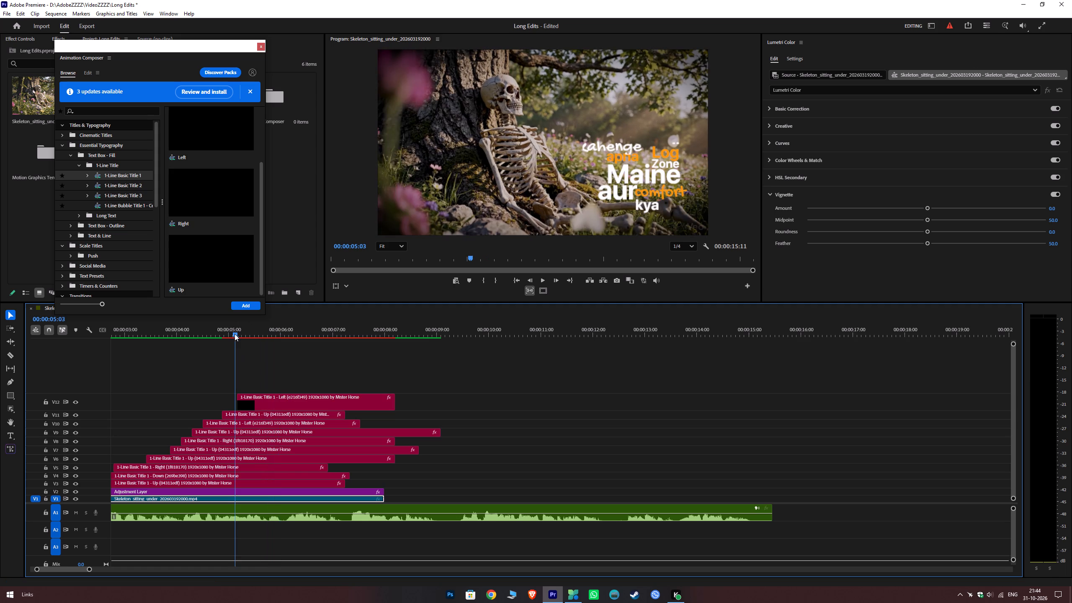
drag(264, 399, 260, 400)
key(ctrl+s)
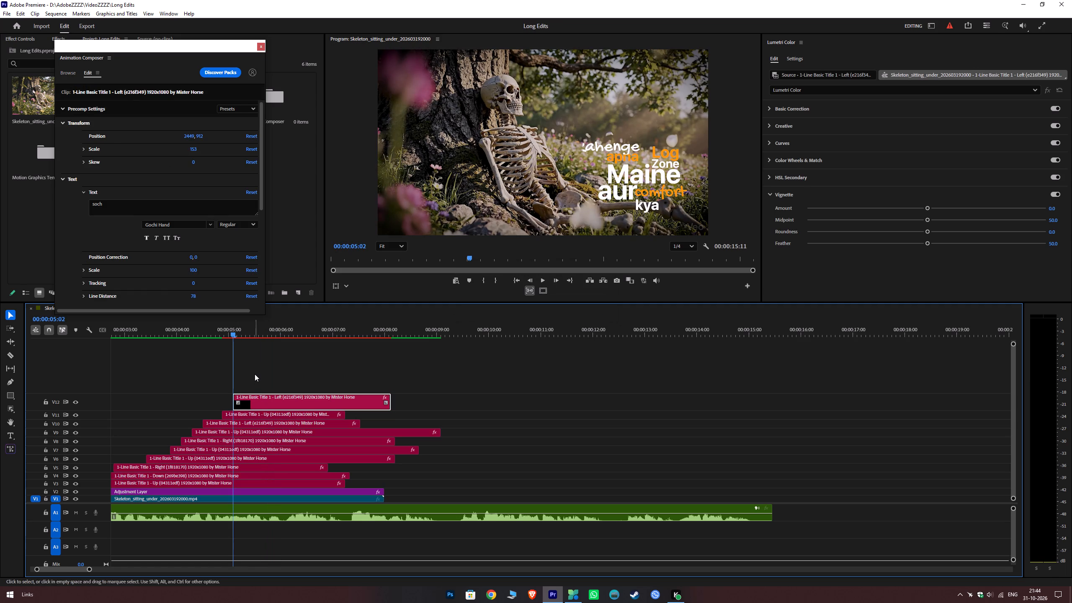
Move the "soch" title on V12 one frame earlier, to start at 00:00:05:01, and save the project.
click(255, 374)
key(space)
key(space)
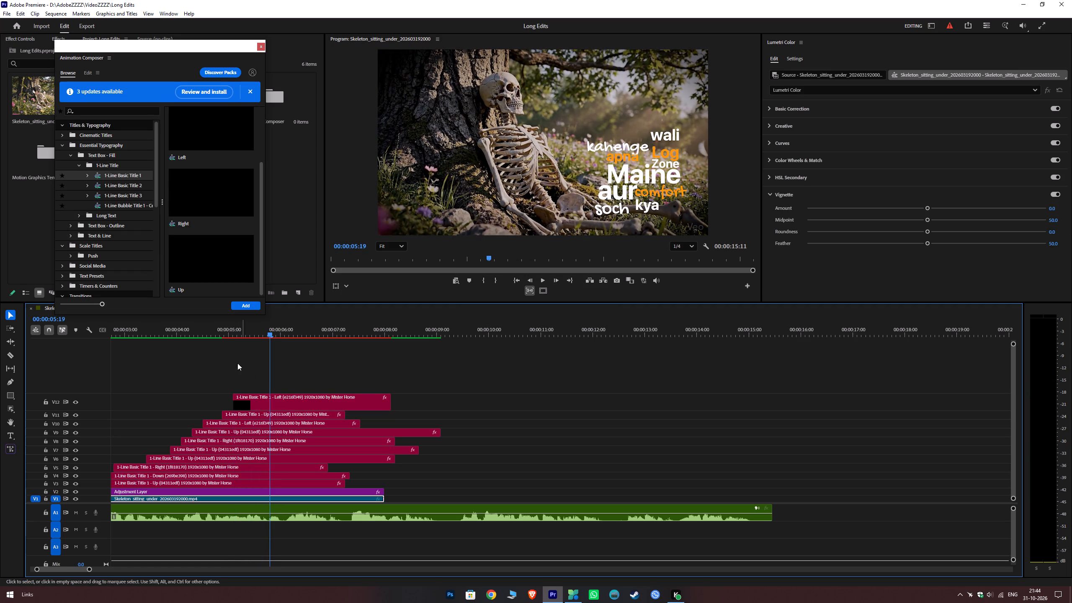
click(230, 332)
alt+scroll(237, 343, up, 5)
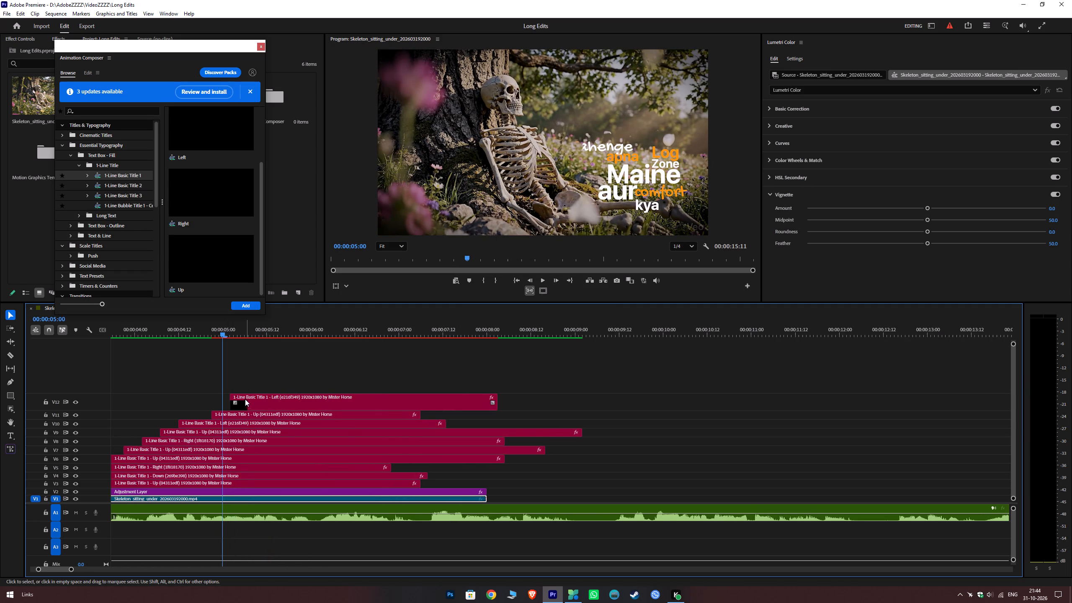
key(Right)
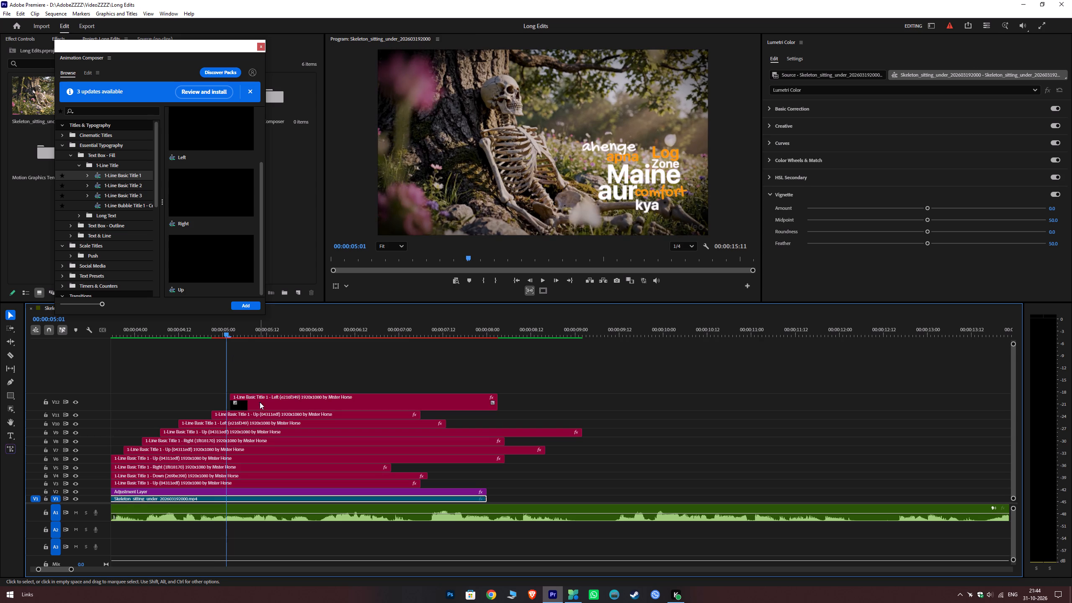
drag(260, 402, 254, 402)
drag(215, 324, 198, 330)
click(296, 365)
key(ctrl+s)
Play back the "wali" and "soch" titles with the voice-over to check their sync.
key(space)
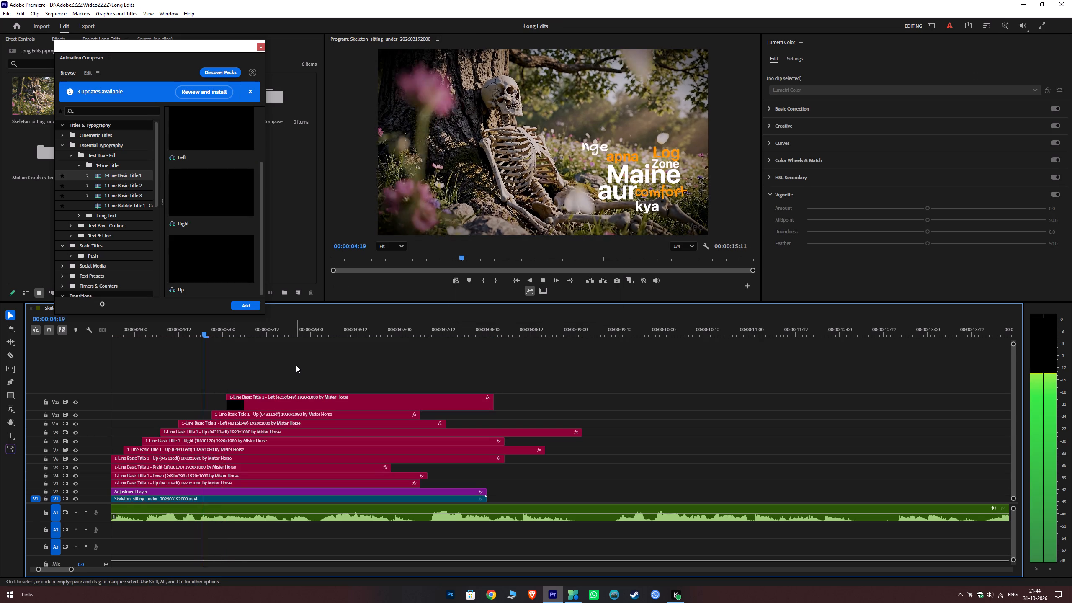
key(space)
key(space)
key(space)
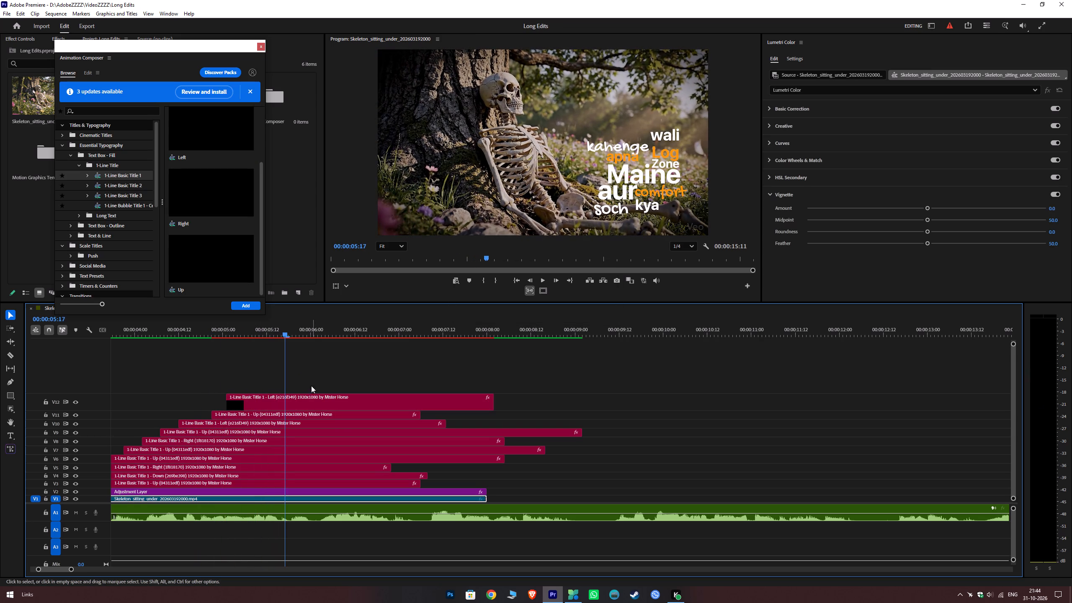
key(space)
key(space)
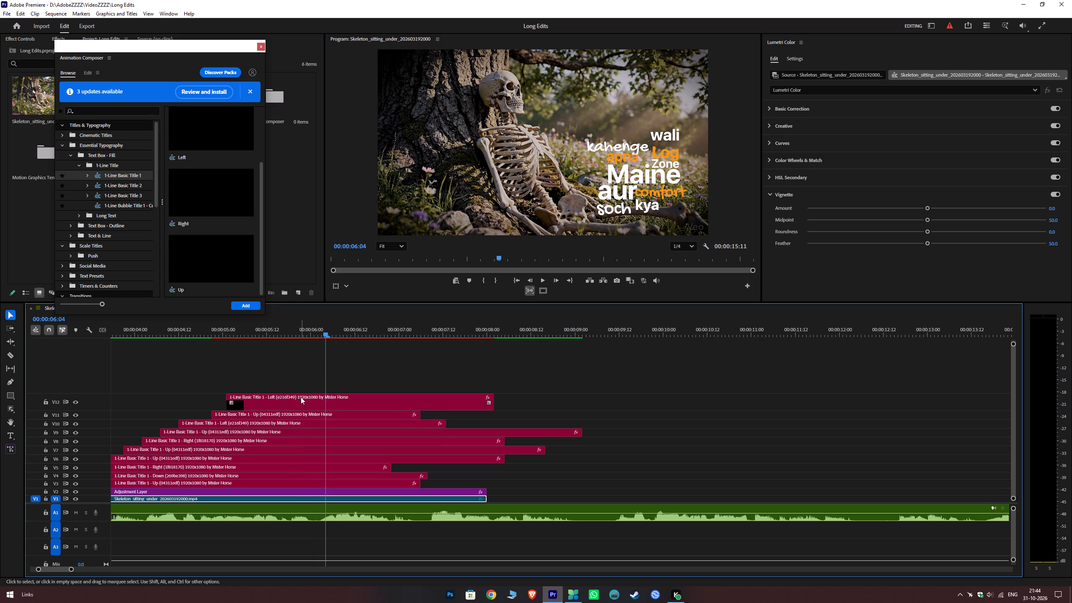
Set the "soch" title's scale to 155 and adjust its position to about 2469, 892, beside "kya".
click(273, 400)
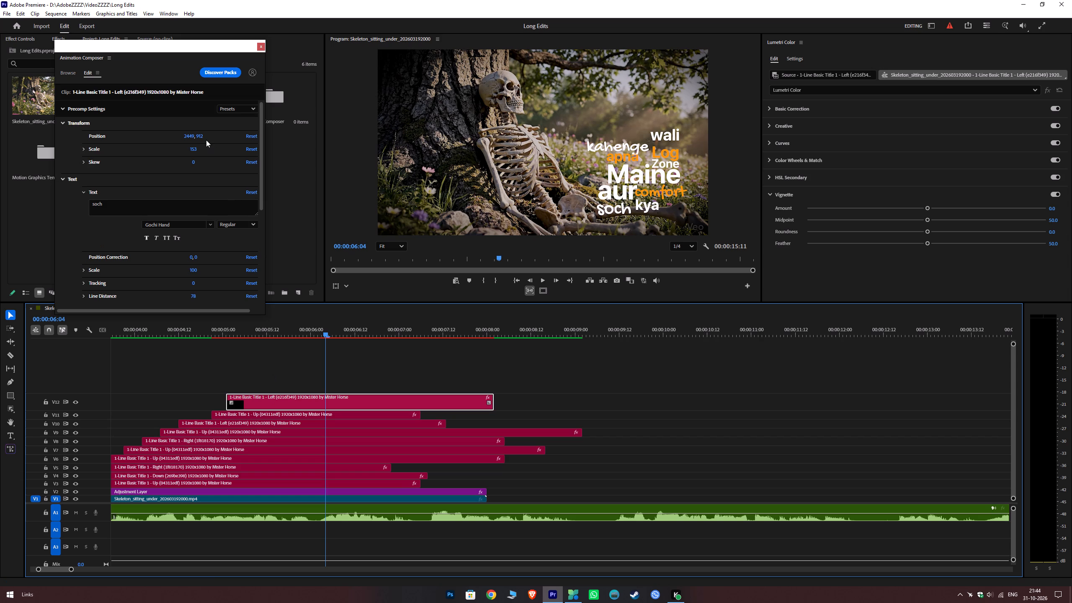
ctrl+drag(201, 137, 202, 145)
ctrl+click(188, 137)
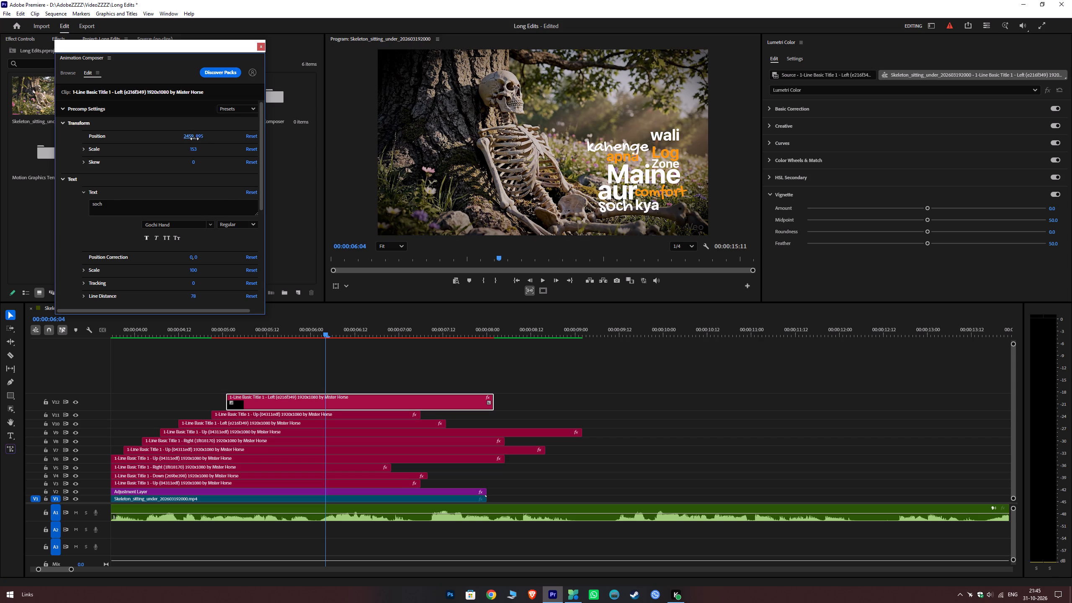
ctrl+click(196, 148)
text(155)
key(Return)
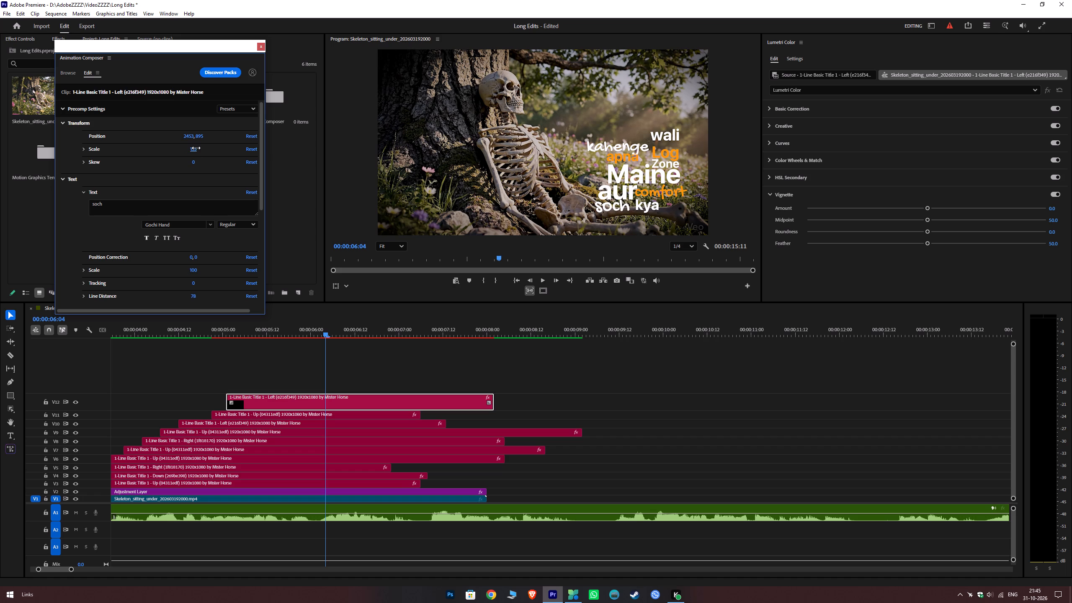
ctrl+drag(199, 137, 204, 137)
key(ctrl+z)
ctrl+drag(189, 135, 199, 137)
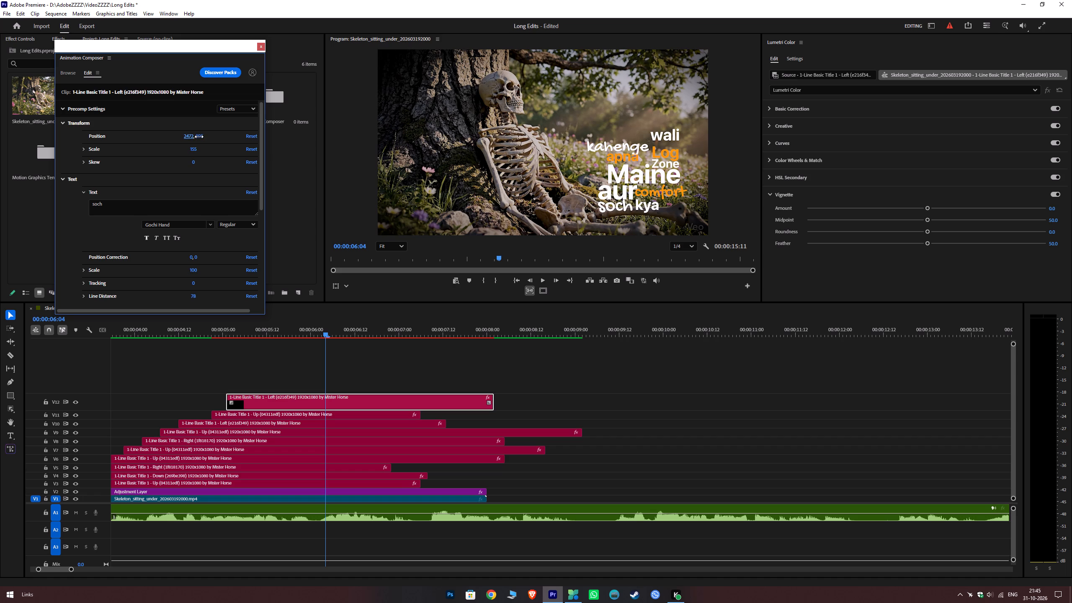
ctrl+drag(199, 137, 198, 137)
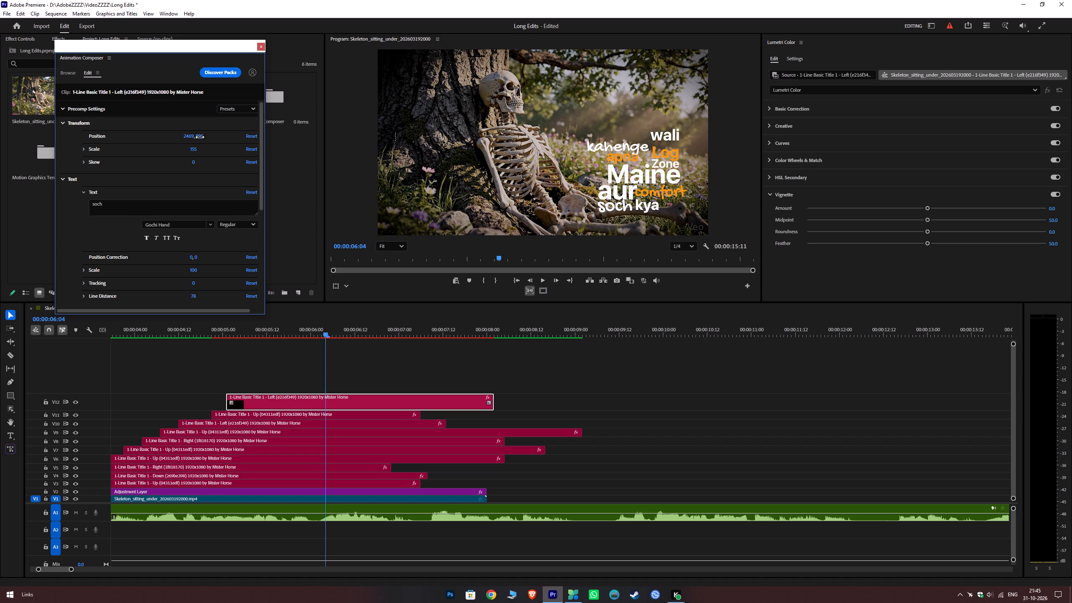
ctrl+click(200, 137)
Save the project and render the timeline previews.
click(223, 331)
click(203, 337)
click(281, 366)
key(ctrl+s)
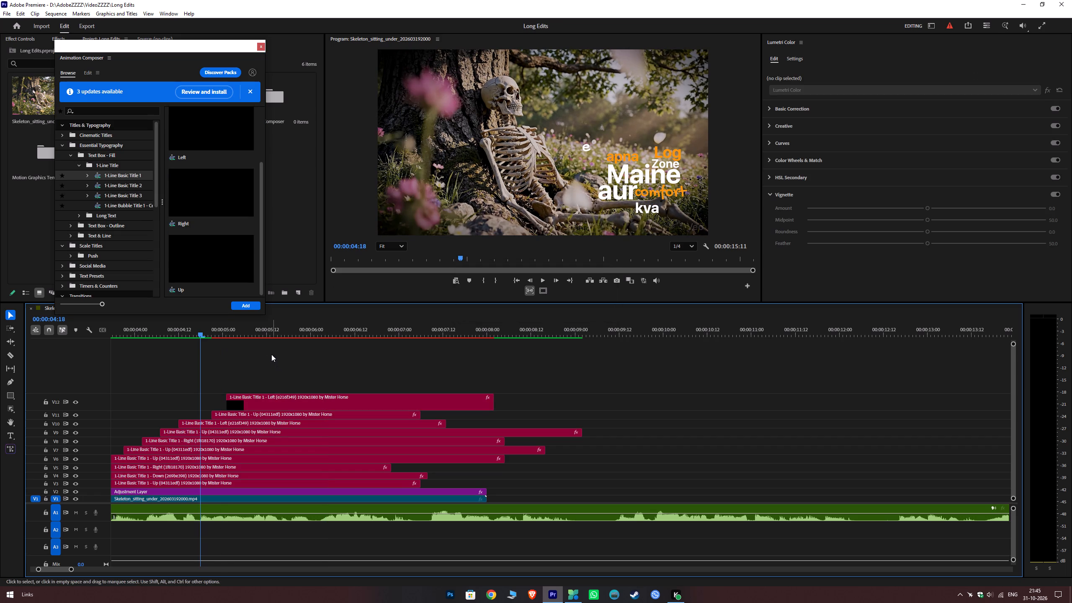
key(ctrl+s)
key(Return)
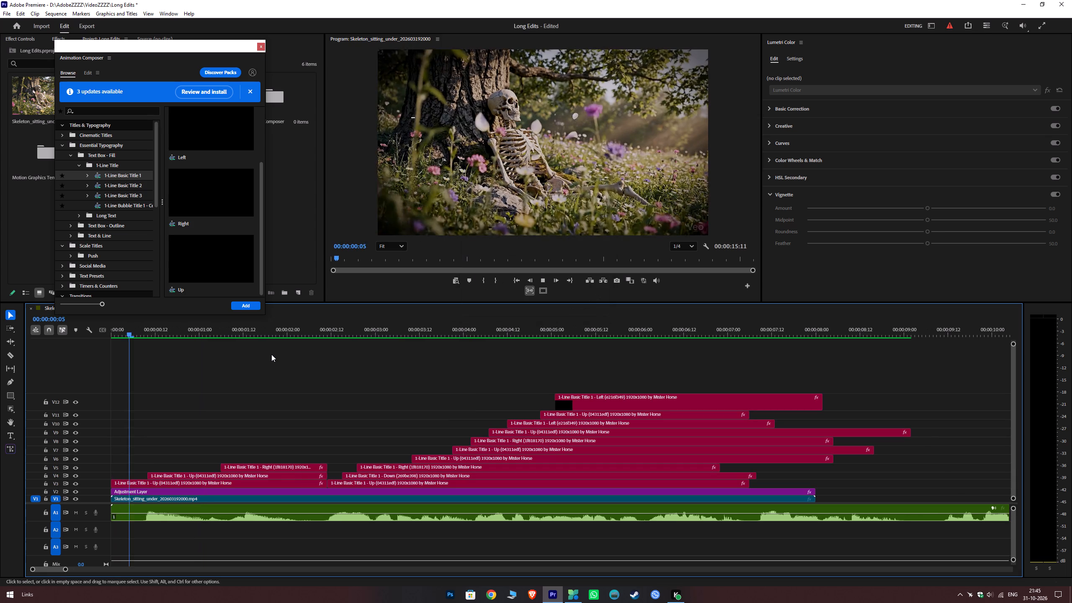
Play back the rendered sequence through the "soch" title to check the word timing.
alt+scroll(377, 379, down, 5)
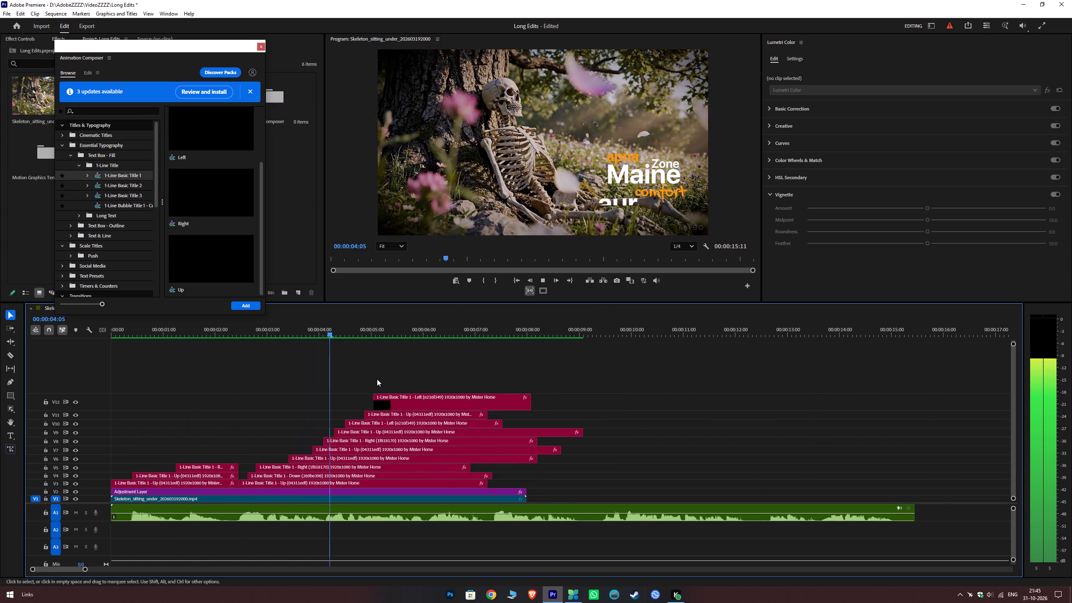
key(space)
key(space)
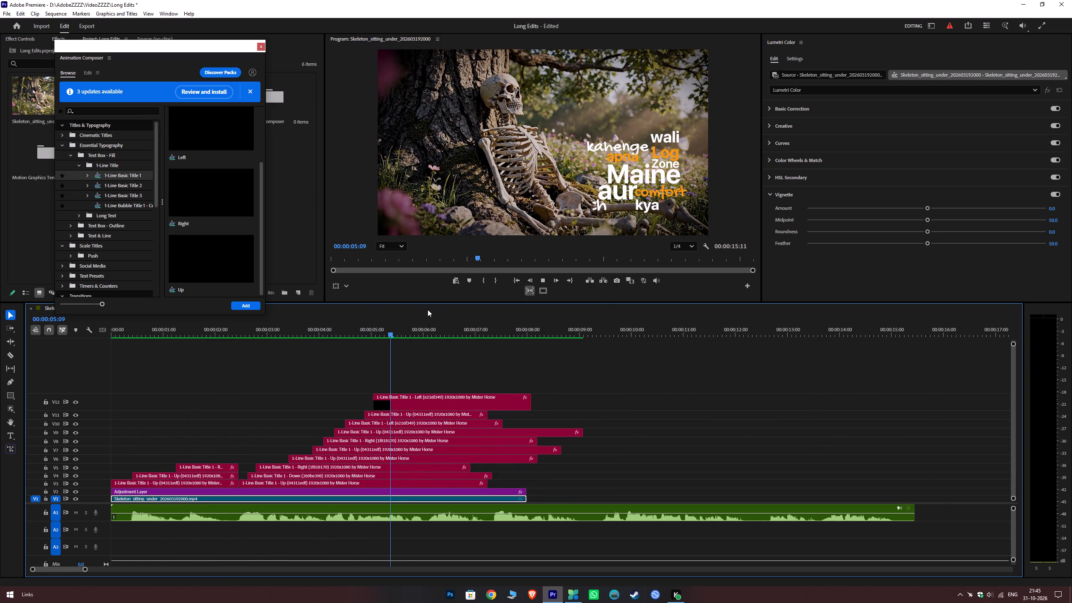
key(space)
click(375, 330)
key(space)
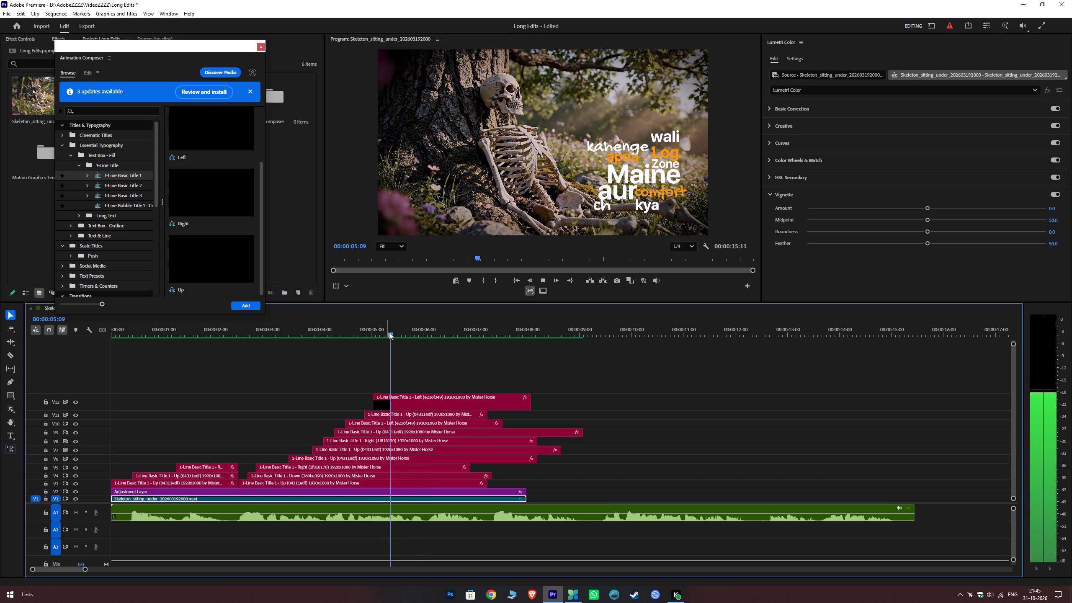
key(space)
key(space)
key(space)
Move the "soch" title on V12 one frame earlier, to start at 00:00:05:00.
scroll(407, 379, up, 4)
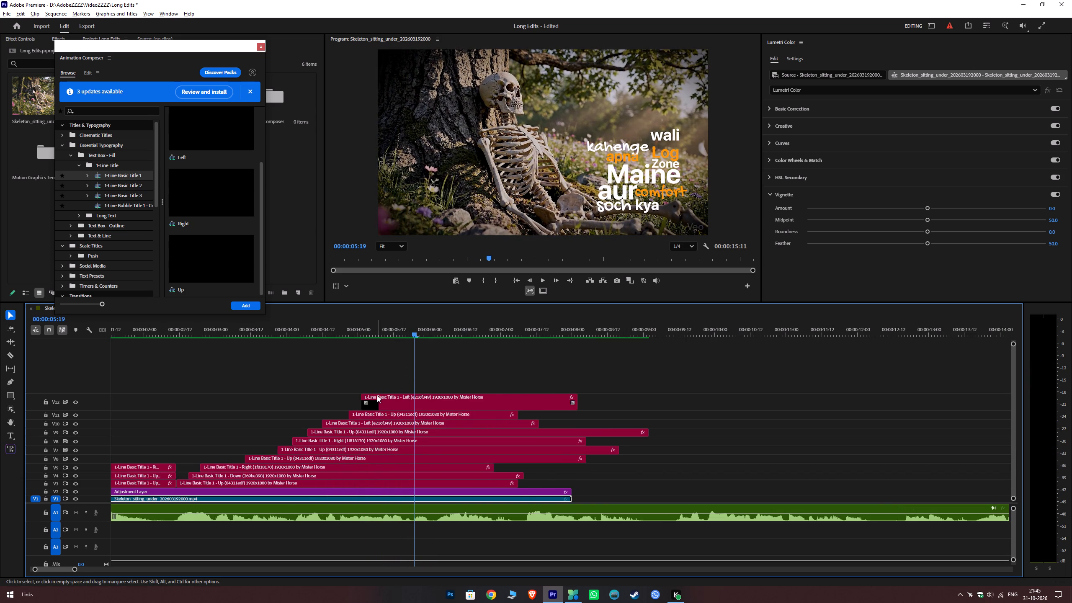
click(360, 327)
key(Left)
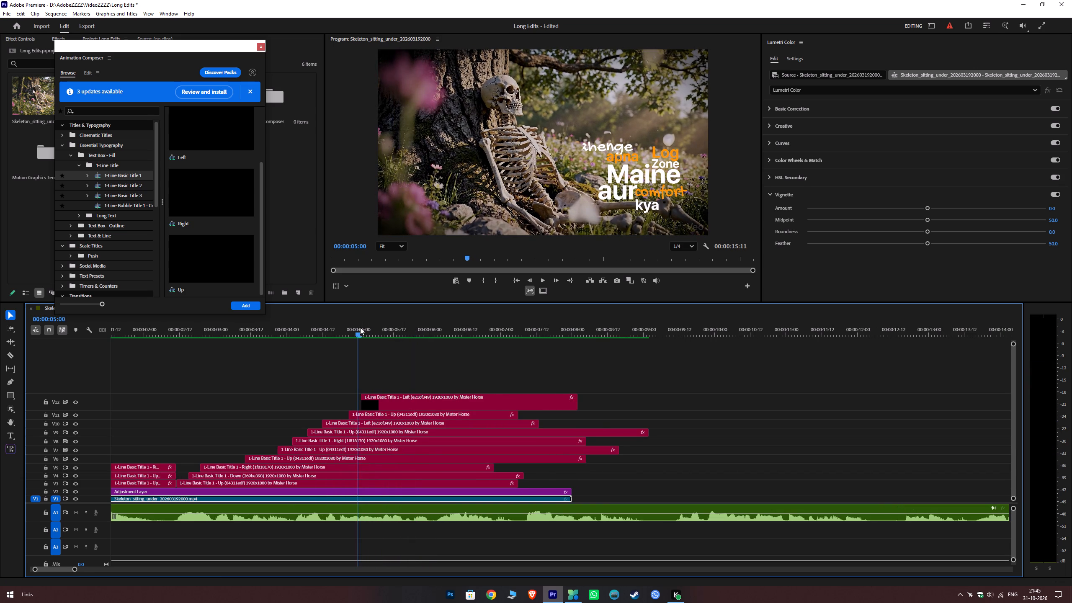
drag(389, 405, 386, 407)
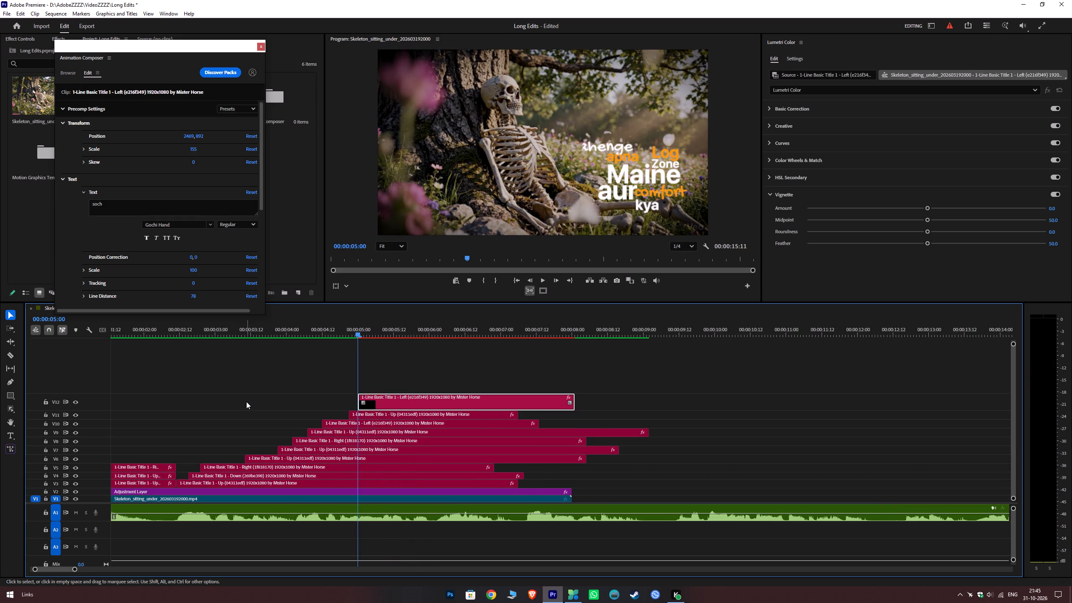
Reduce the V12 track's height to match the other title tracks.
ctrl+scroll(246, 402, down, 2)
ctrl+scroll(105, 399, down, 3)
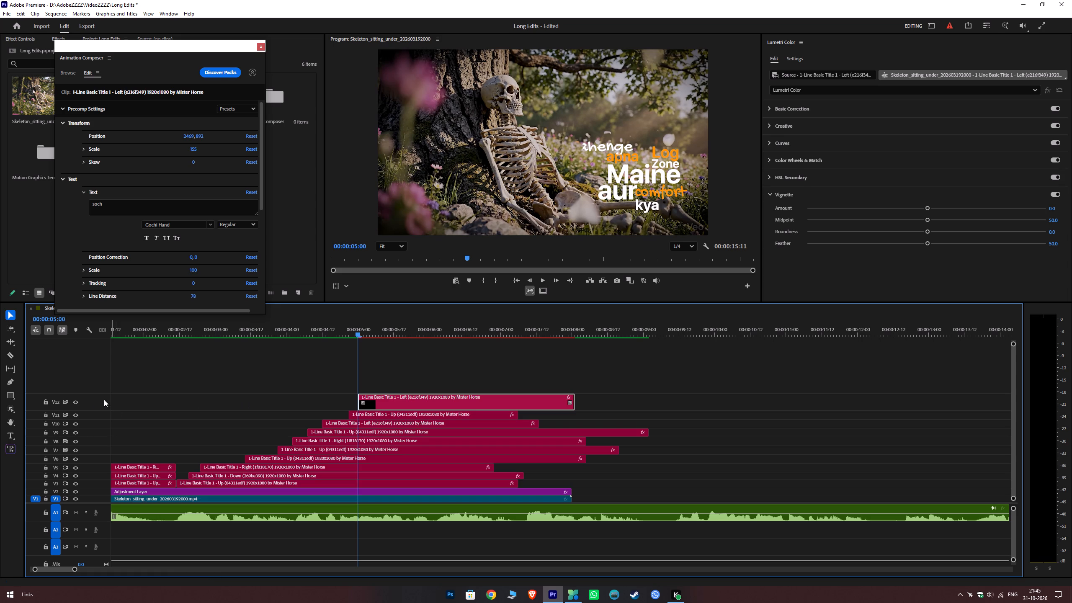
alt+scroll(97, 400, up, 1)
alt+scroll(97, 400, down, 2)
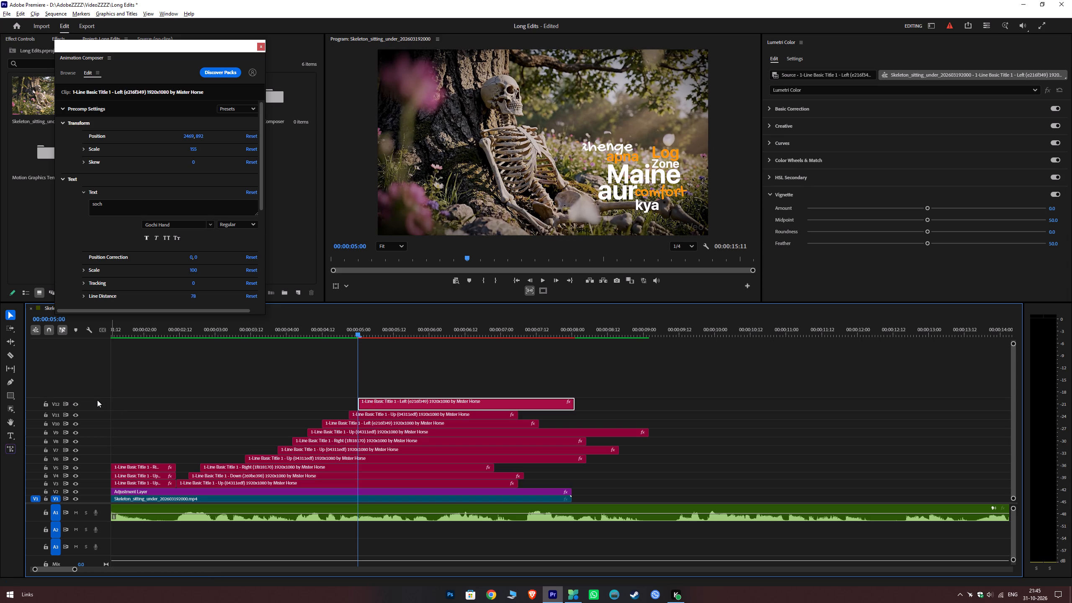
alt+scroll(97, 400, down, 1)
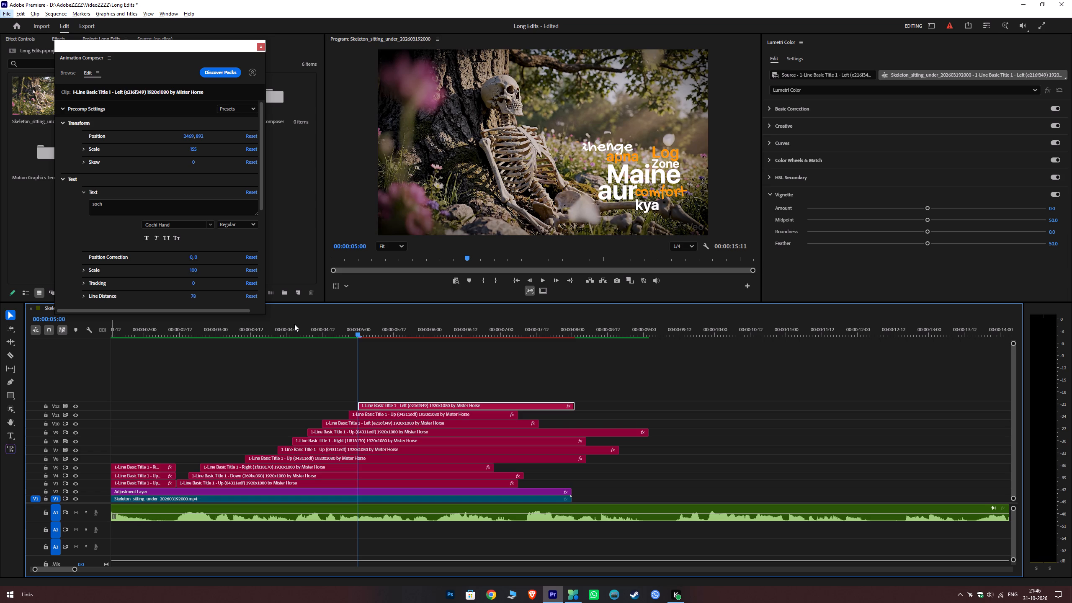
Inspect the colour settings of the titles on V11, V10 and V9.
click(370, 413)
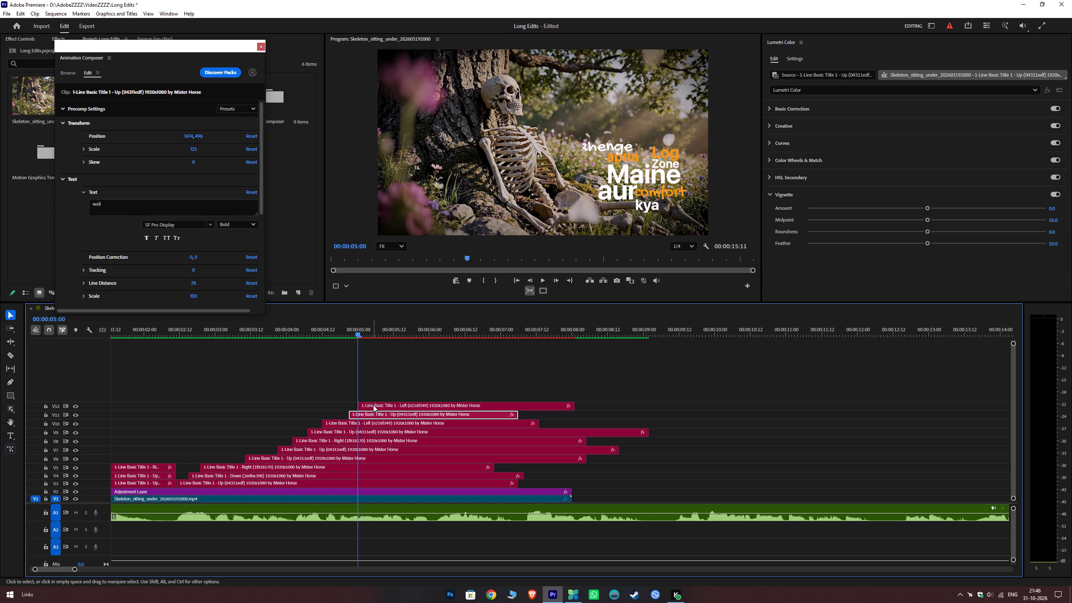
scroll(83, 224, down, 4)
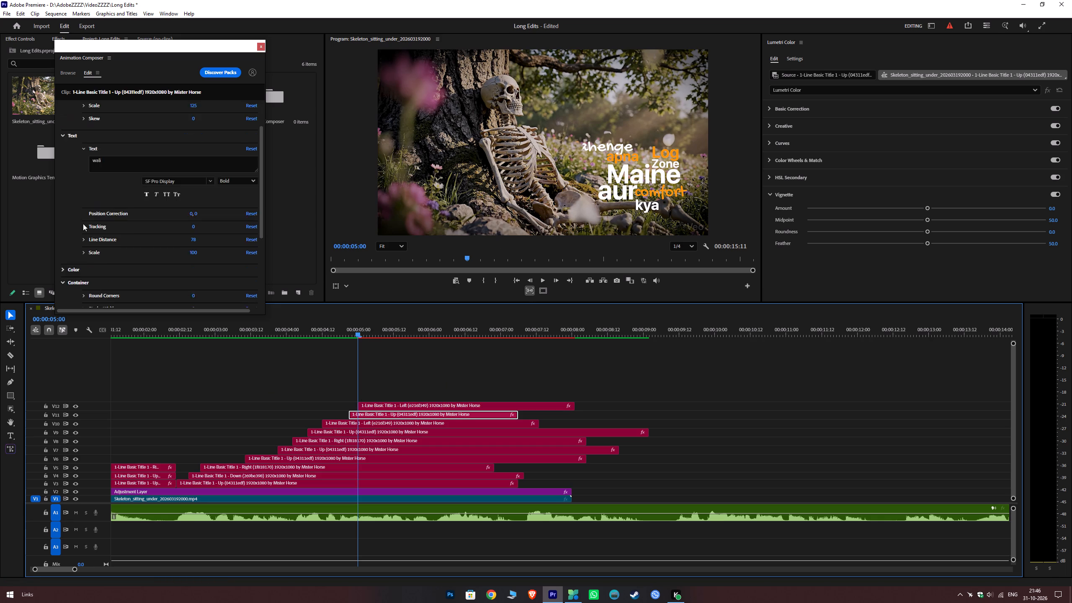
scroll(83, 224, down, 8)
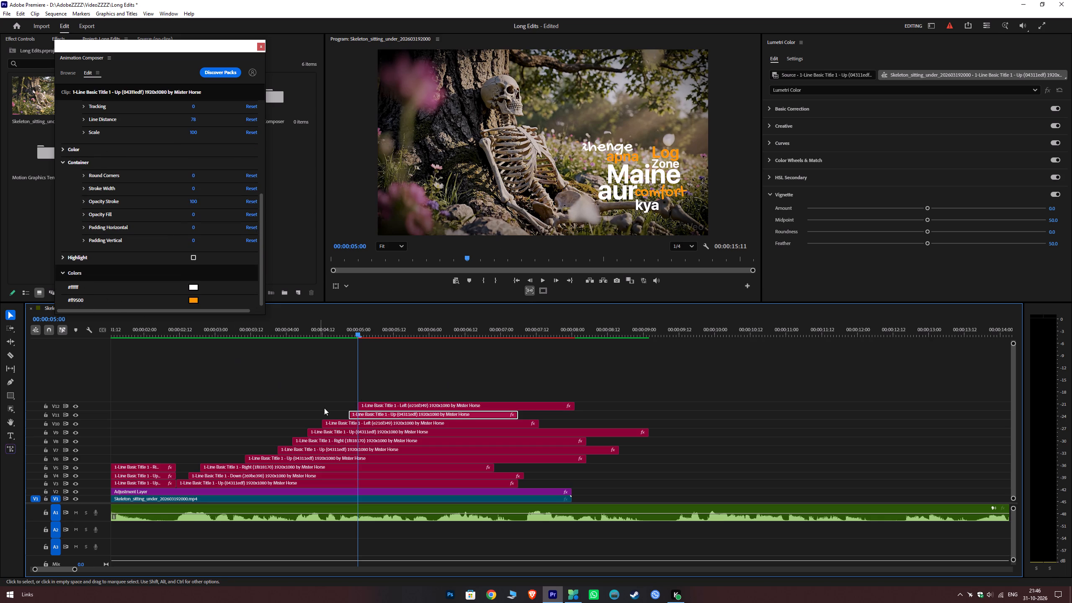
click(337, 420)
scroll(64, 219, down, 4)
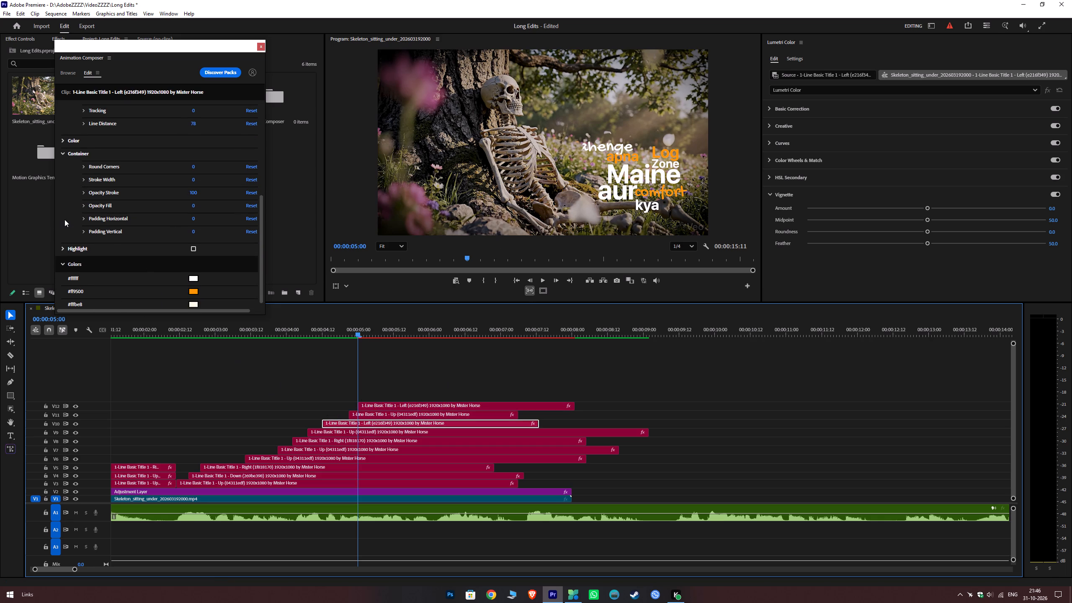
click(314, 433)
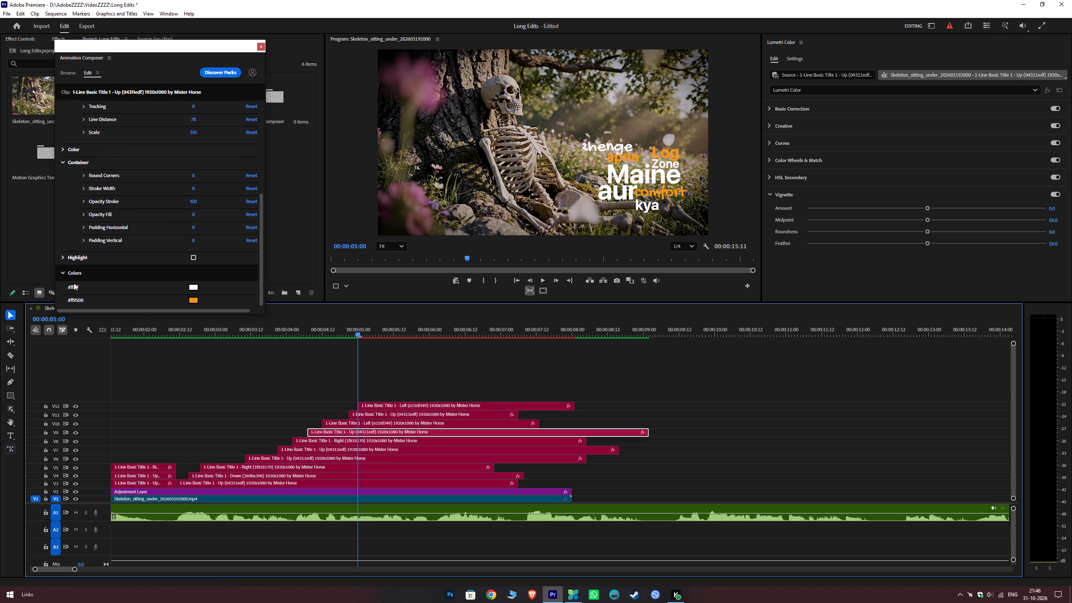
scroll(67, 206, down, 6)
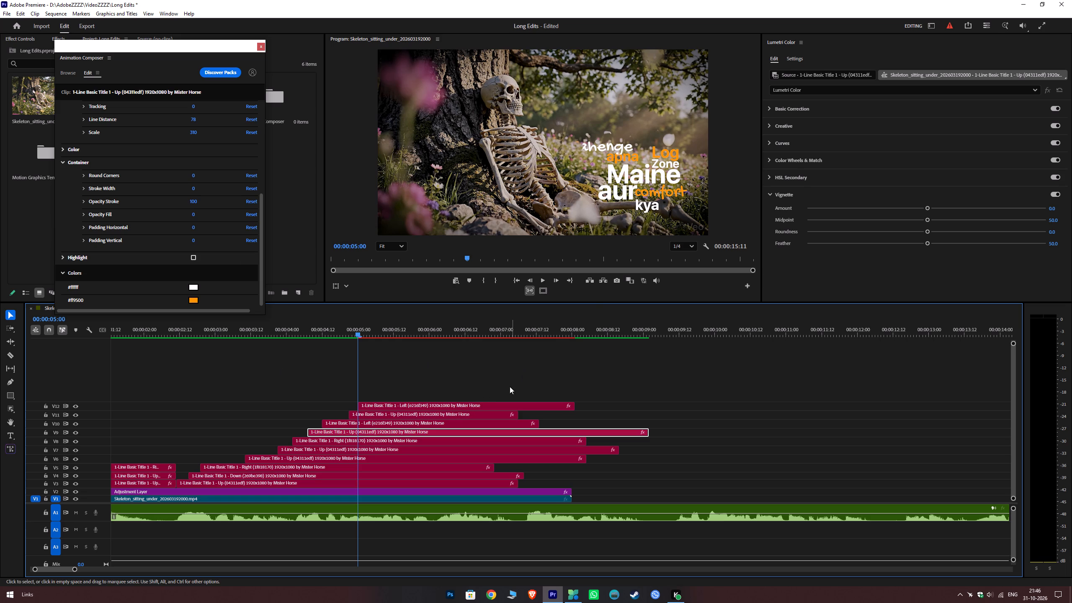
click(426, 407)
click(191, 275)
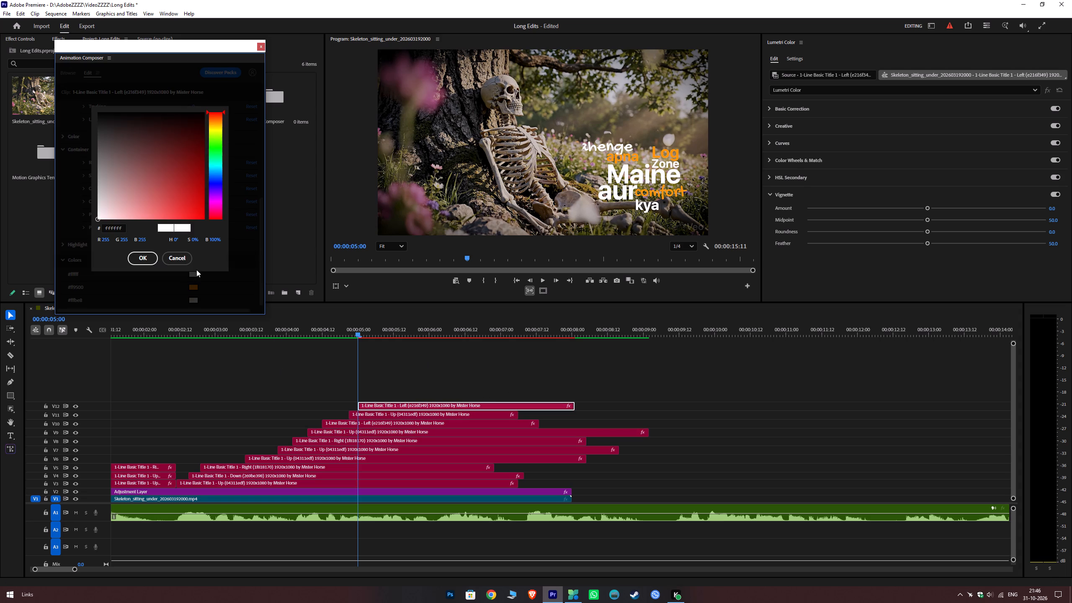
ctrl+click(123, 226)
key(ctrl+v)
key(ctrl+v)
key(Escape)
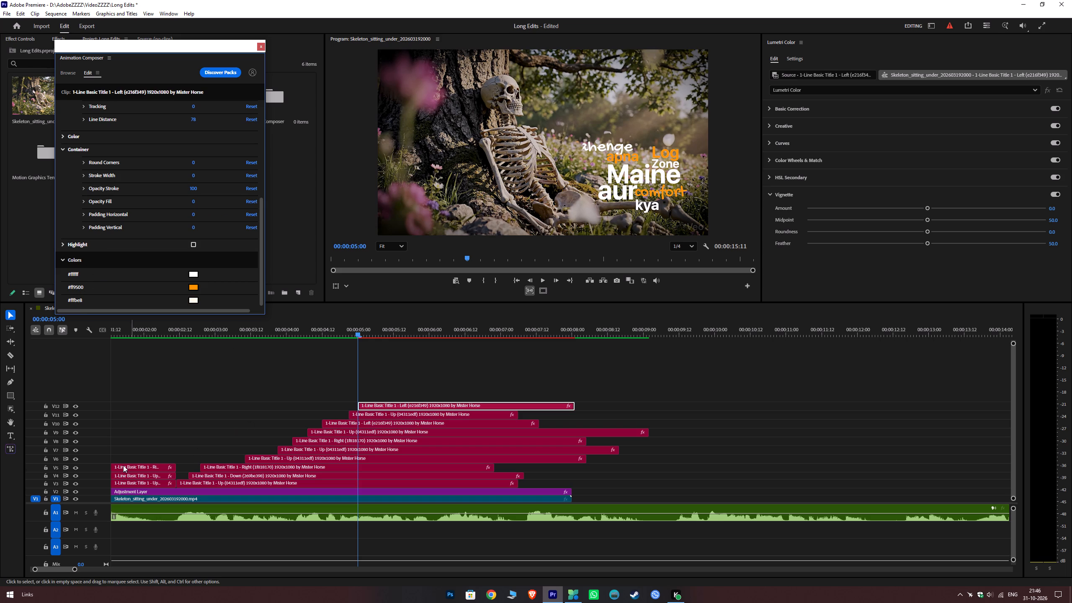
Toggle the output of tracks V6, V7 and V4 off and on to identify which word each one shows.
click(329, 450)
click(76, 457)
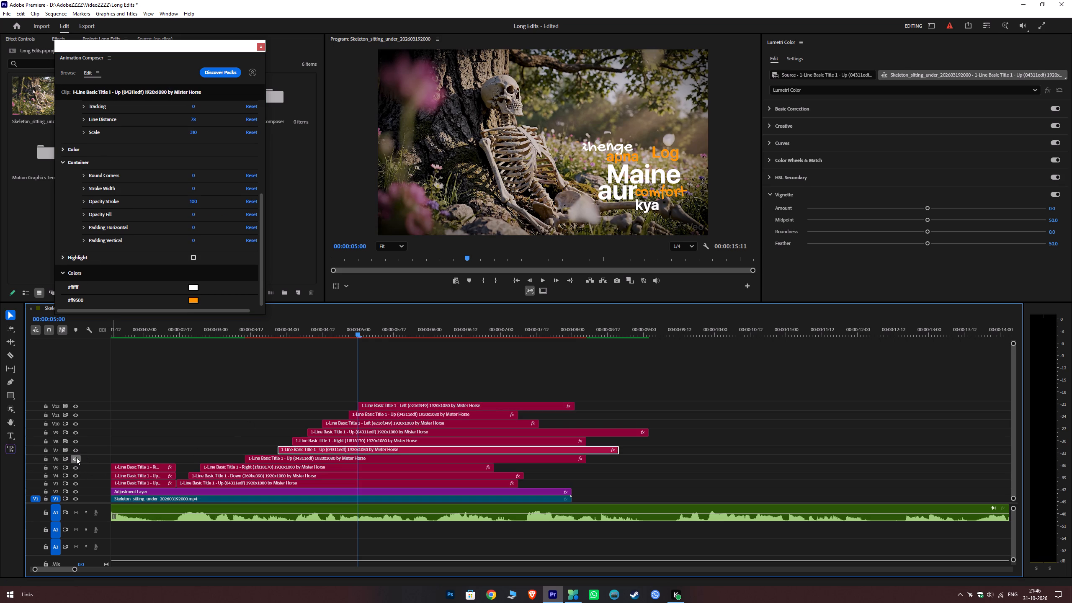
click(76, 457)
click(75, 452)
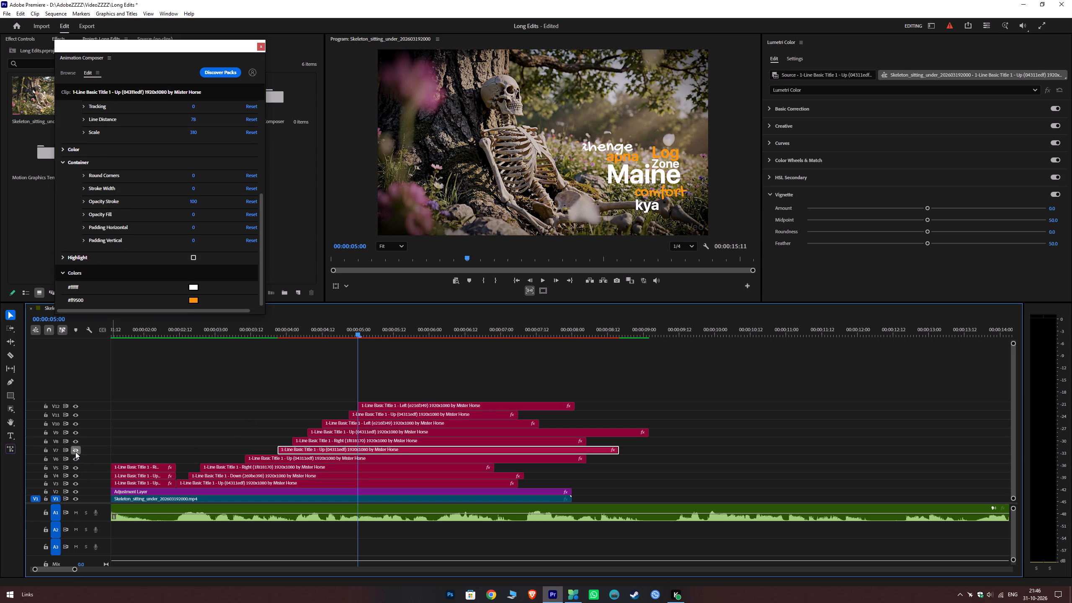
click(75, 452)
click(74, 473)
click(74, 473)
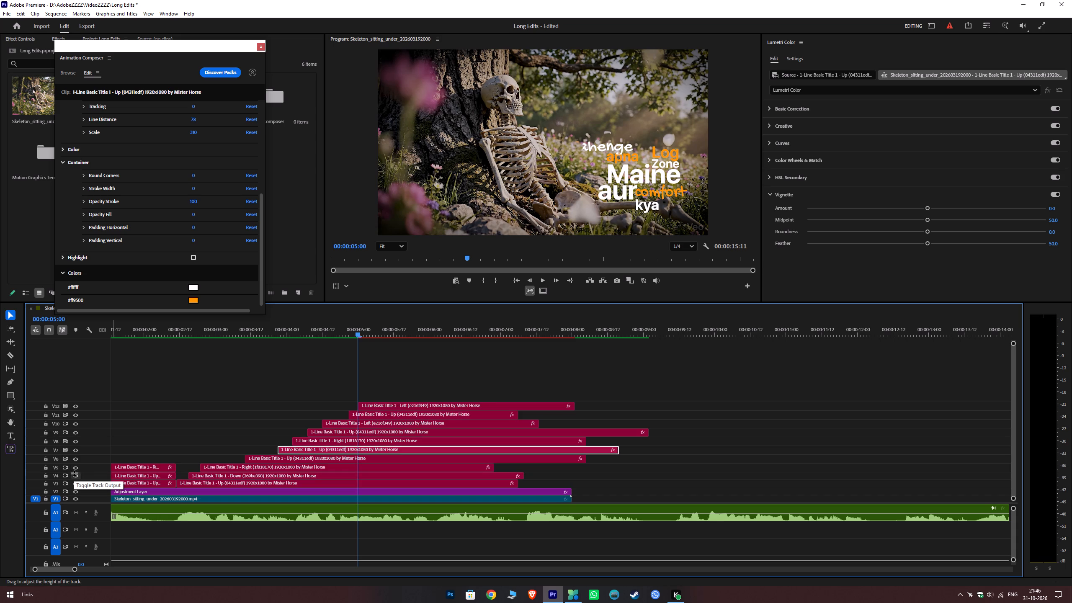
click(76, 477)
click(76, 477)
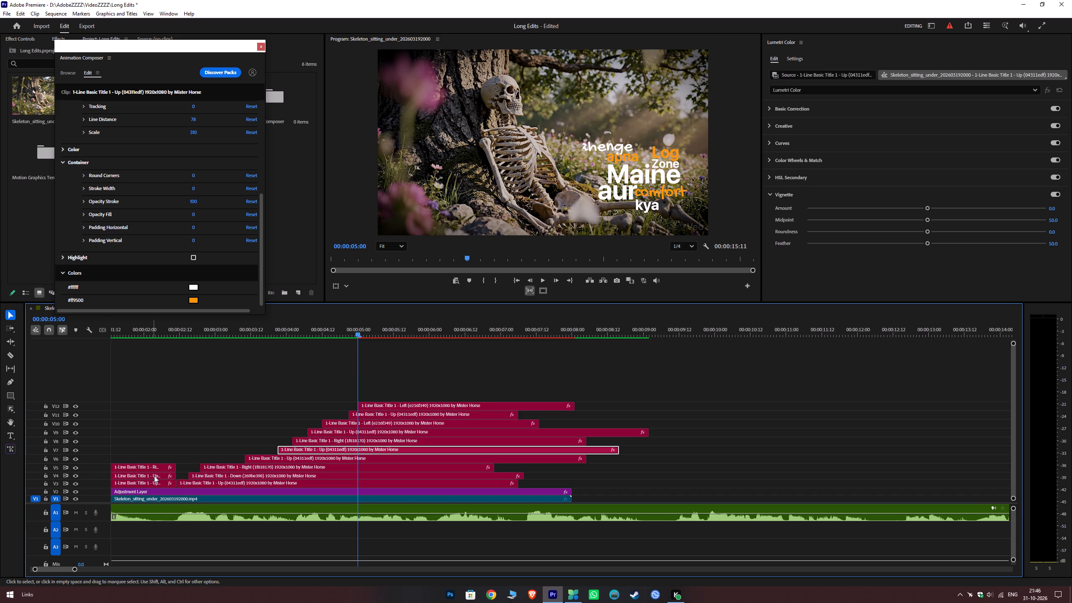
Copy the orange hex colour FF9500 from the long title on V4 and apply it to the "soch" title on V12.
click(265, 477)
scroll(122, 283, down, 2)
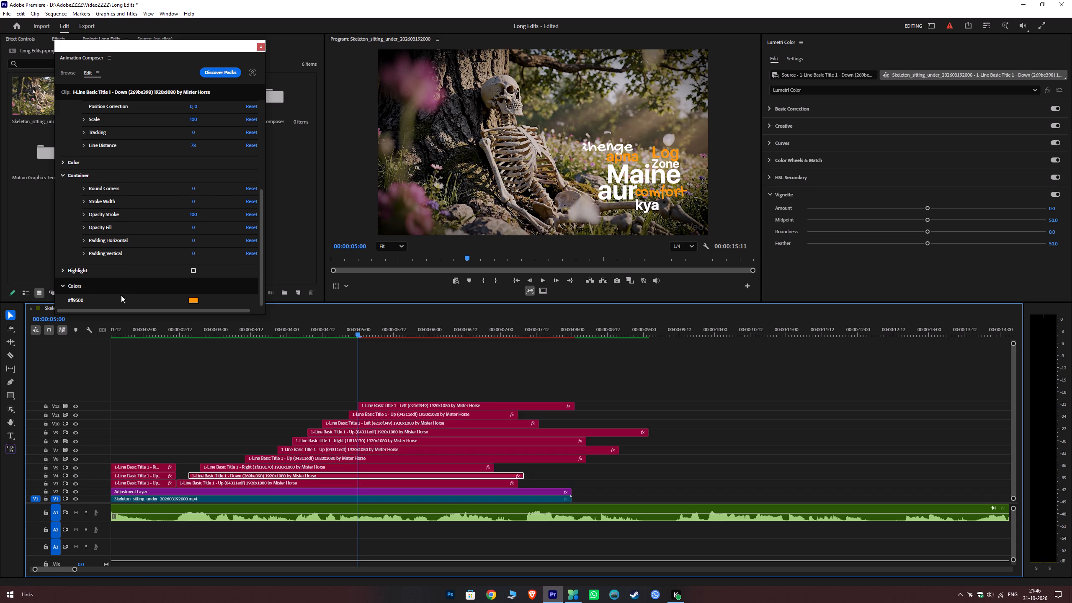
click(79, 299)
click(193, 301)
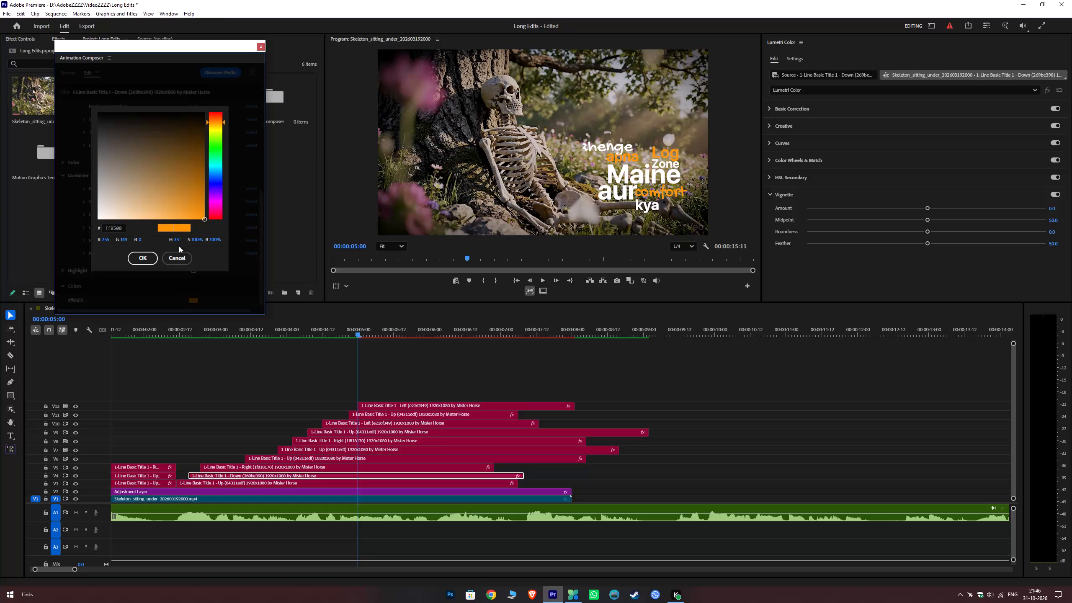
click(125, 224)
key(ctrl+c)
key(Escape)
click(380, 408)
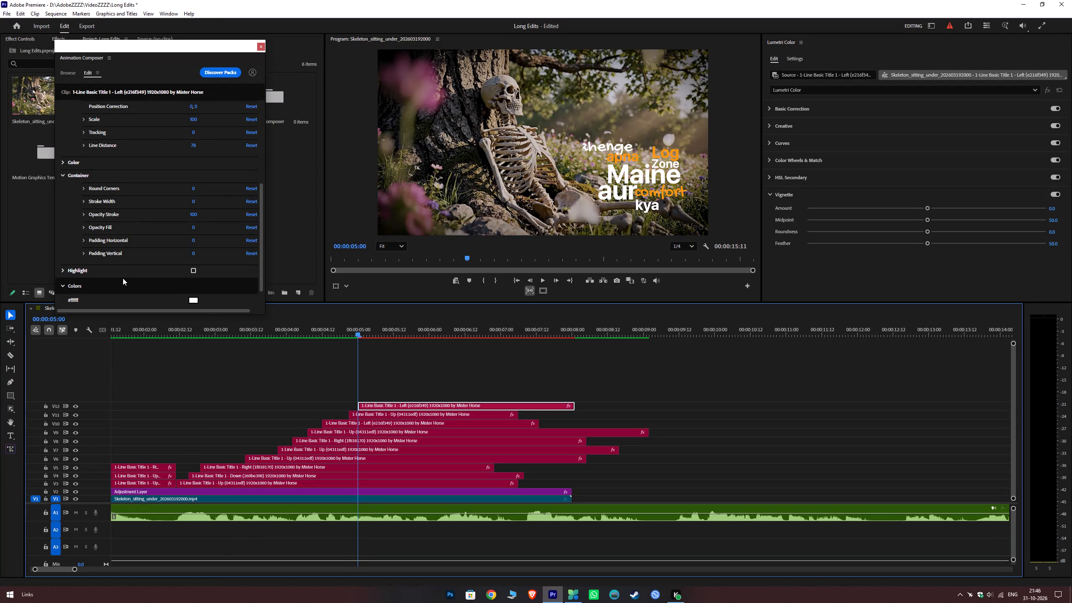
scroll(120, 278, down, 4)
click(192, 273)
ctrl+click(109, 227)
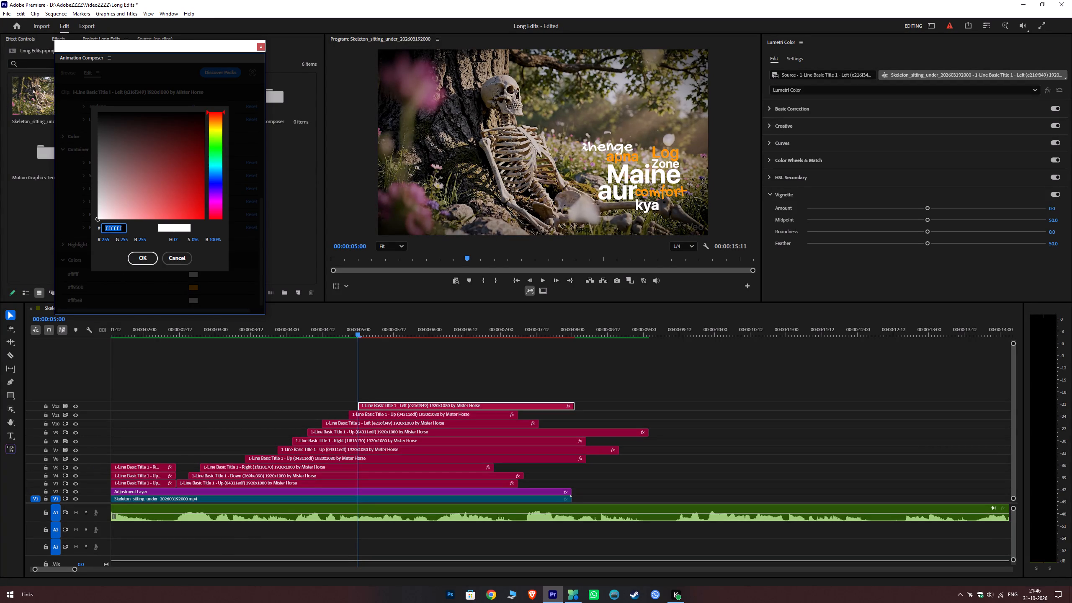
key(ctrl+v)
key(Return)
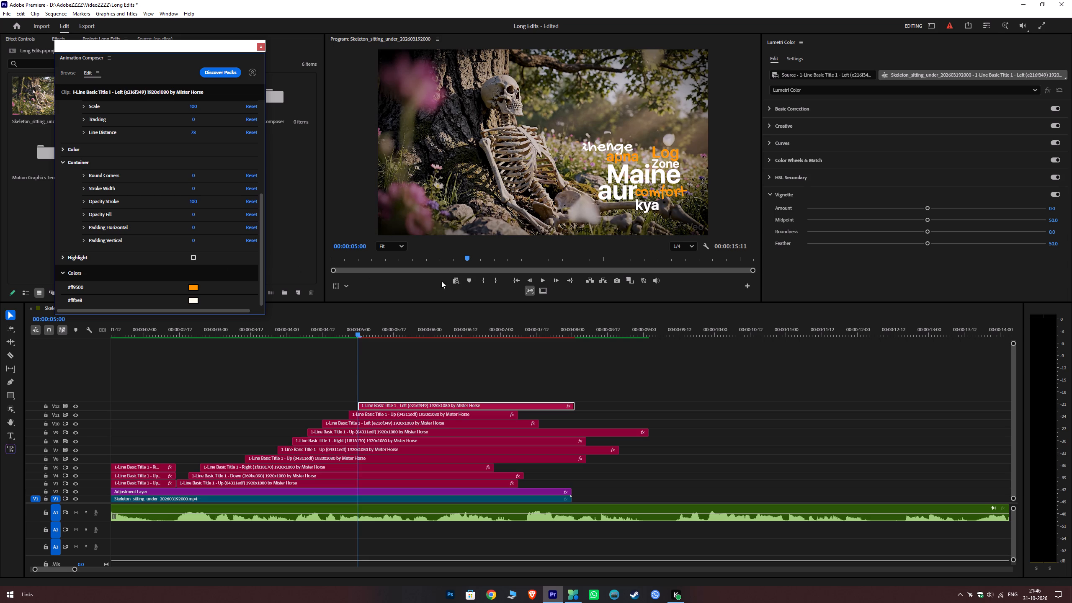
Play back the sequence from 00:00:05:00 to 00:00:05:18 to check the "soch" title.
key(space)
key(space)
key(space)
key(space)
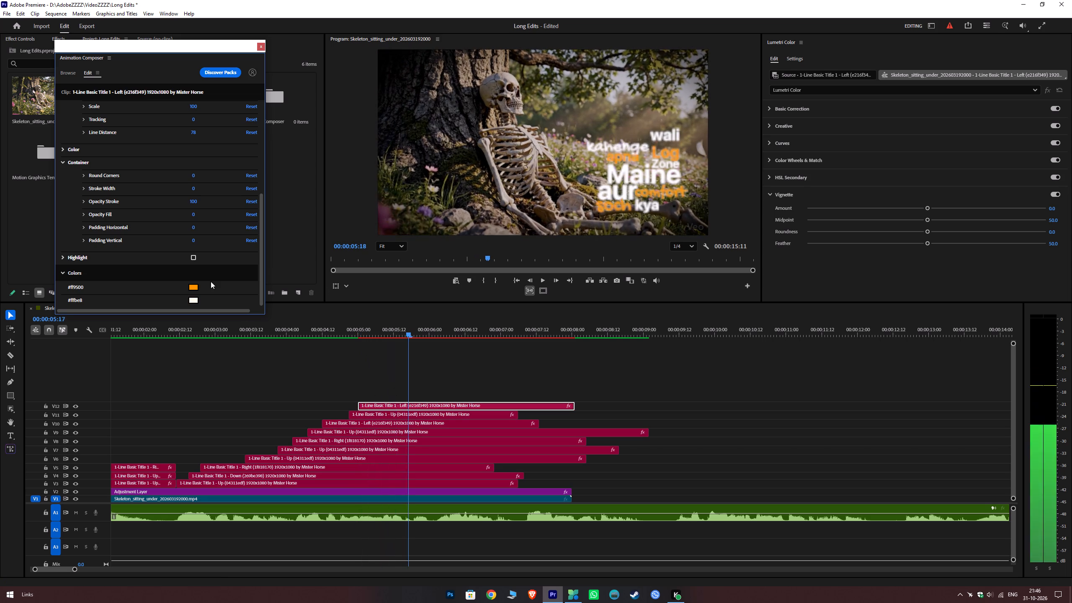
Change the "soch" title's font to SF Pro Display in the Bold style.
scroll(50, 130, up, 12)
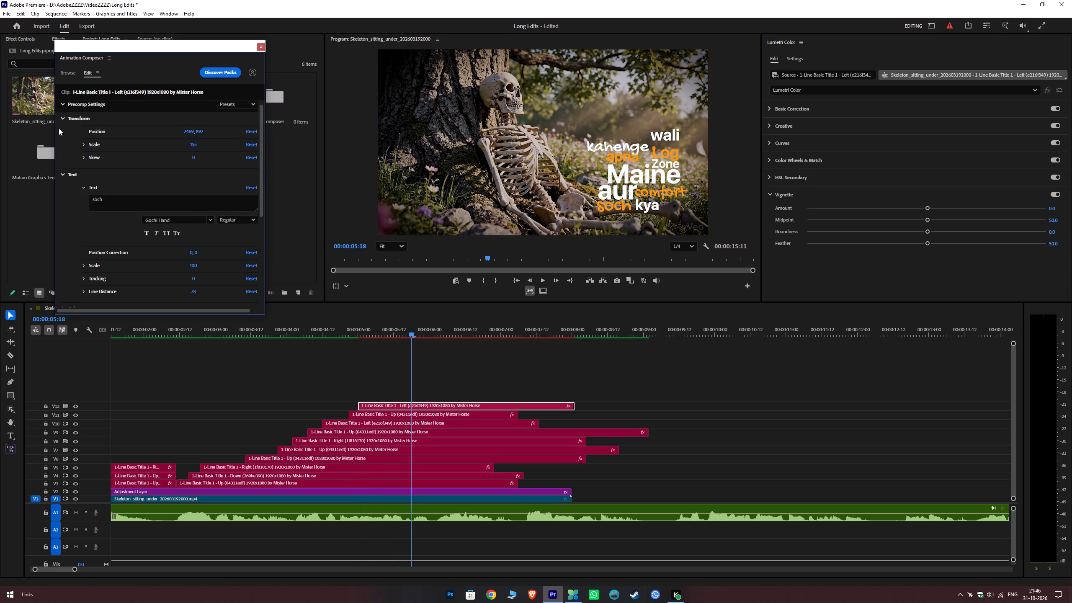
click(169, 227)
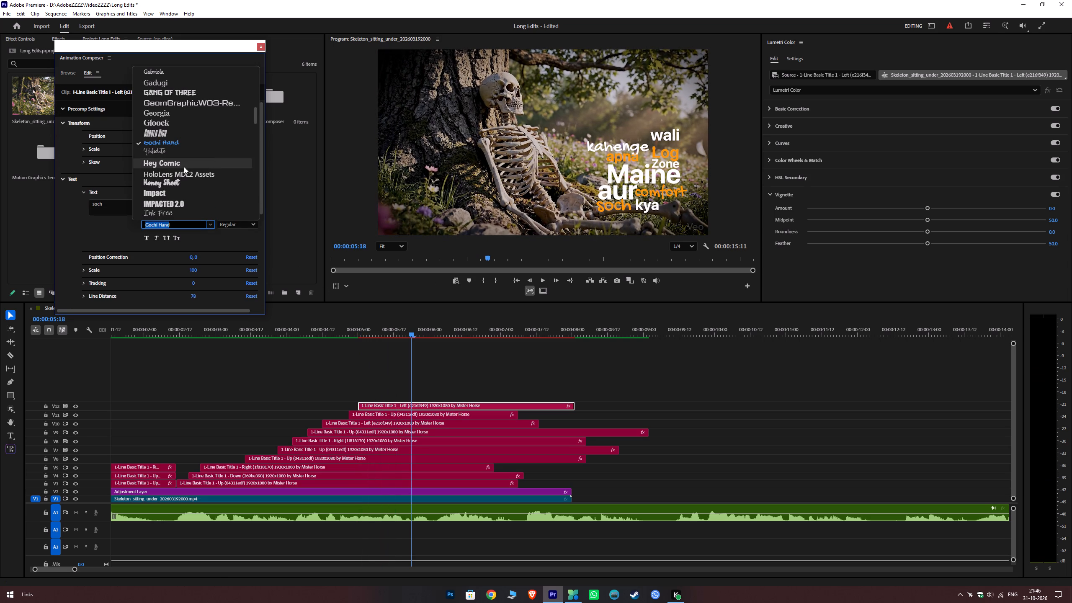
text(SP)
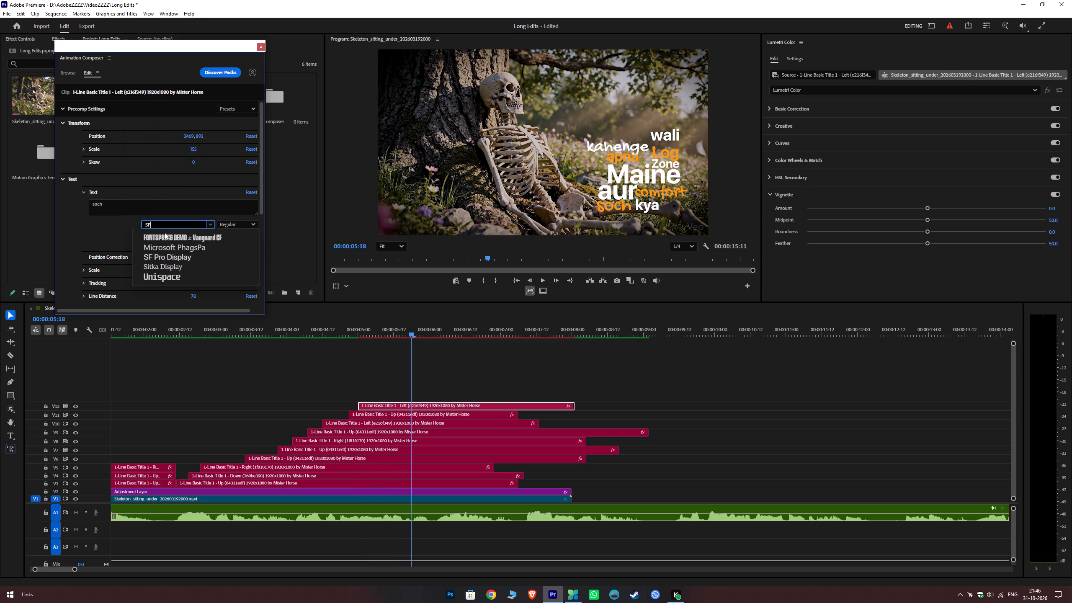
click(173, 256)
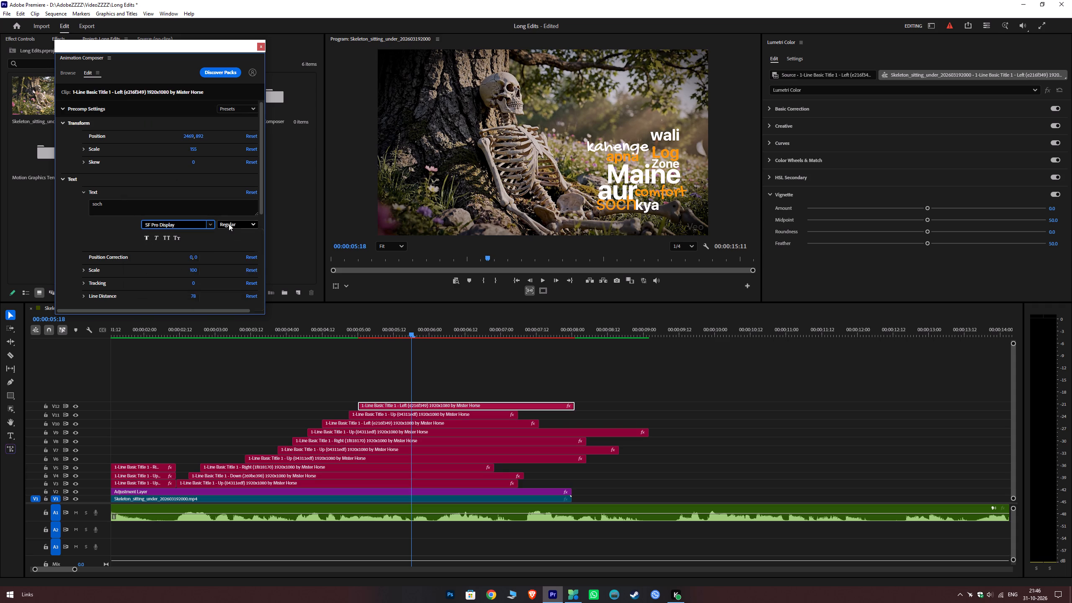
click(229, 224)
click(225, 284)
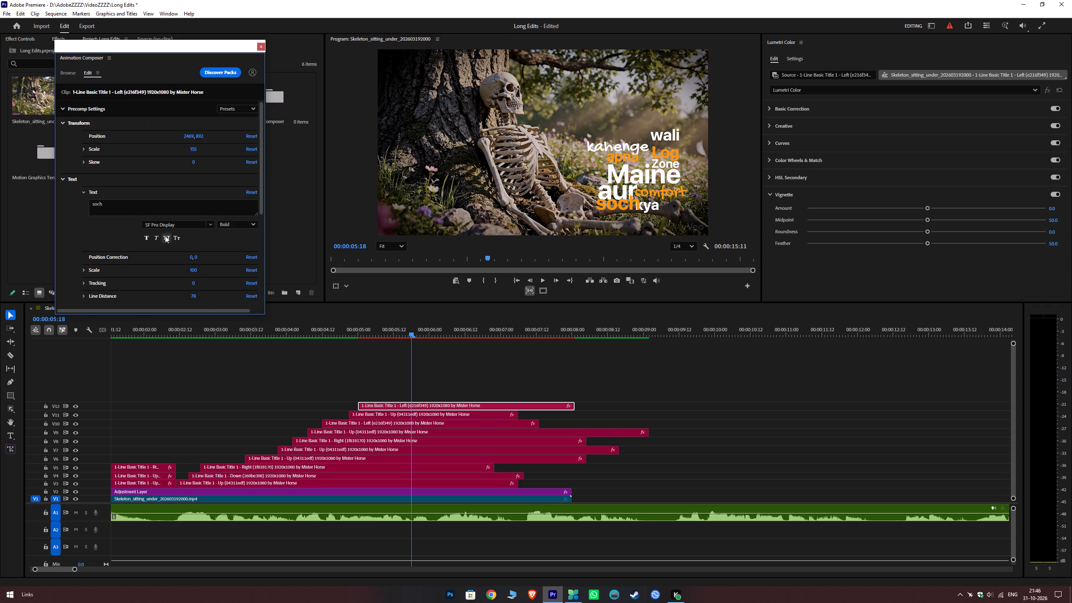
Set the "soch" title's scale to 136 and its position to 2323, 917, just before "kya".
ctrl+drag(193, 147, 195, 152)
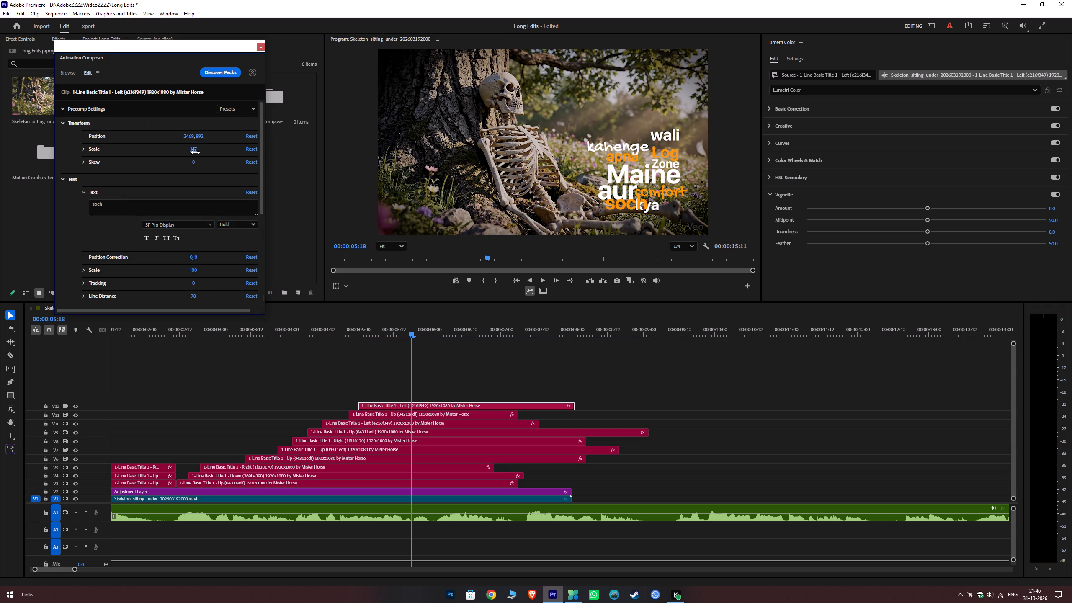
ctrl+drag(195, 152, 195, 153)
ctrl+drag(198, 135, 198, 114)
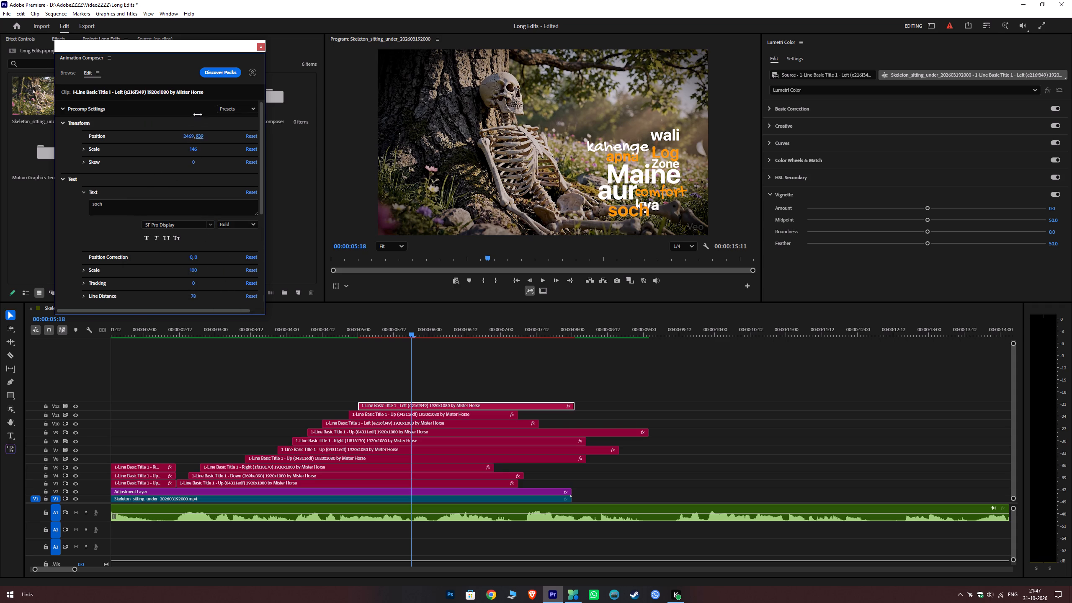
ctrl+drag(198, 114, 201, 126)
ctrl+drag(190, 136, 156, 142)
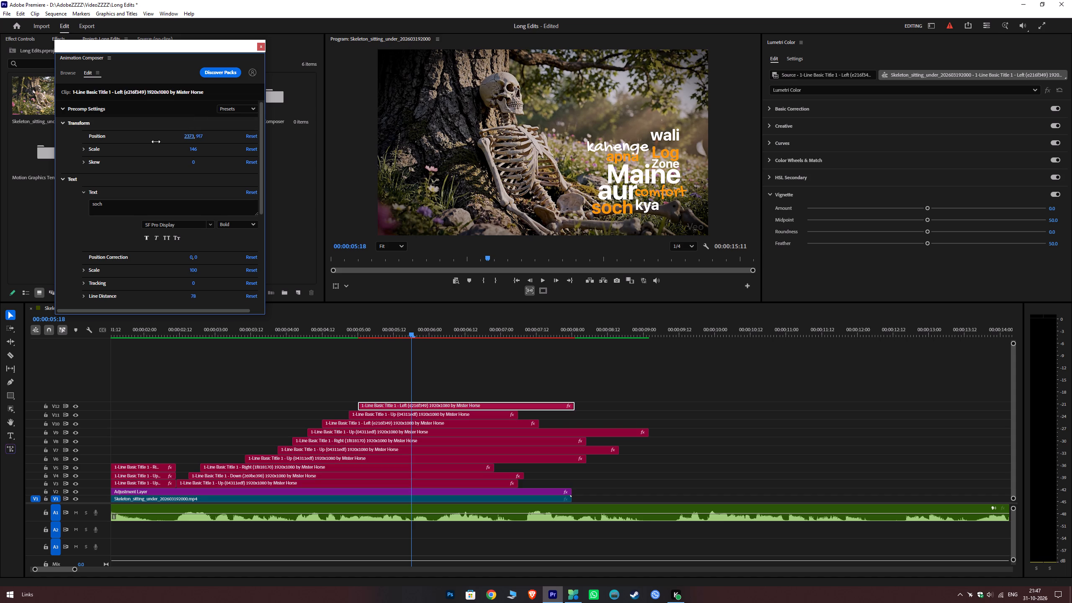
ctrl+drag(156, 142, 158, 143)
ctrl+drag(195, 150, 196, 153)
ctrl+drag(196, 153, 196, 156)
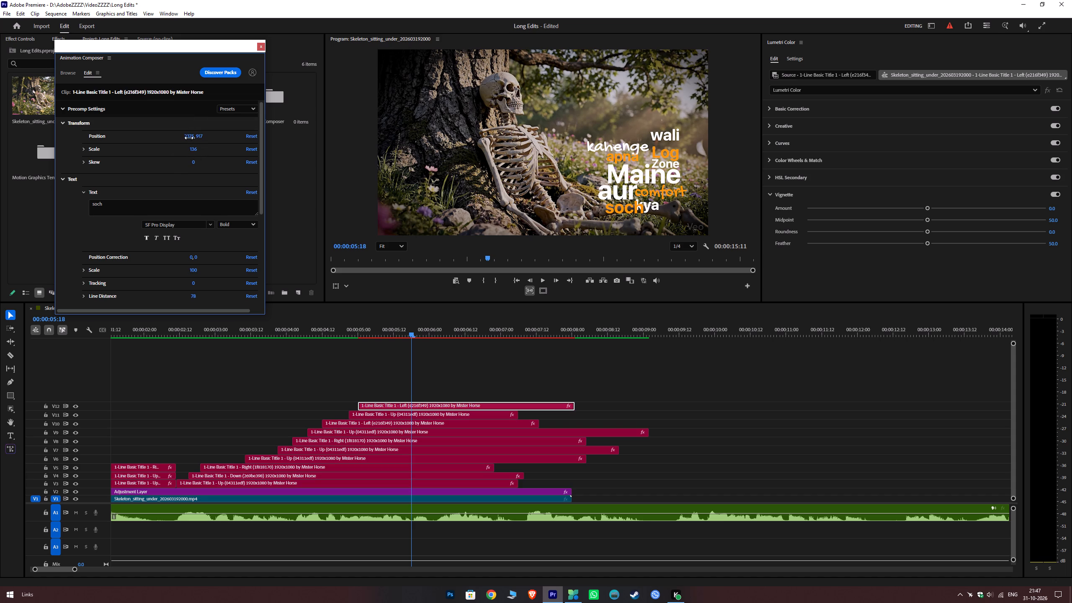
ctrl+drag(188, 135, 170, 138)
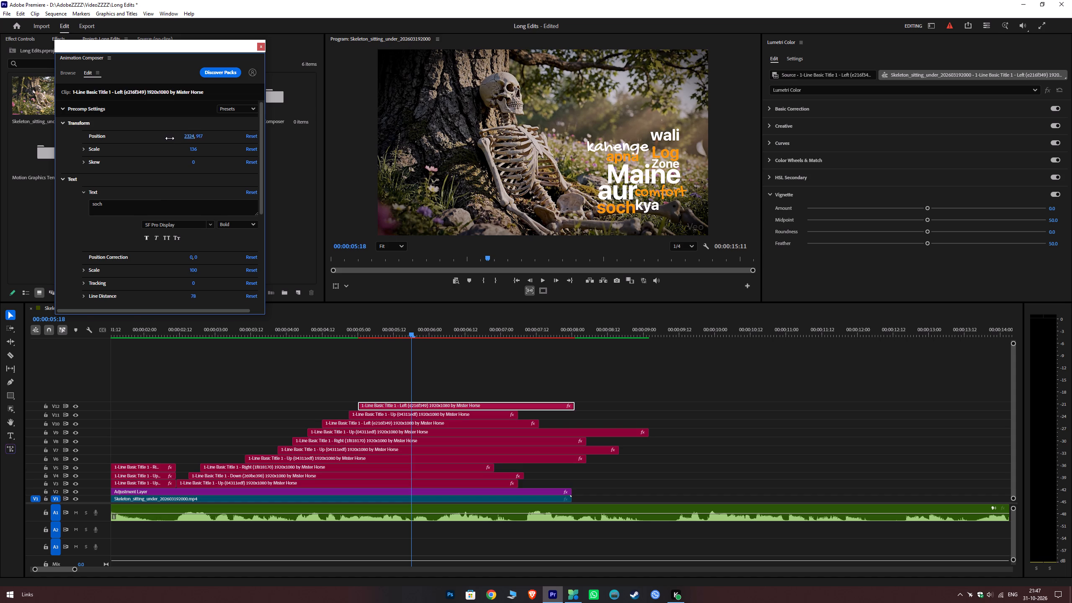
ctrl+drag(170, 138, 169, 138)
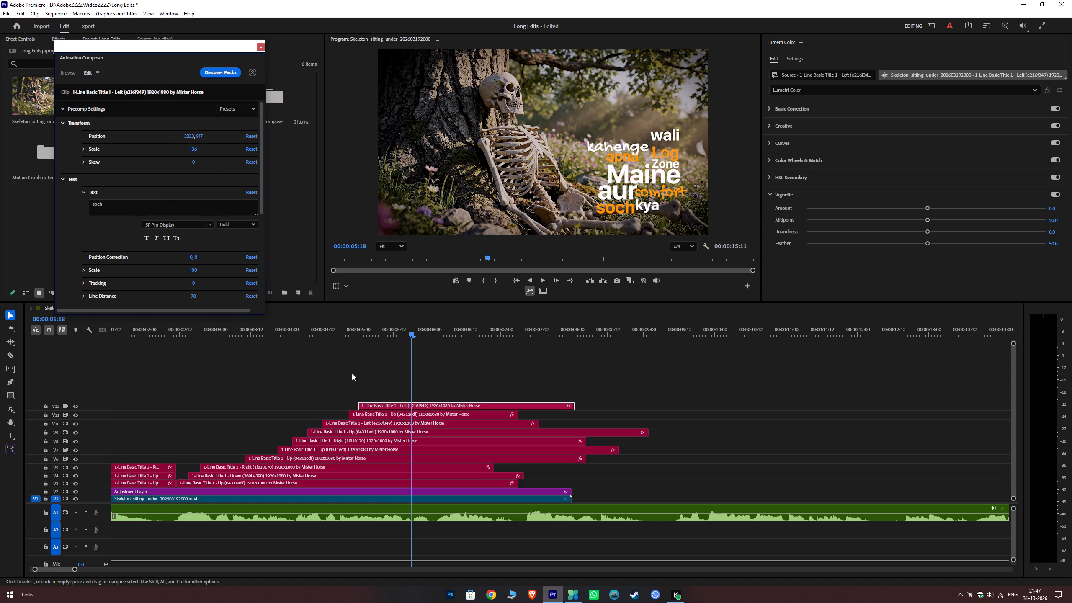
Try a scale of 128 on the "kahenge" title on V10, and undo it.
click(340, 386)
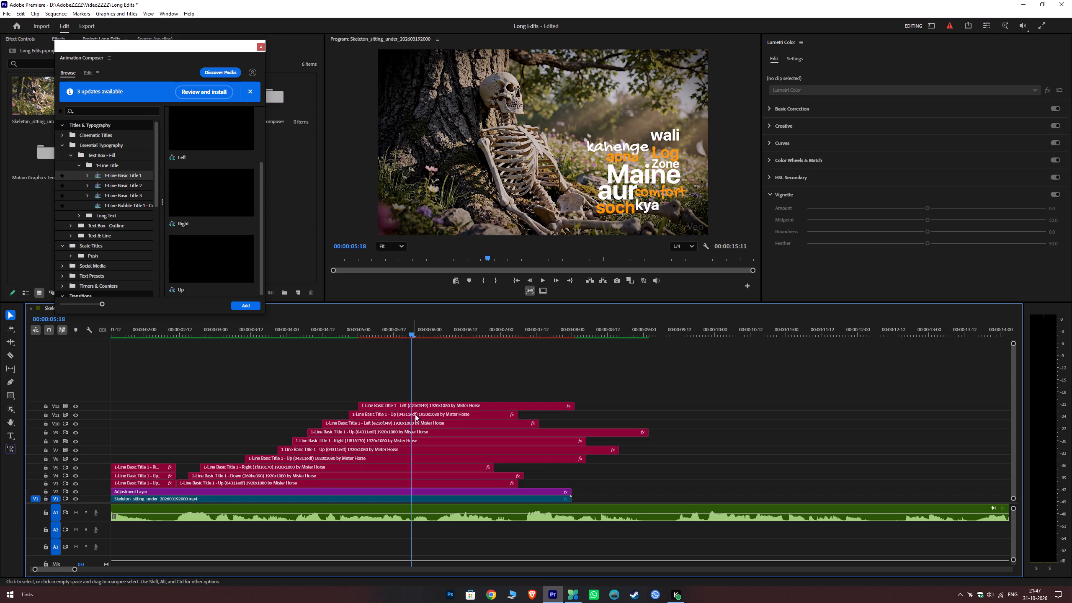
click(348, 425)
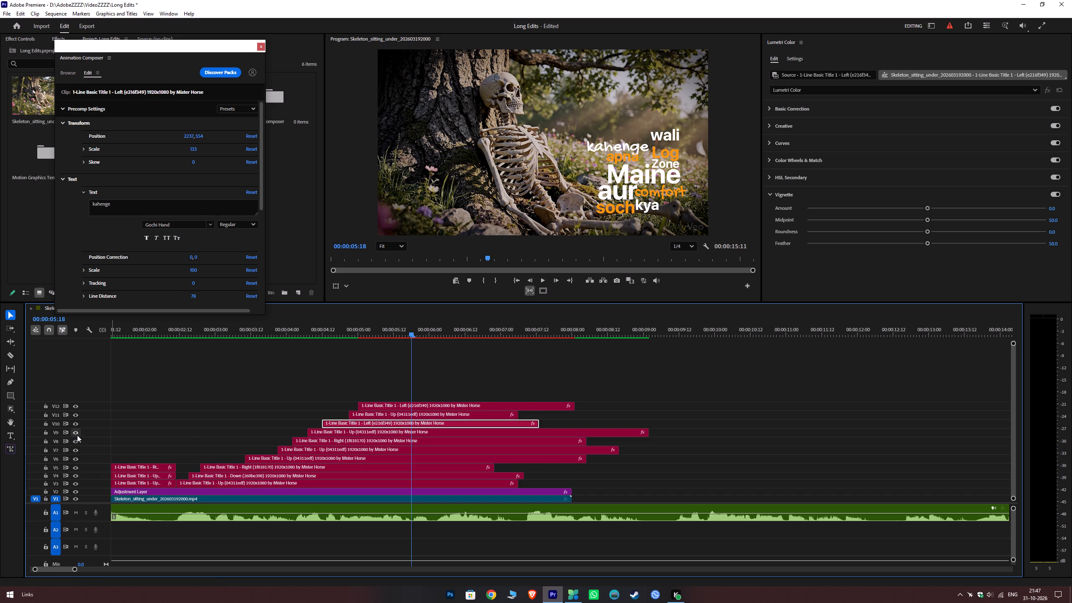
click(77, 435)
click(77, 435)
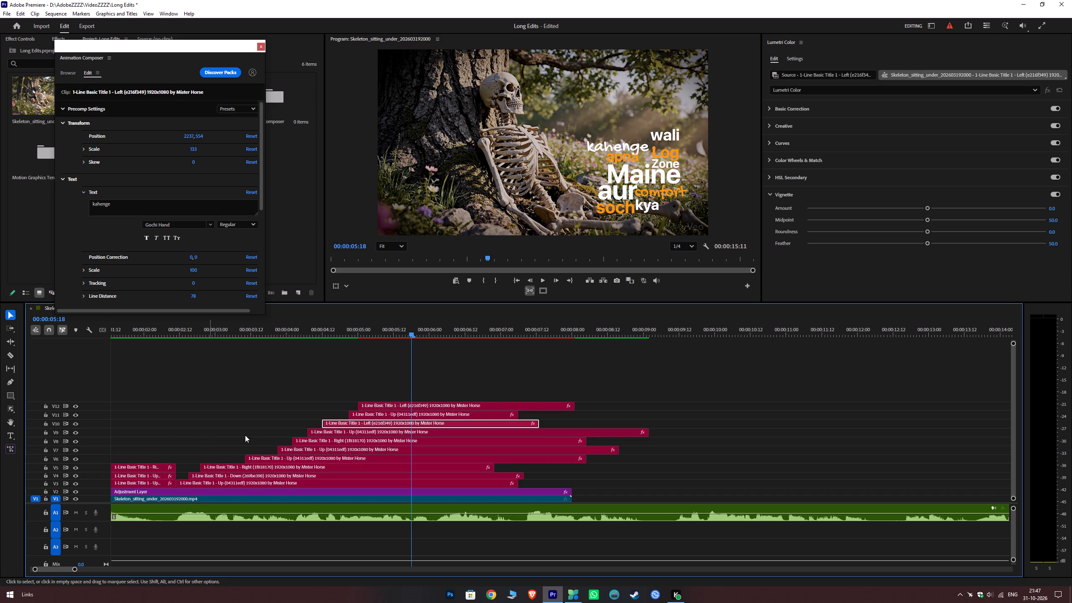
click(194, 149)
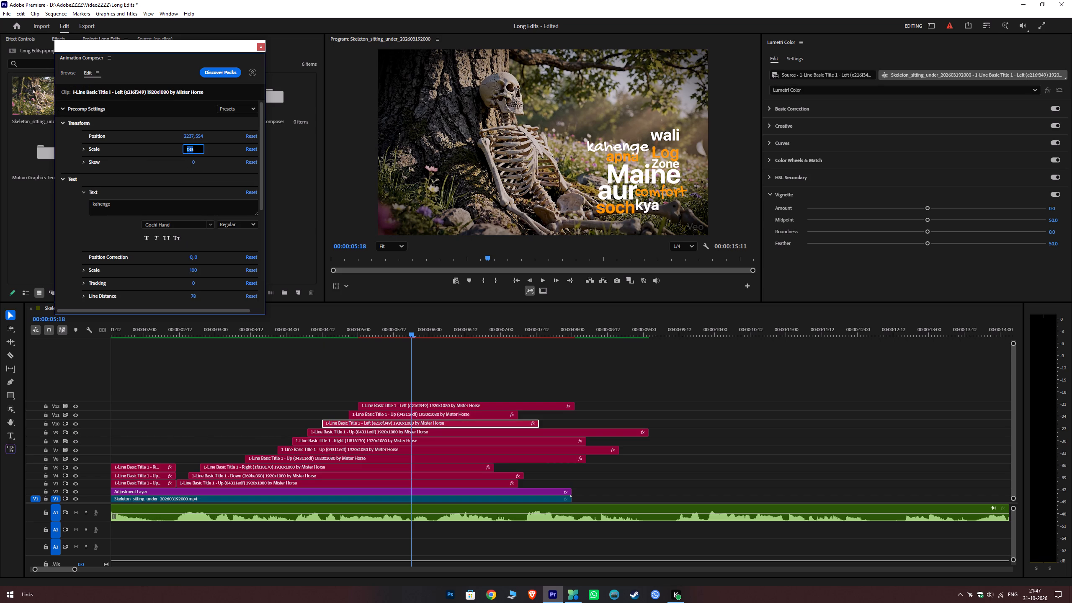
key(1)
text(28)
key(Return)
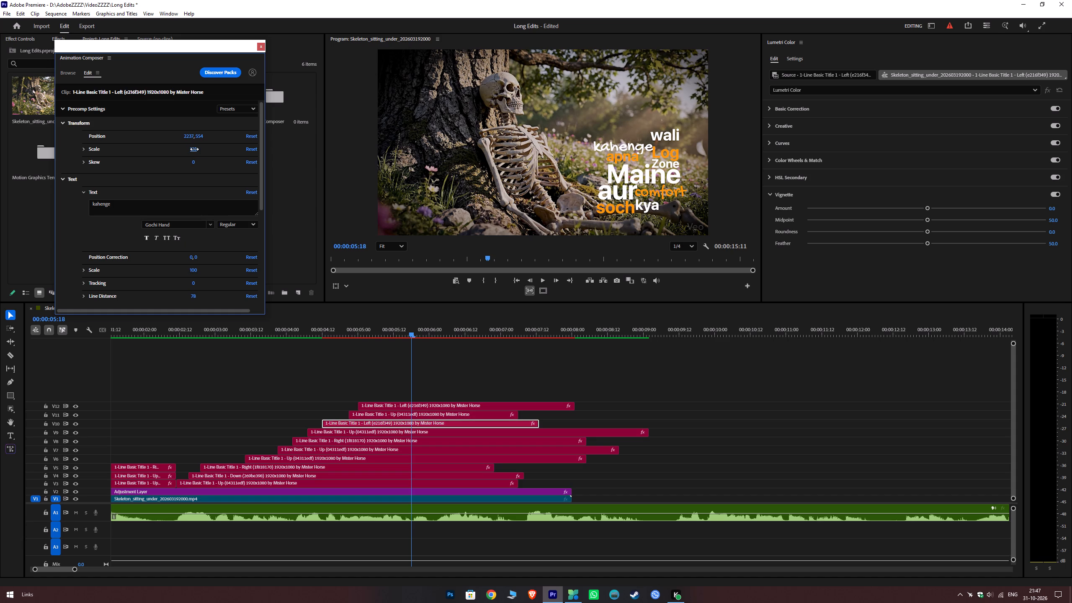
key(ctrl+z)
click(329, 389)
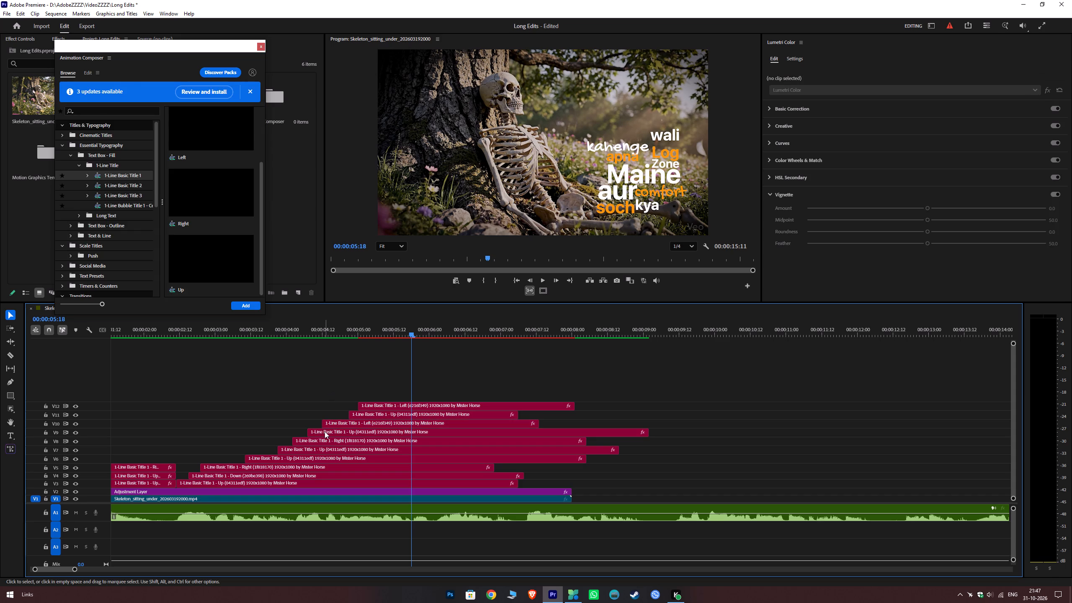
Set the "kya" title on V9 to scale 35 and its vertical position to about 898.
click(325, 431)
click(76, 435)
click(76, 435)
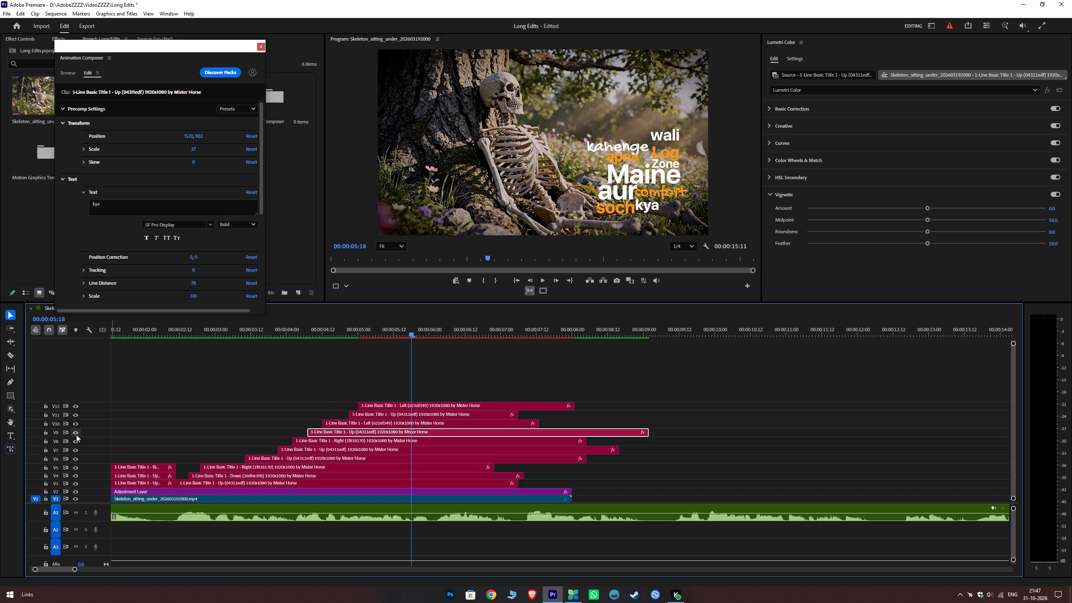
click(198, 148)
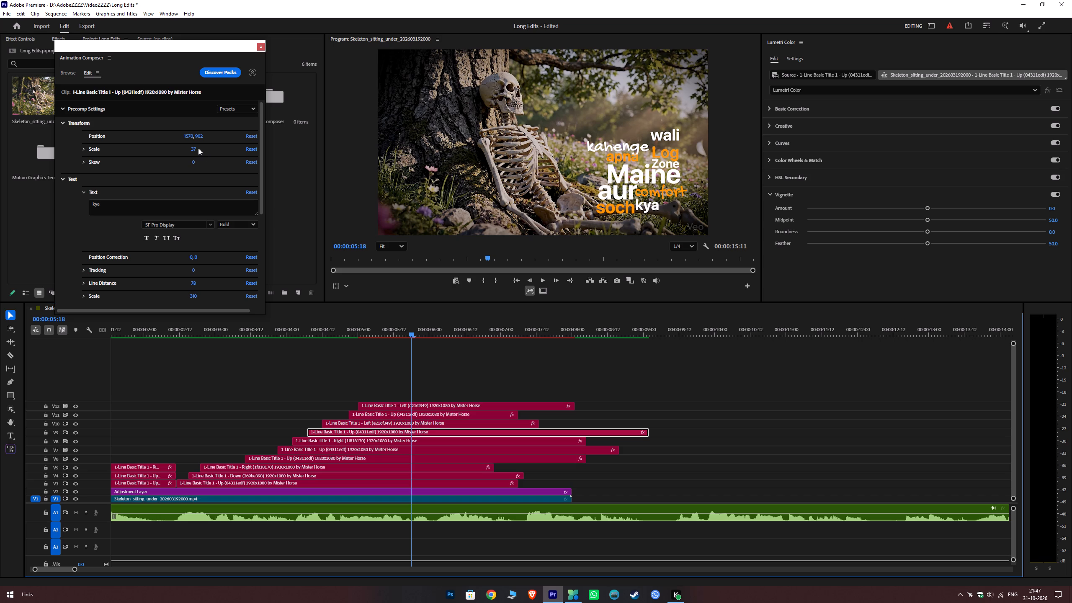
click(193, 148)
text(32)
key(Return)
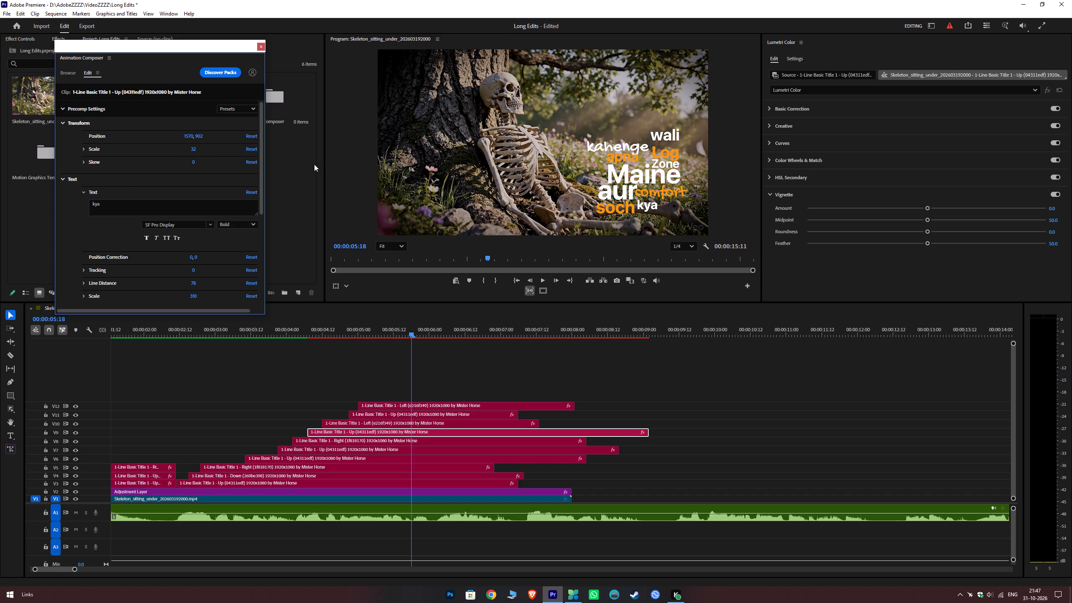
click(193, 147)
text(33)
key(Return)
ctrl+click(202, 135)
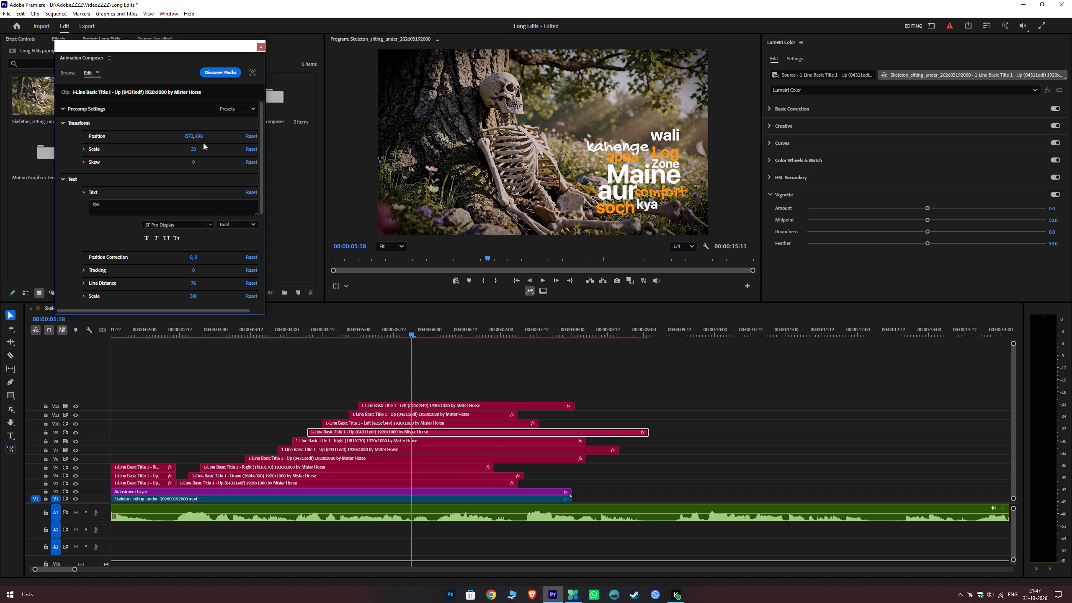
click(198, 148)
click(196, 147)
click(191, 150)
text(35)
key(Return)
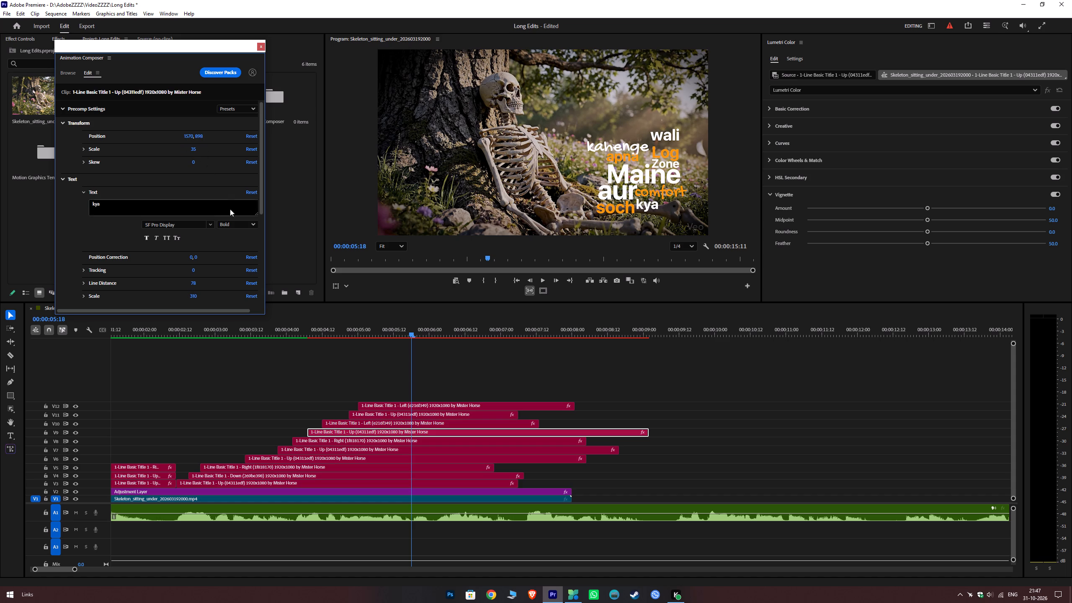
Play back the sequence from about 00:00:04:04 to 00:00:05:22 to check the "kya" and "soch" titles.
click(297, 328)
click(333, 363)
key(space)
key(space)
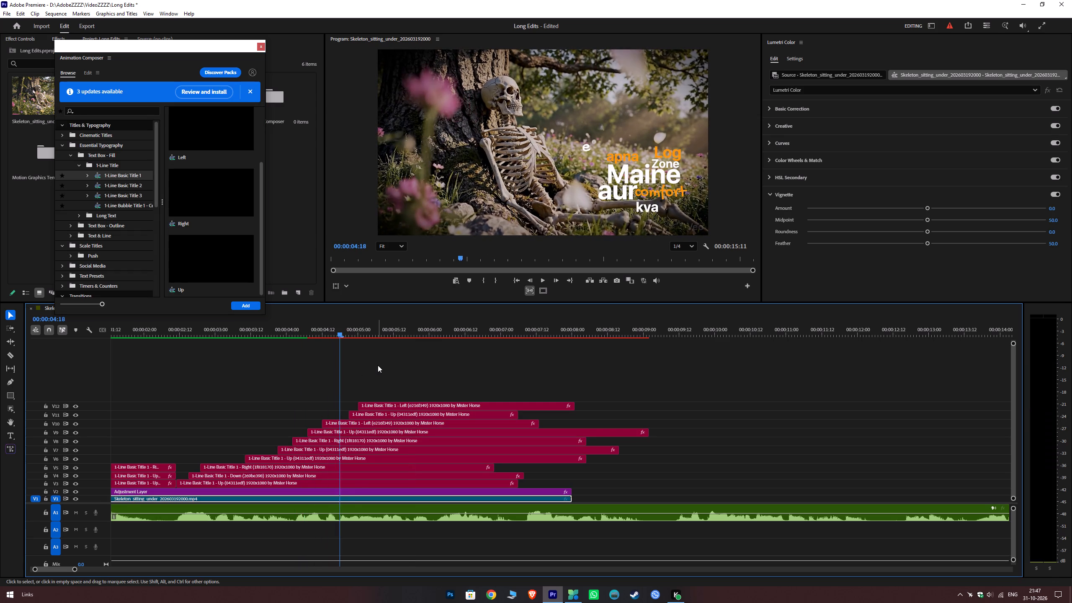
key(space)
key(space)
key(space)
key(space)
key(space)
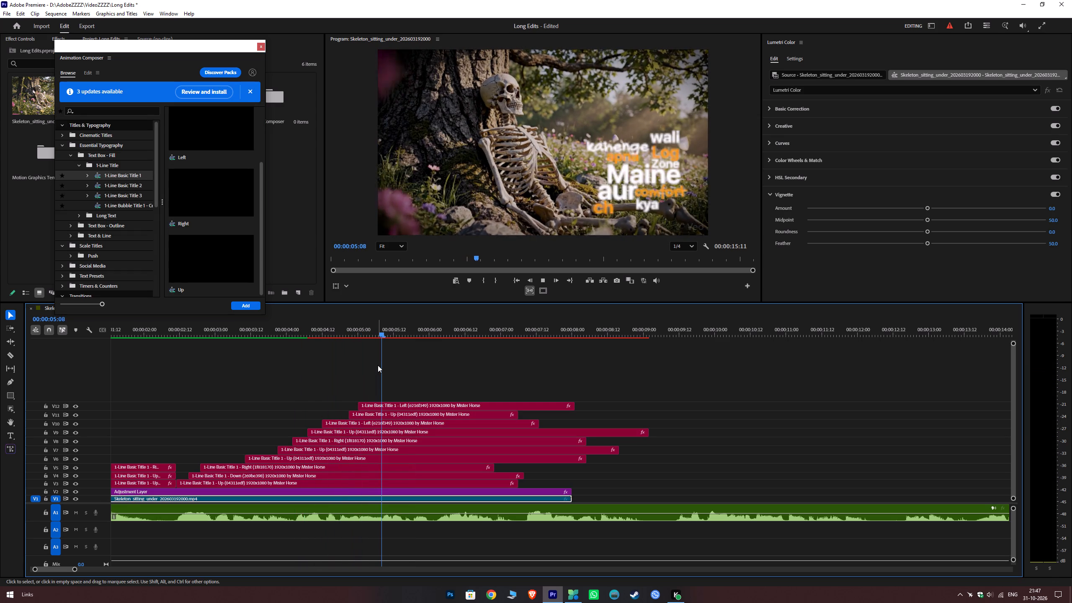
key(space)
key(space)
key(space)
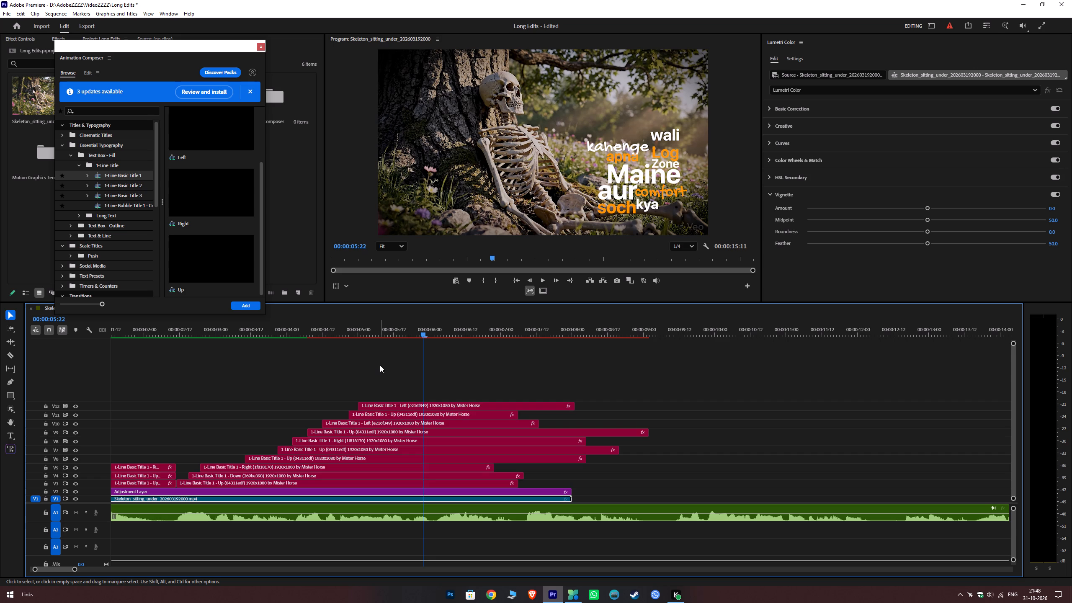
Save the project.
key(ctrl+s)
key(ctrl+s)
key(ctrl+s)
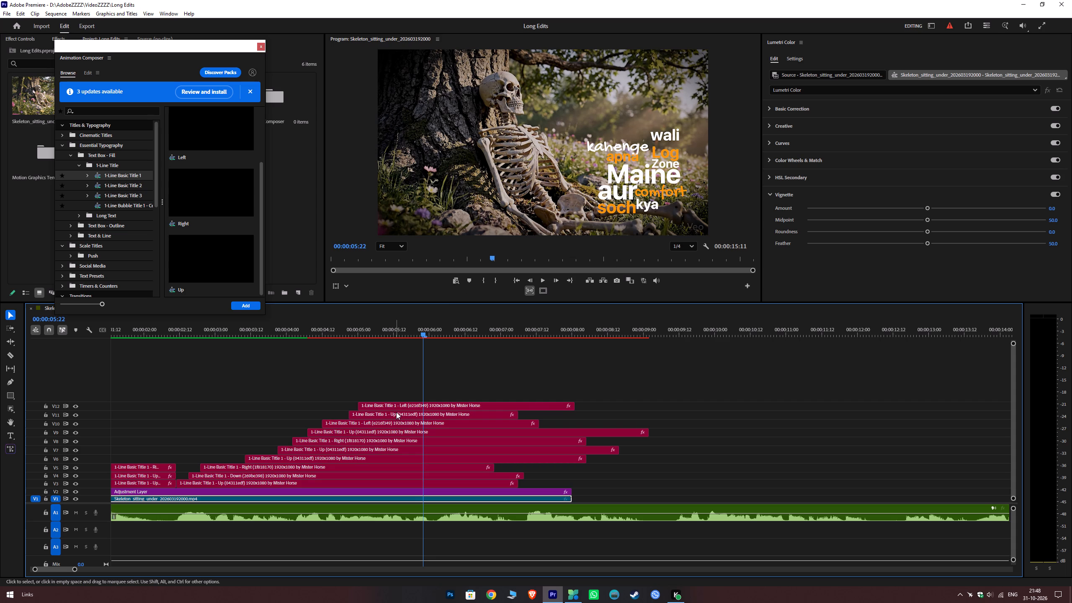
Duplicate the "aur" title from V7 onto a new track V13, starting at about 00:00:05:10.
click(541, 452)
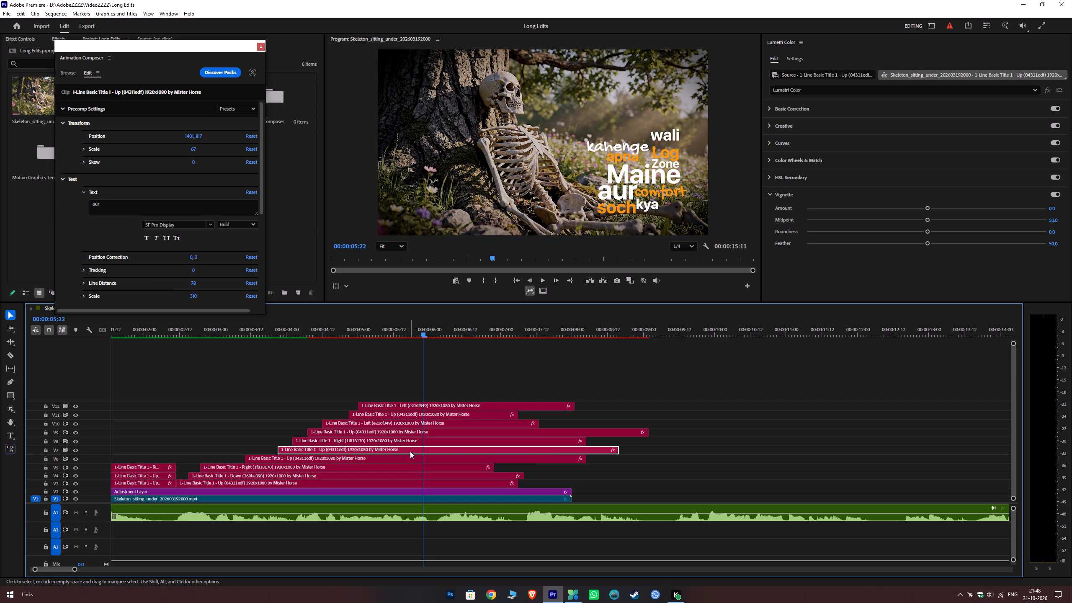
alt+drag(410, 451, 519, 385)
ctrl+scroll(339, 392, down, 1)
ctrl+scroll(87, 390, down, 1)
alt+scroll(91, 392, down, 2)
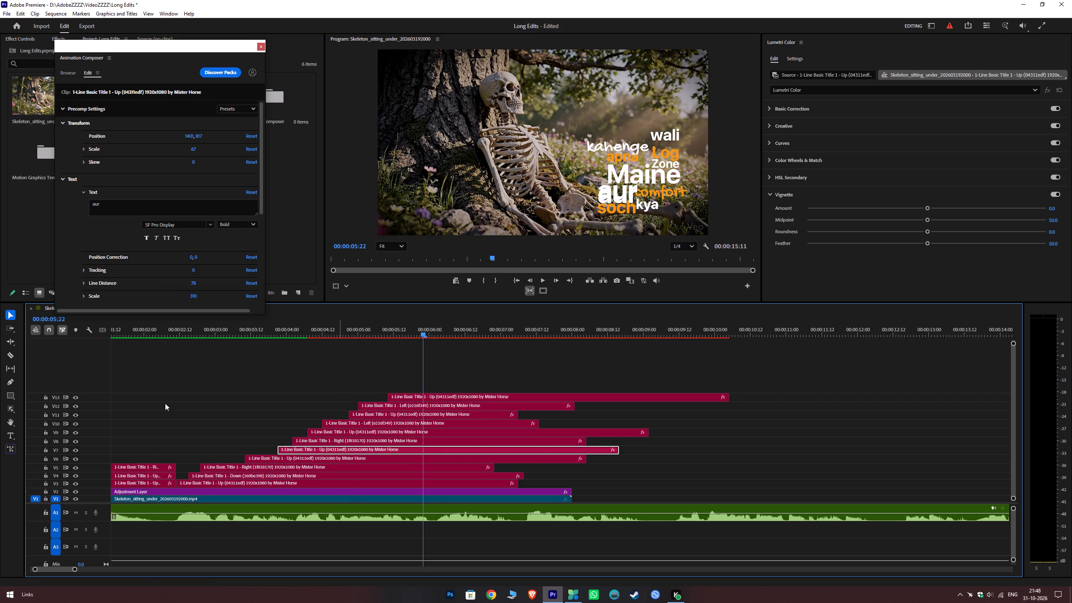
Play back the voice-over from 00:00:05:10 to 00:00:05:23 to check the duplicated title's timing on V13.
click(467, 396)
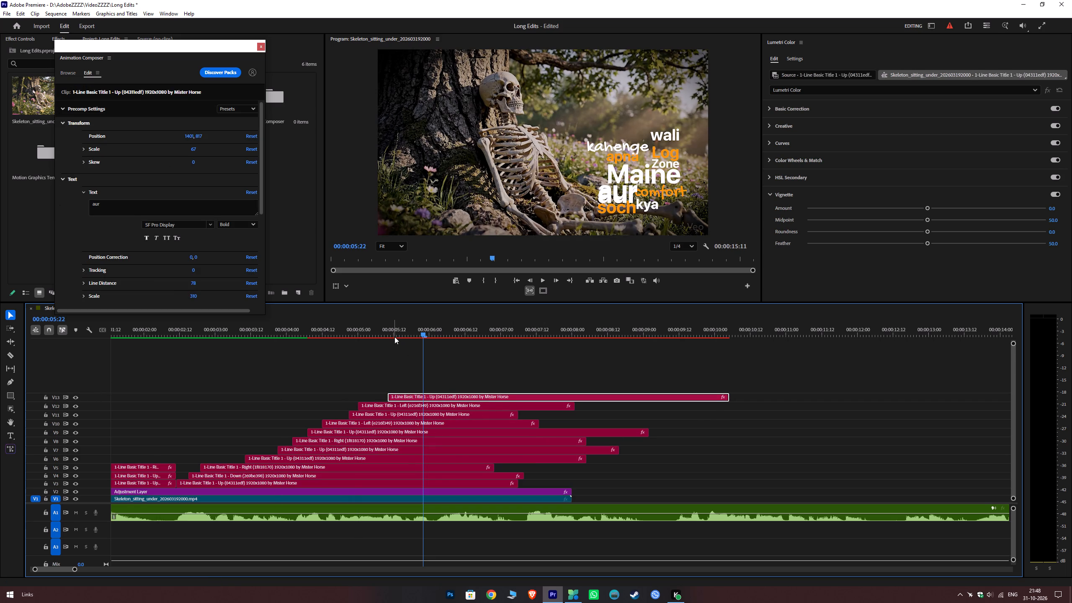
key(space)
key(space)
click(389, 332)
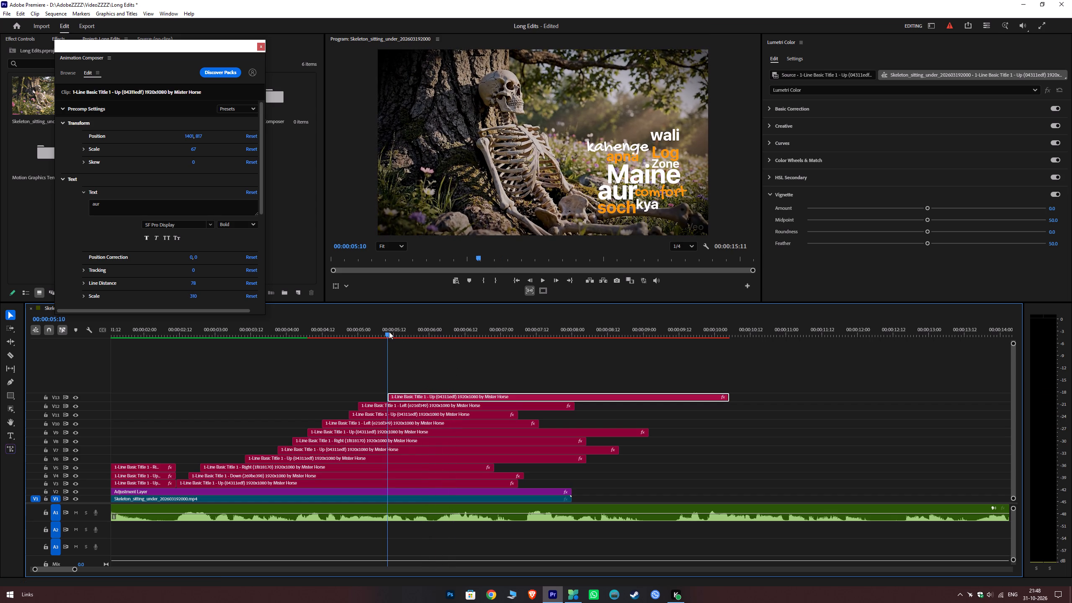
key(space)
key(space)
key(space)
key(space)
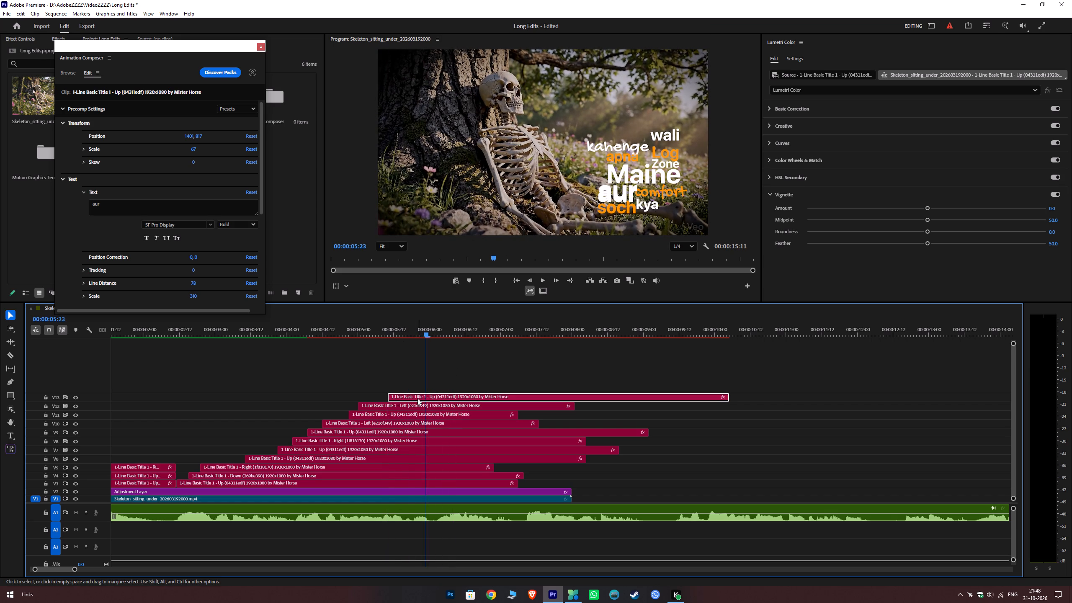
Change the V13 title's text to "ko" and move it to about 1733, 959, after "kya" and below "comfort".
drag(120, 202, 44, 212)
text(ko)
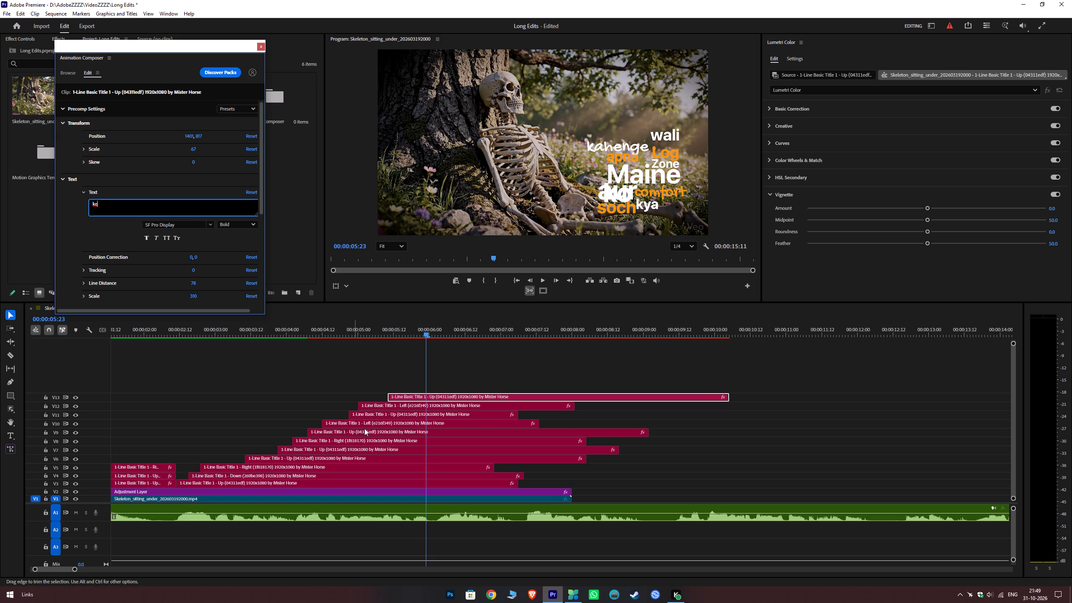
drag(191, 137, 346, 145)
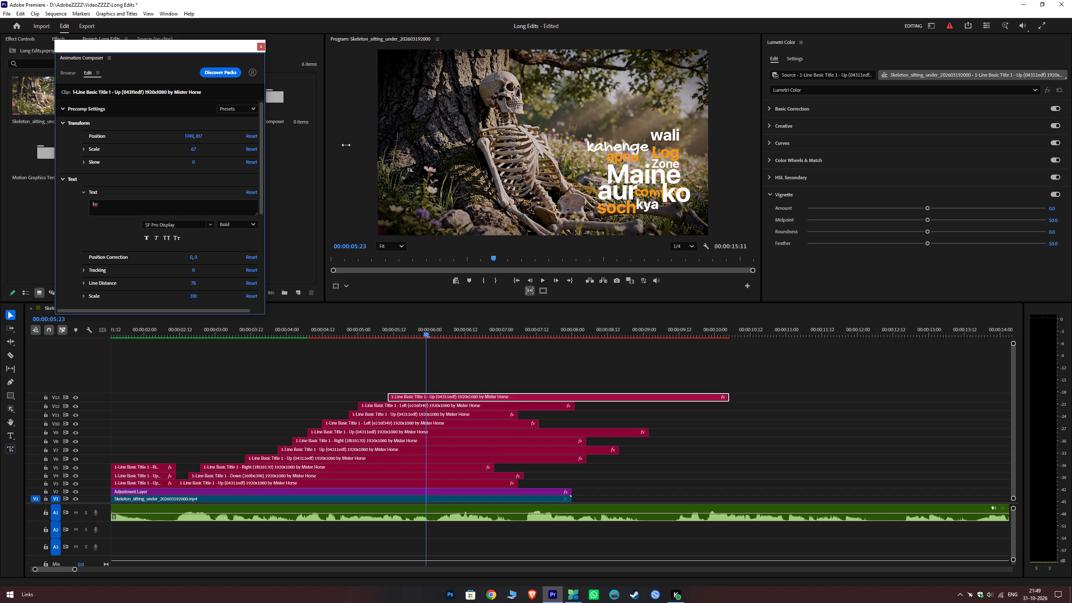
drag(346, 145, 340, 147)
ctrl+drag(198, 136, 192, 75)
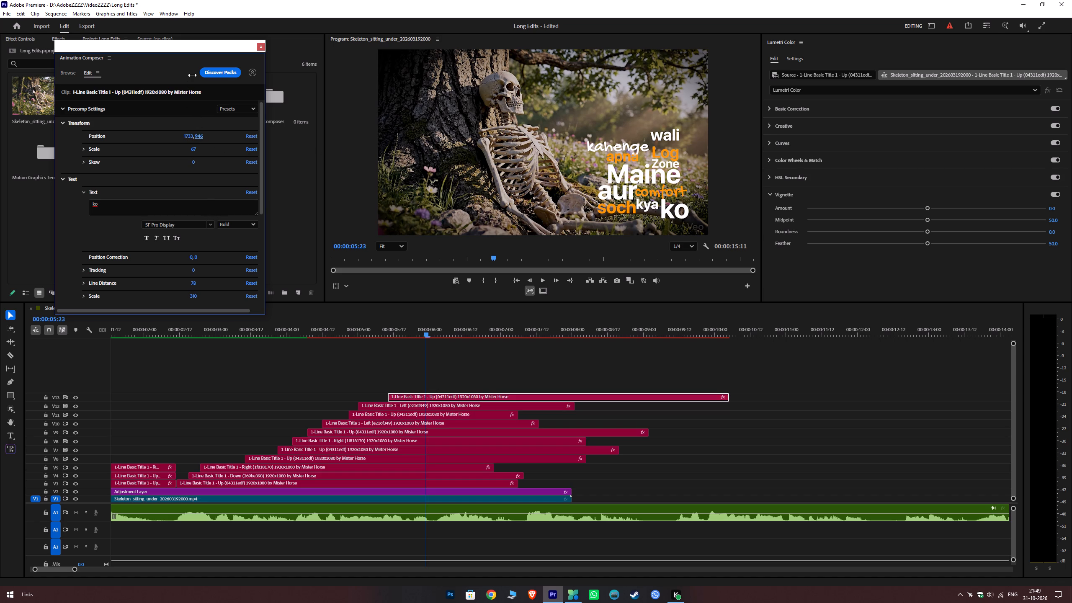
ctrl+drag(192, 75, 204, 98)
ctrl+drag(204, 98, 205, 98)
Play back the sequence from about 00:00:03:20 to 00:00:05:23 to check the "ko" title with the voice-over.
drag(304, 330, 277, 339)
click(320, 358)
key(space)
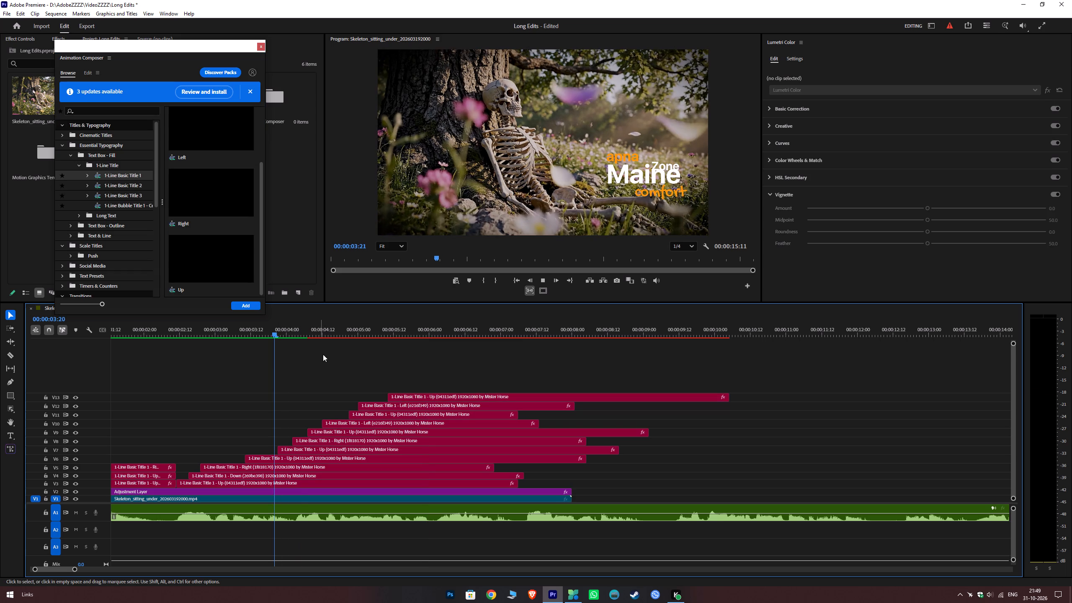
key(space)
key(space)
key(space)
key(space)
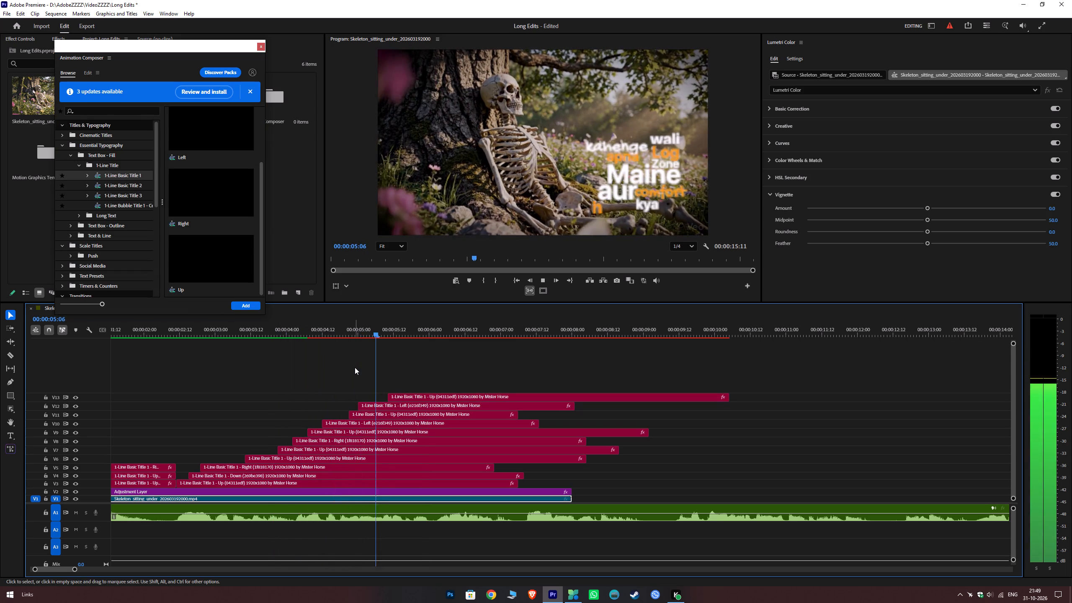
key(space)
key(space)
key(space)
alt+scroll(402, 406, up, 5)
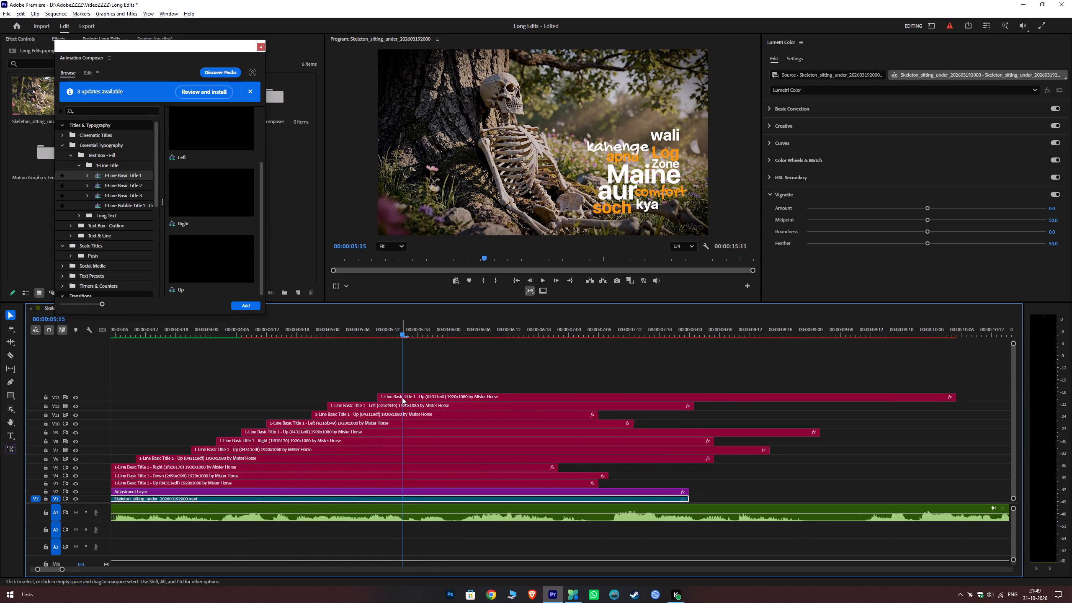
key(space)
key(space)
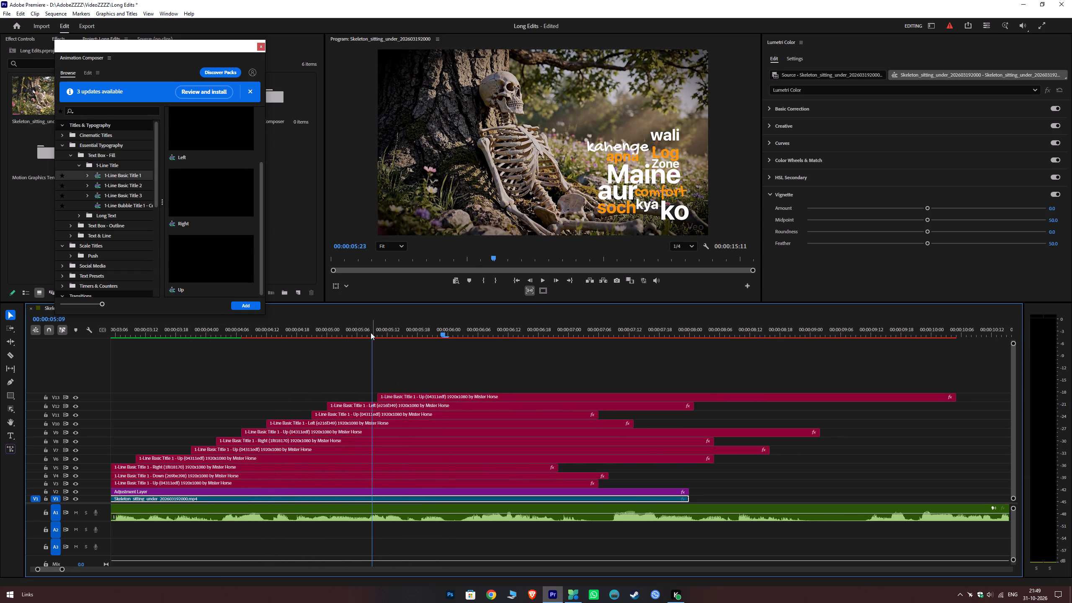
Render the video previews for the sequence.
click(371, 332)
key(Return)
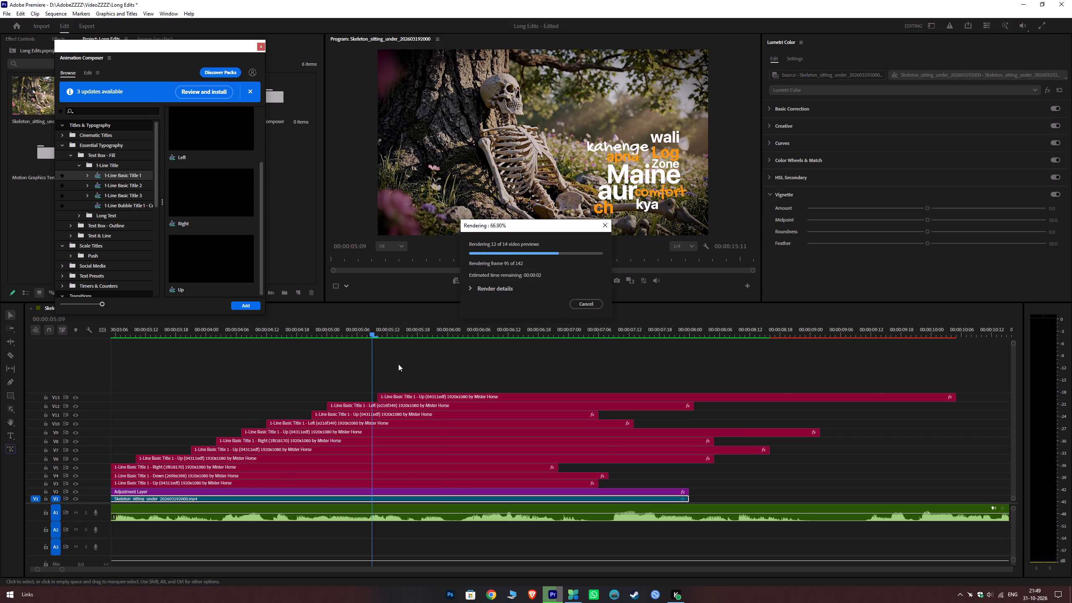
key(space)
Play back the rendered titles from about 00:00:04:21 to 00:00:05:21 to check the "soch" and "ko" animations.
scroll(479, 348, down, 12)
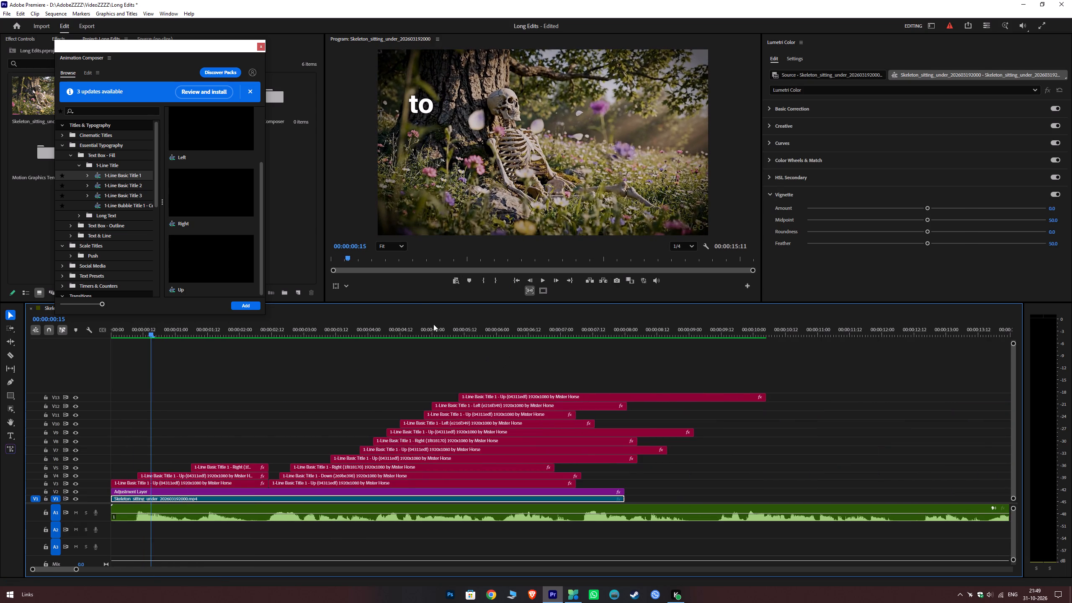
click(425, 335)
key(space)
key(space)
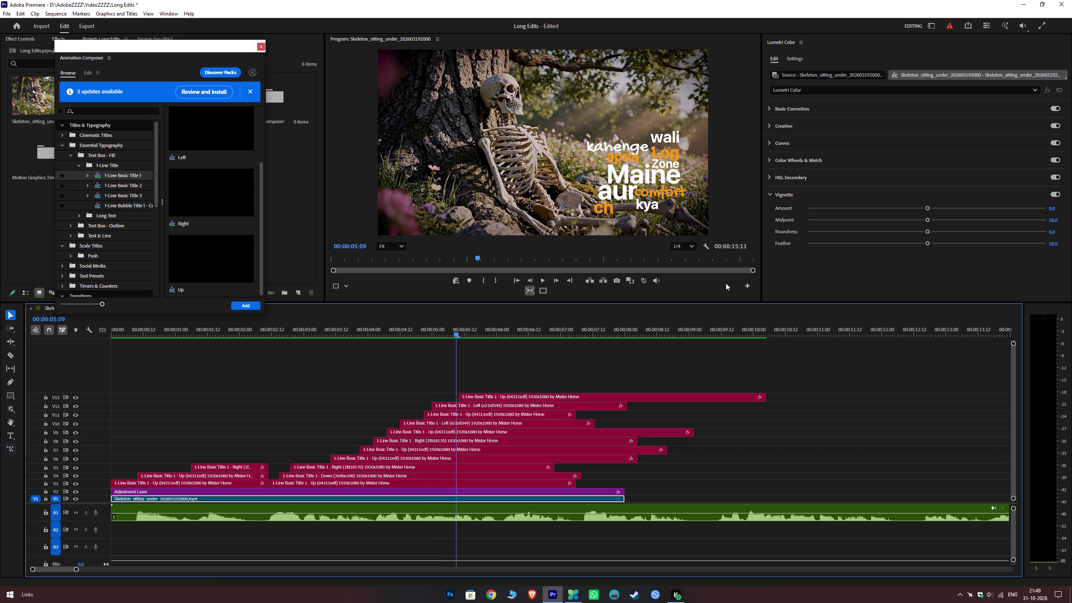
click(682, 244)
click(682, 244)
key(space)
key(space)
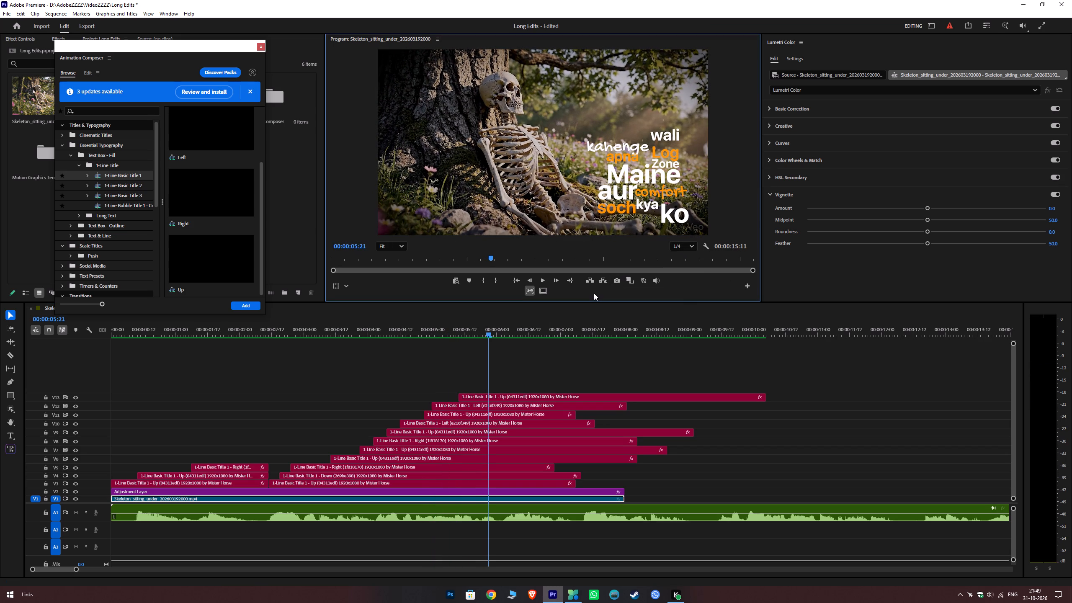
Shift the V13 "ko" title earlier so it starts at about 00:00:05:07, matching the voice-over.
click(442, 326)
key(space)
key(space)
key(space)
key(space)
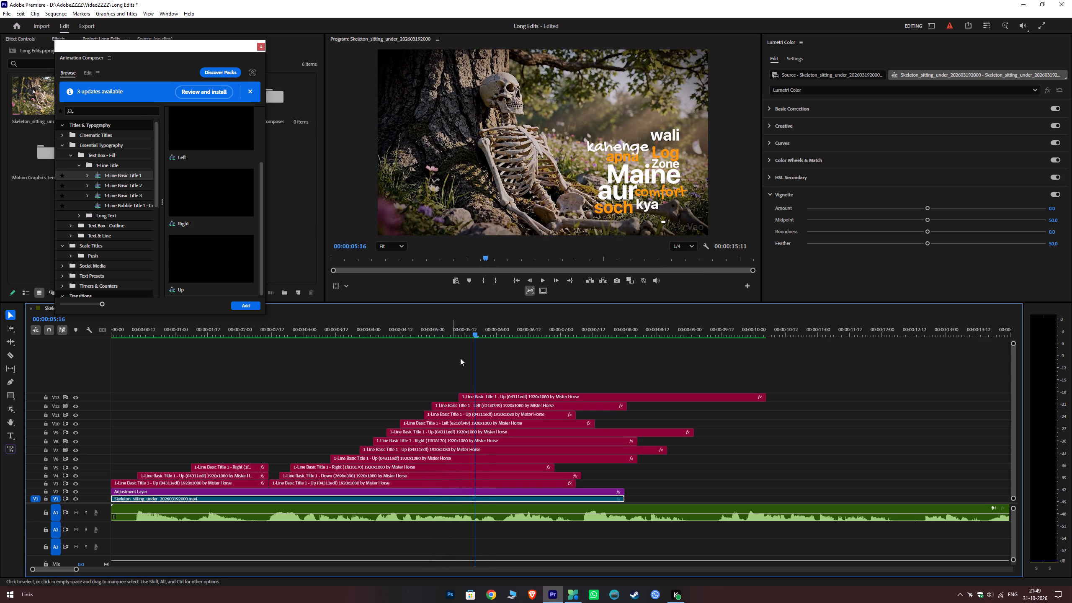
alt+scroll(474, 398, up, 4)
drag(477, 395, 468, 398)
drag(481, 397, 473, 398)
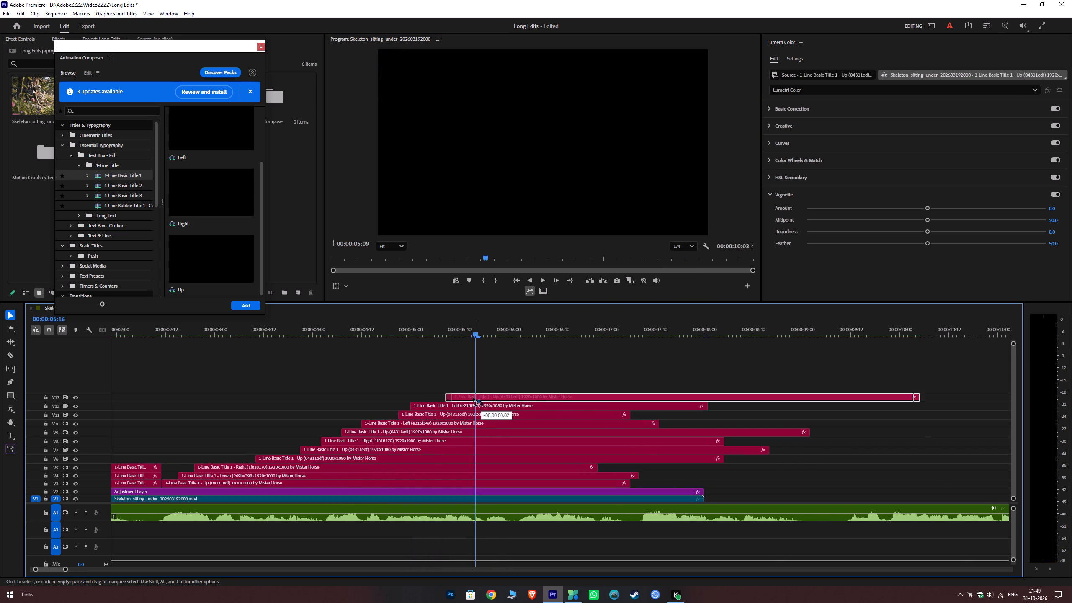
drag(473, 398, 469, 399)
Play back from about 00:00:05:08 to 00:00:06:03 to check the retimed "ko" title with the voice-over.
click(446, 332)
key(space)
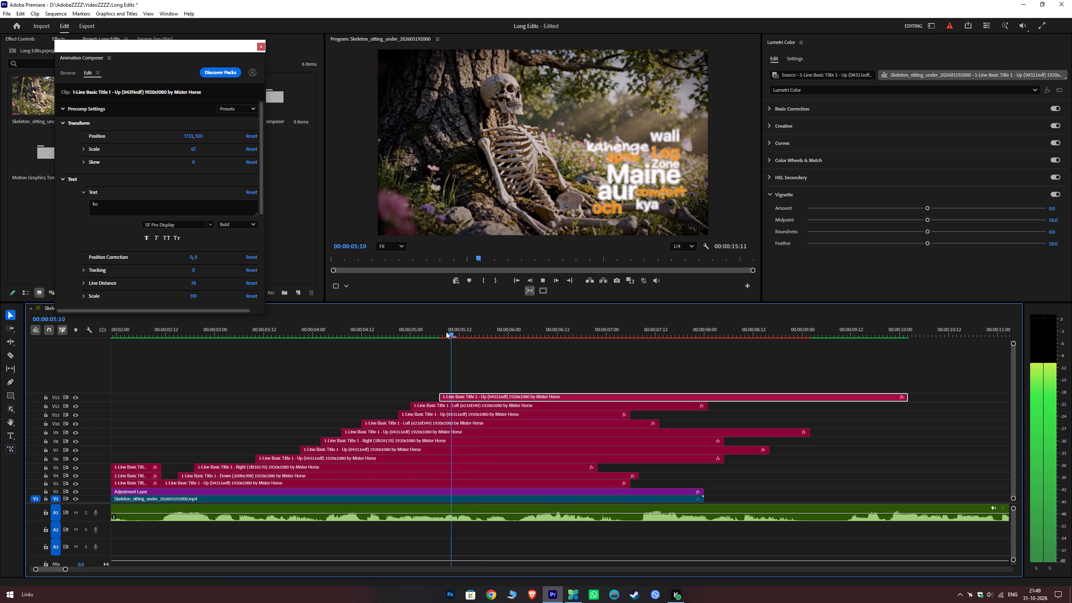
key(space)
click(445, 335)
key(space)
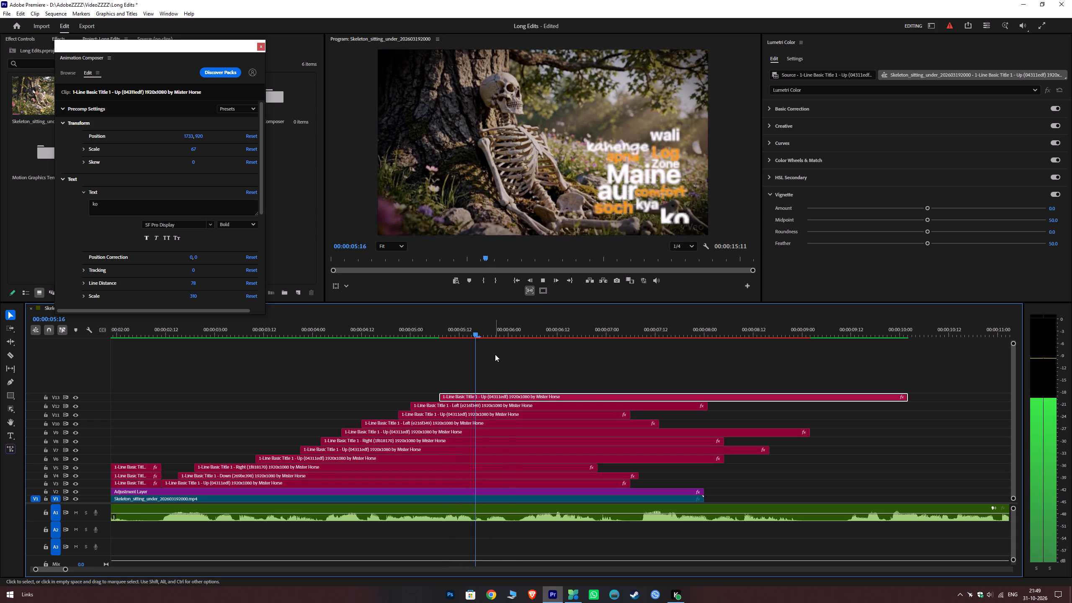
key(space)
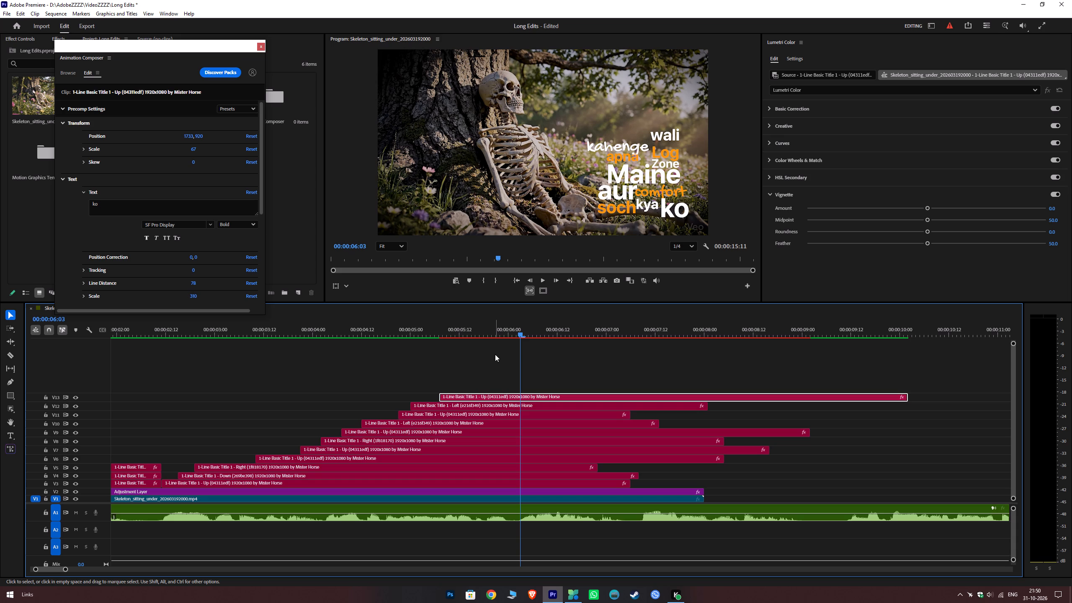
Duplicate the V12 "soch" title onto a new V14 track, starting at about 00:00:05:15, and reduce that track's height.
click(461, 408)
drag(461, 408, 487, 389)
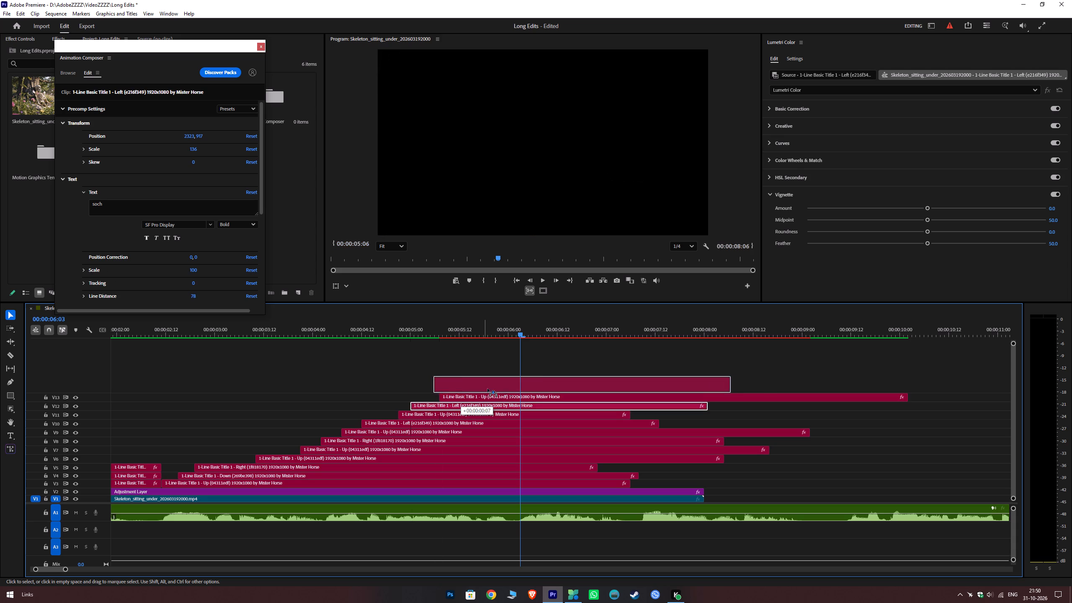
drag(487, 389, 517, 389)
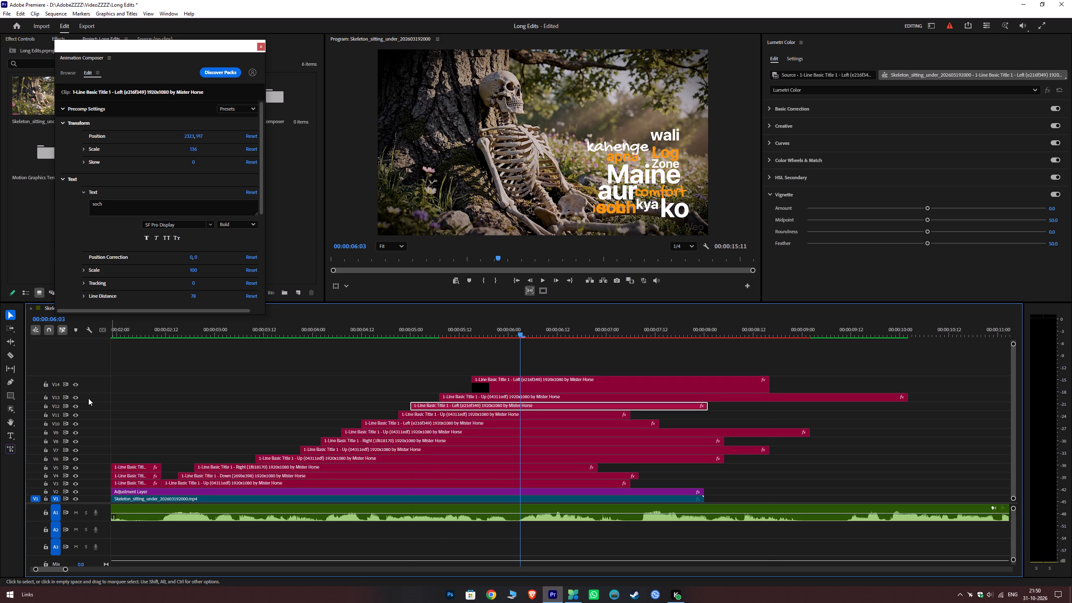
ctrl+scroll(88, 384, down, 3)
alt+scroll(93, 384, down, 2)
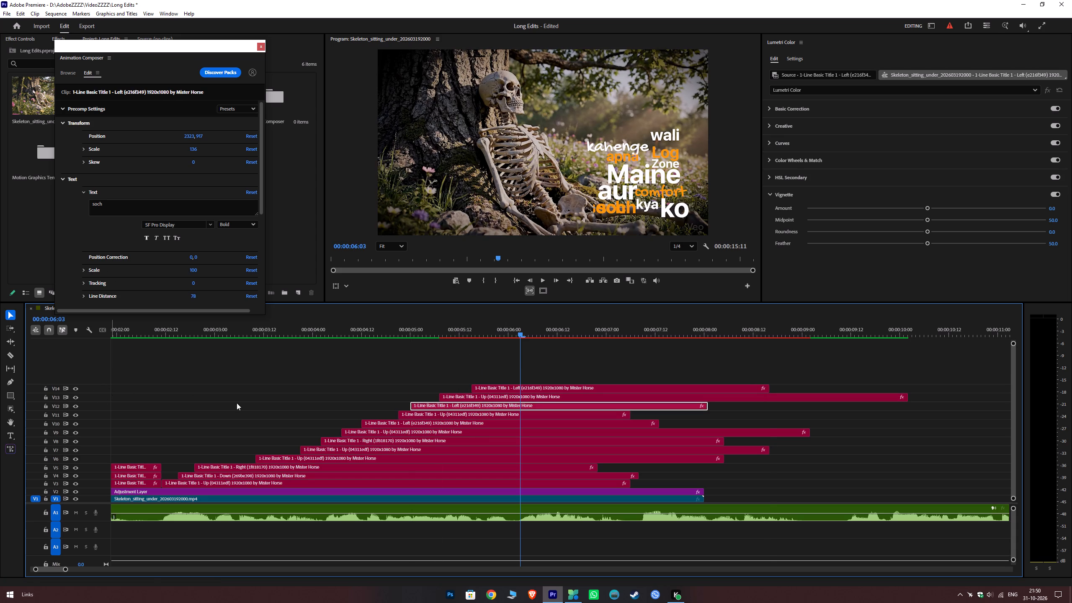
click(502, 390)
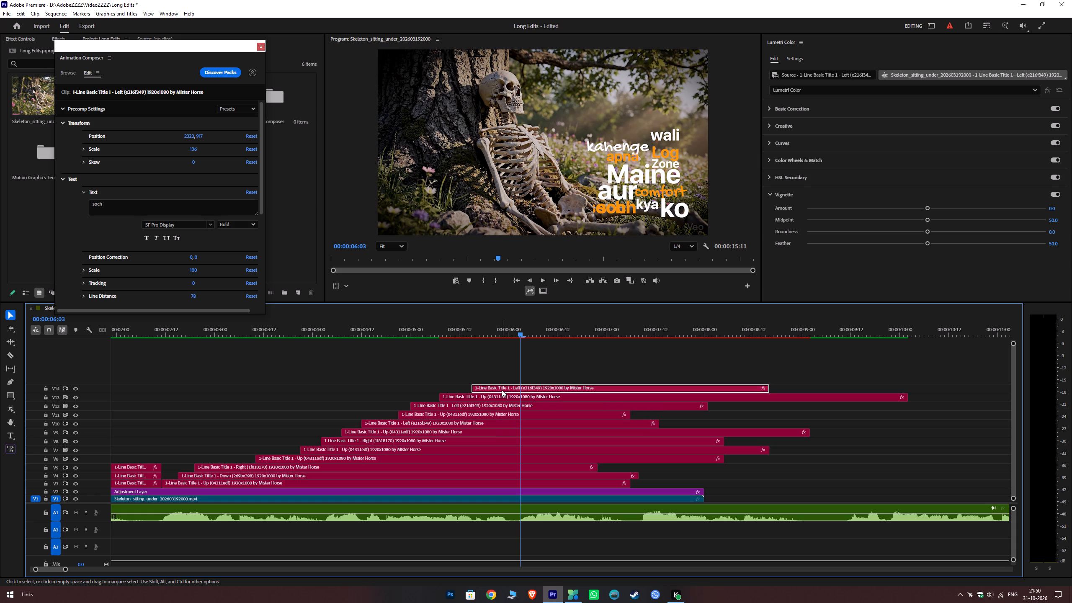
Play back from about 00:00:05:05 to 00:00:06:07 to hear which word follows "ko".
click(431, 332)
click(512, 364)
key(space)
key(space)
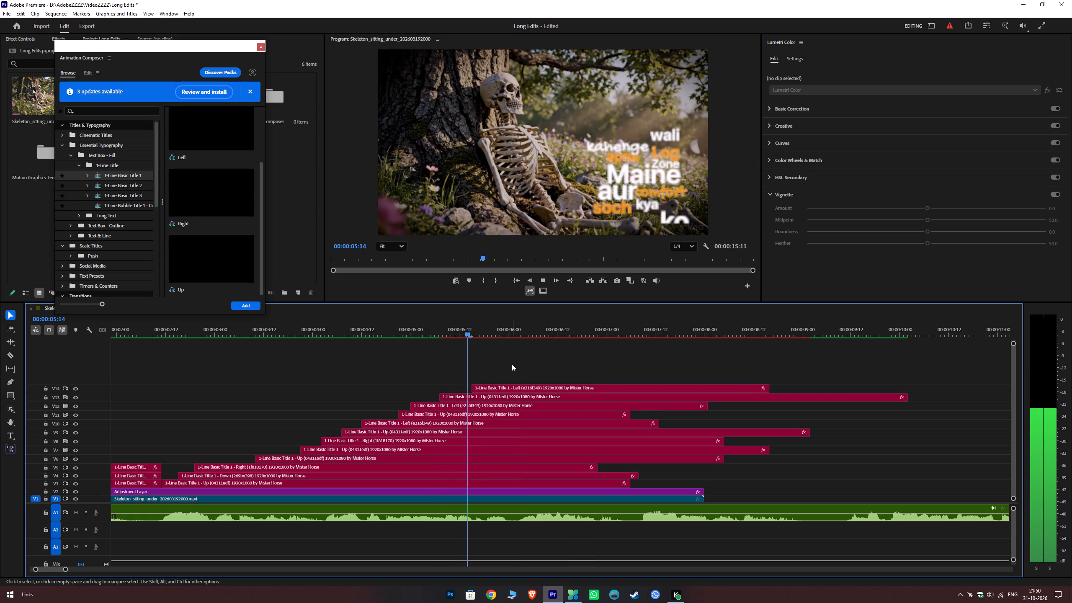
key(space)
key(space)
key(space)
key(space)
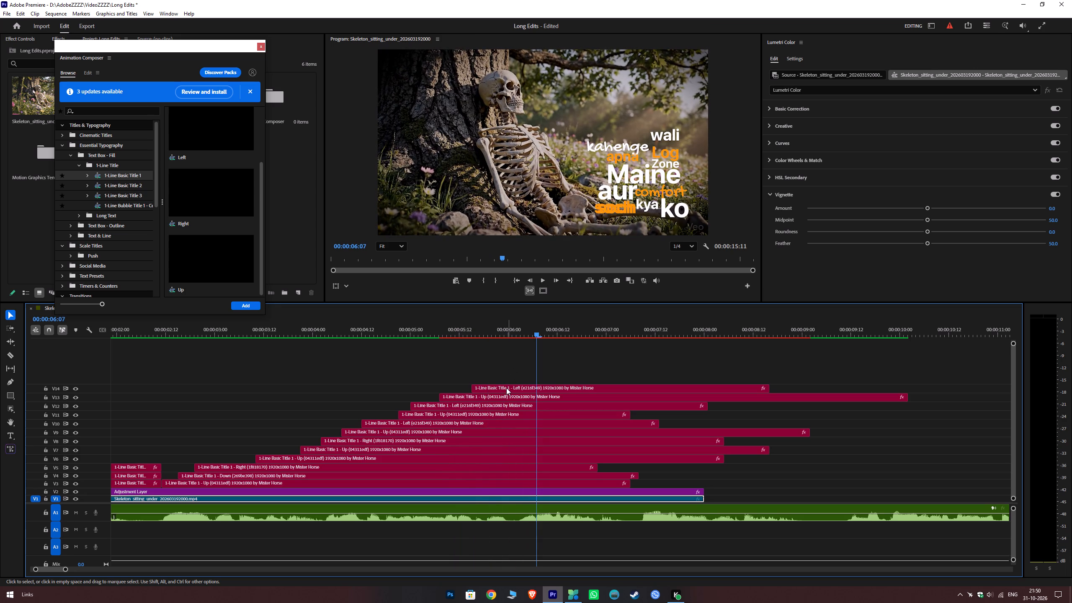
Change the V14 title's text to "side".
click(506, 388)
drag(122, 205, 49, 216)
text(side)
key(Return)
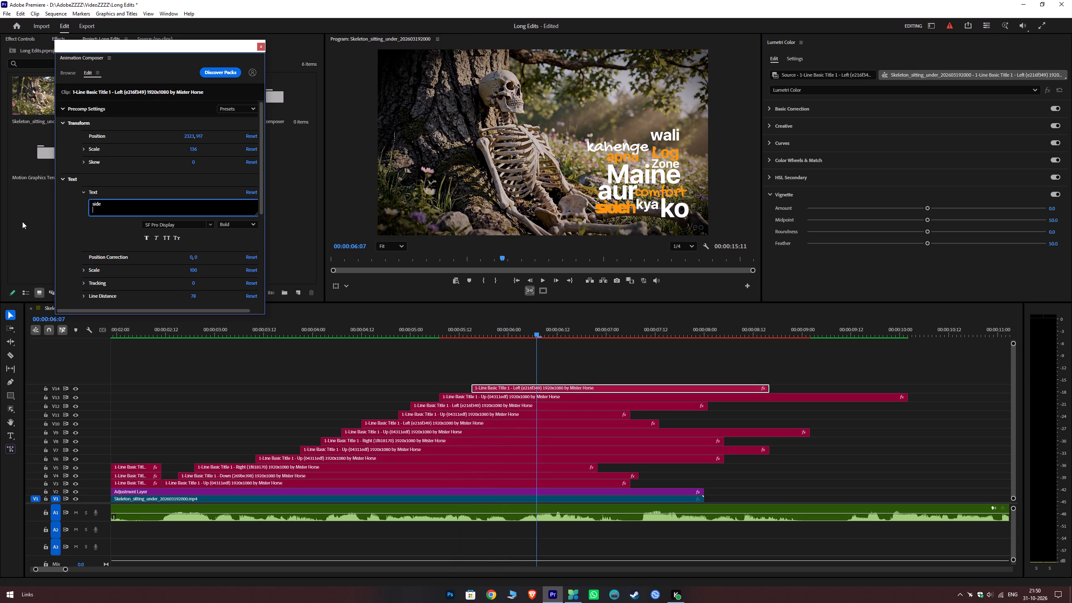
key(BackSpace)
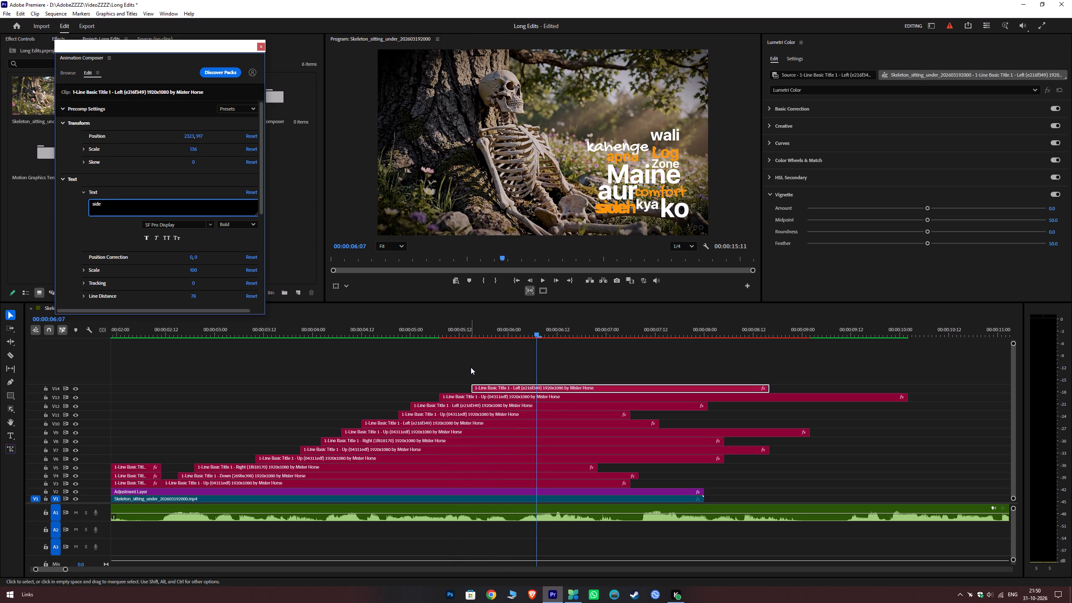
Play back from about 00:00:05:13 to 00:00:06:13 to check the "side" title's timing with the voice-over.
click(470, 367)
click(463, 332)
key(space)
key(space)
click(497, 383)
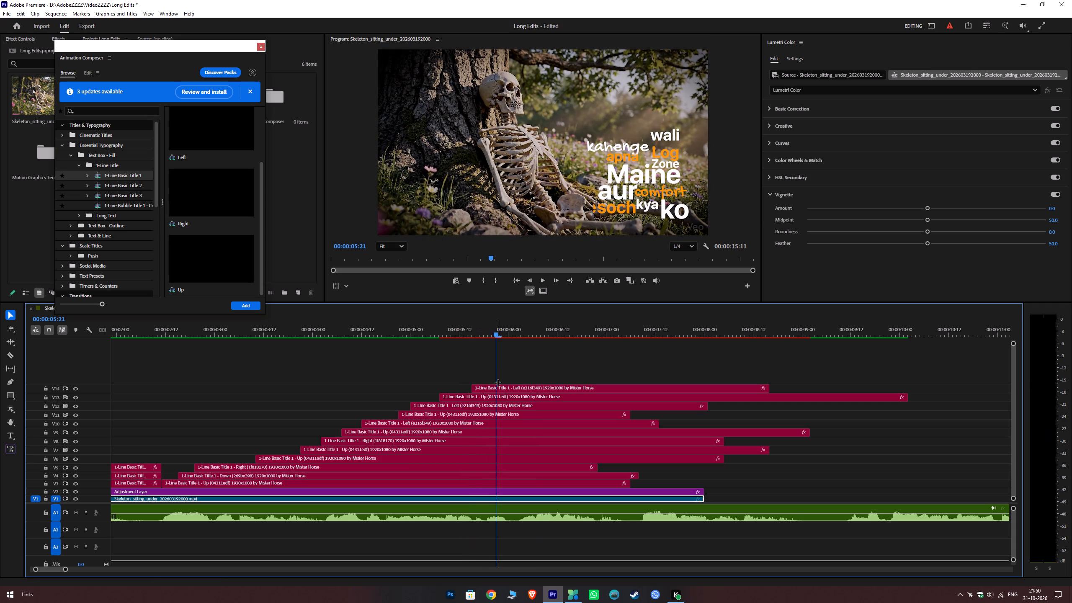
click(502, 386)
key(space)
key(space)
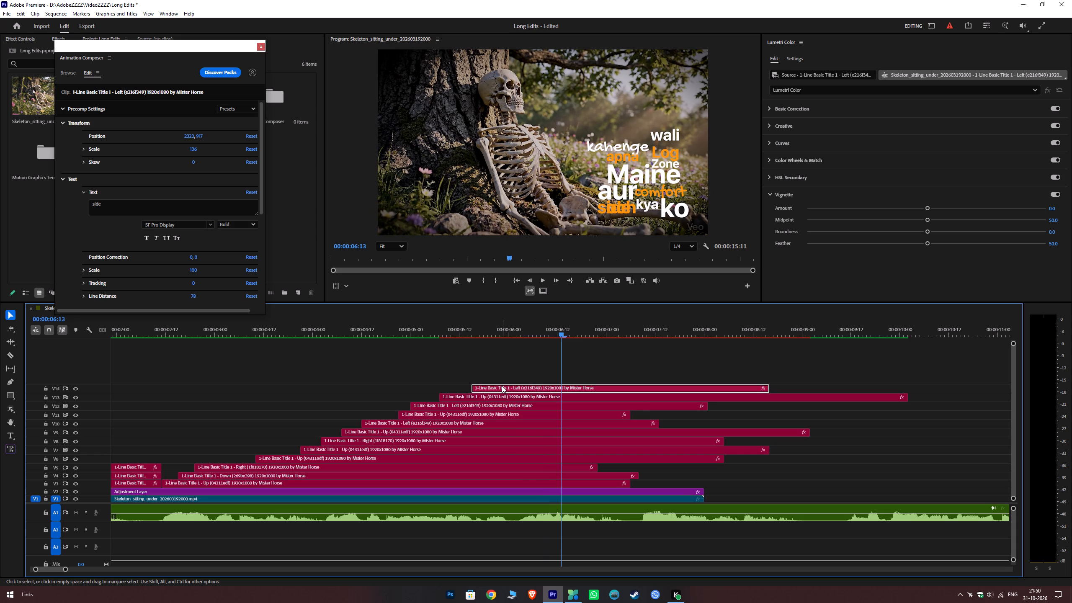
Set the V14 "side" title's font to Gochi Hand.
click(173, 225)
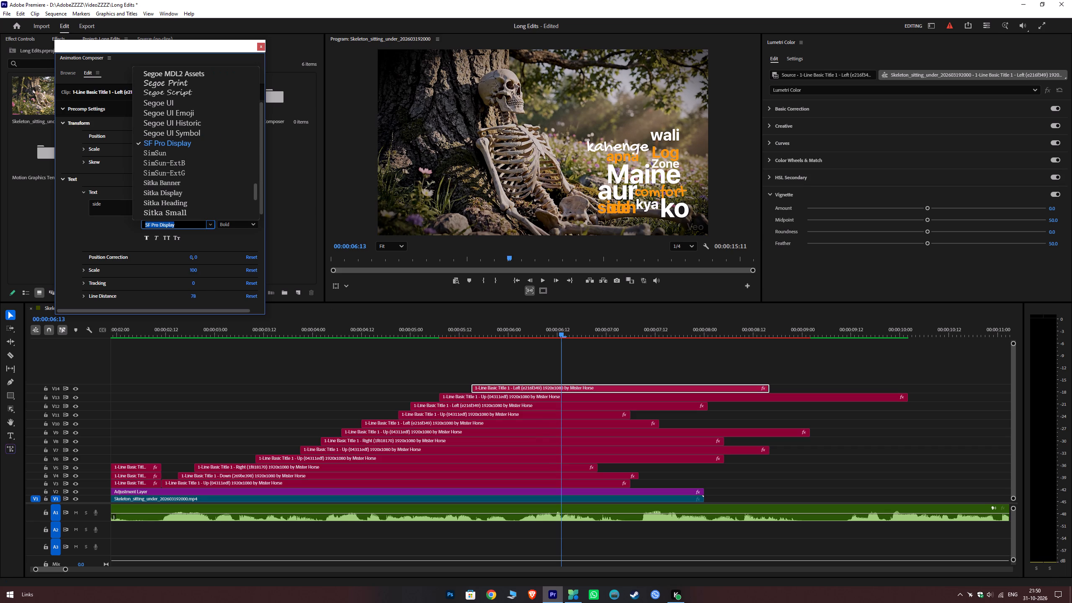
key(shift+g)
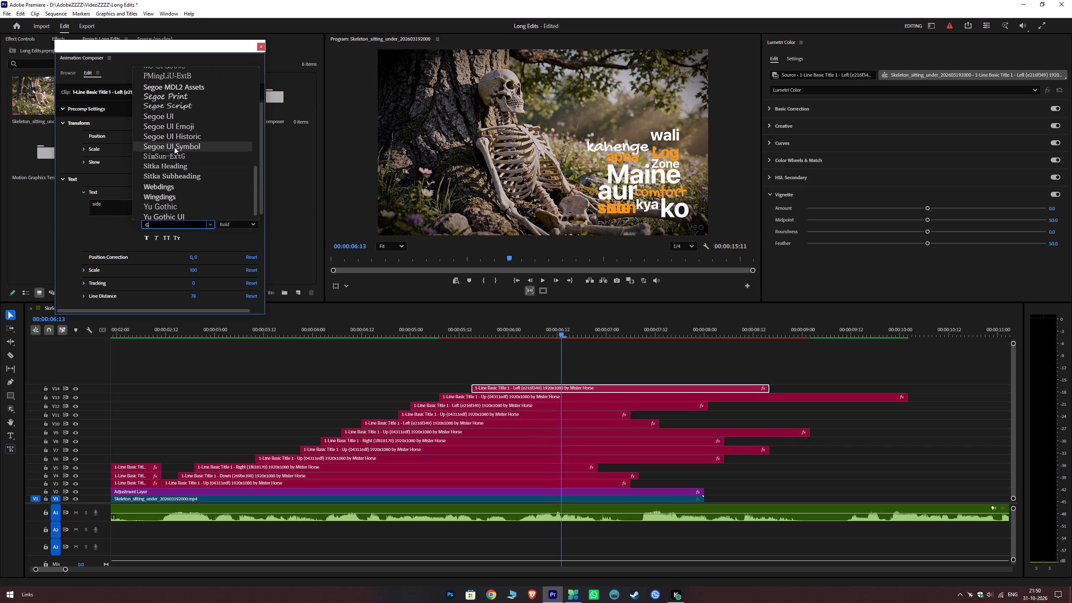
scroll(175, 147, up, 7)
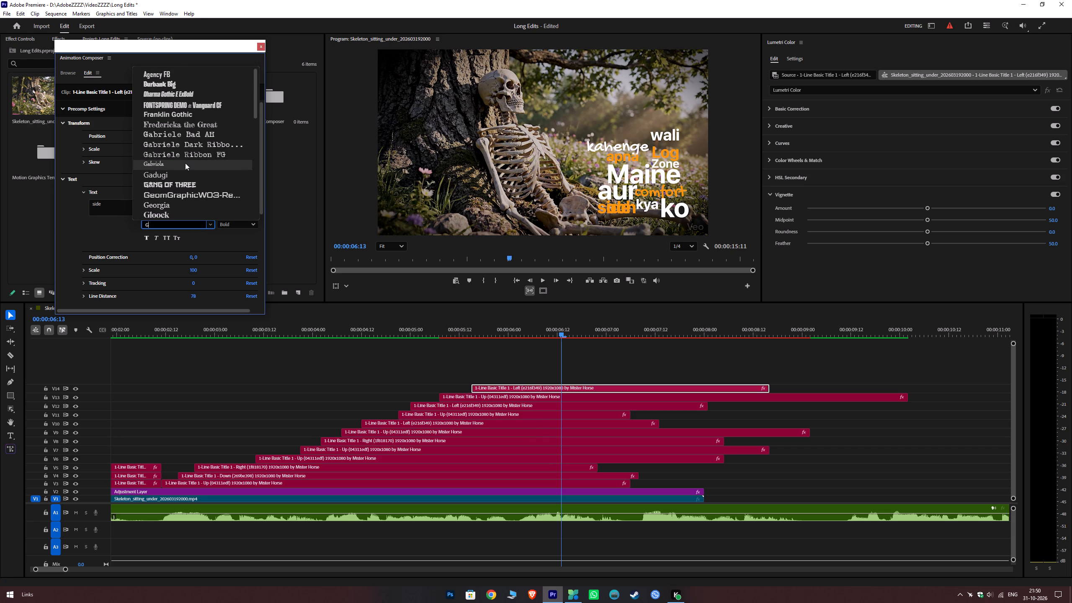
scroll(178, 185, down, 1)
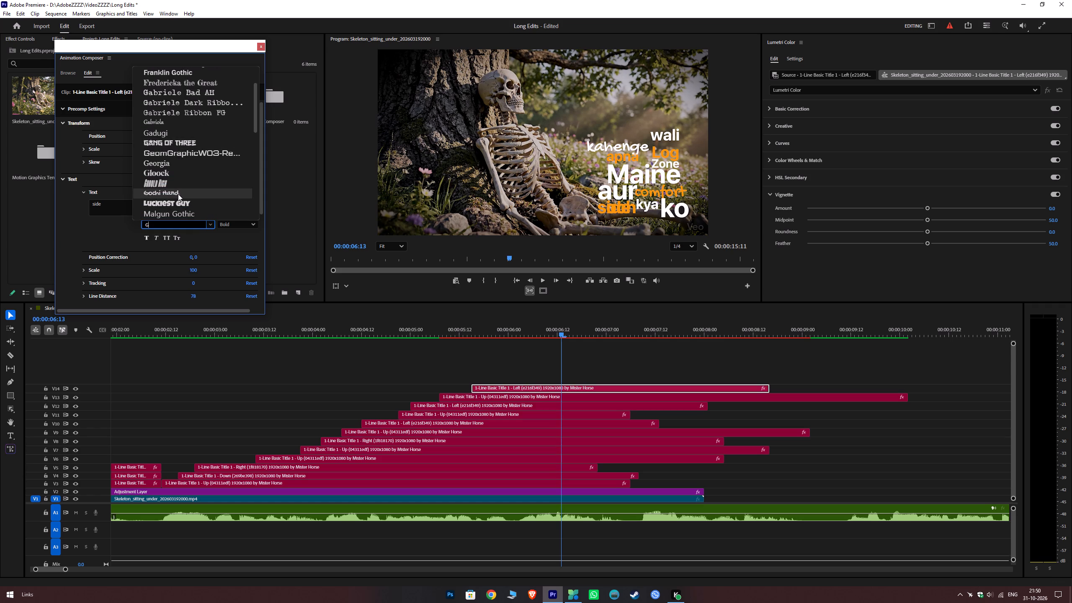
click(178, 194)
Change the "side" title's orange text colour to white.
scroll(82, 229, down, 6)
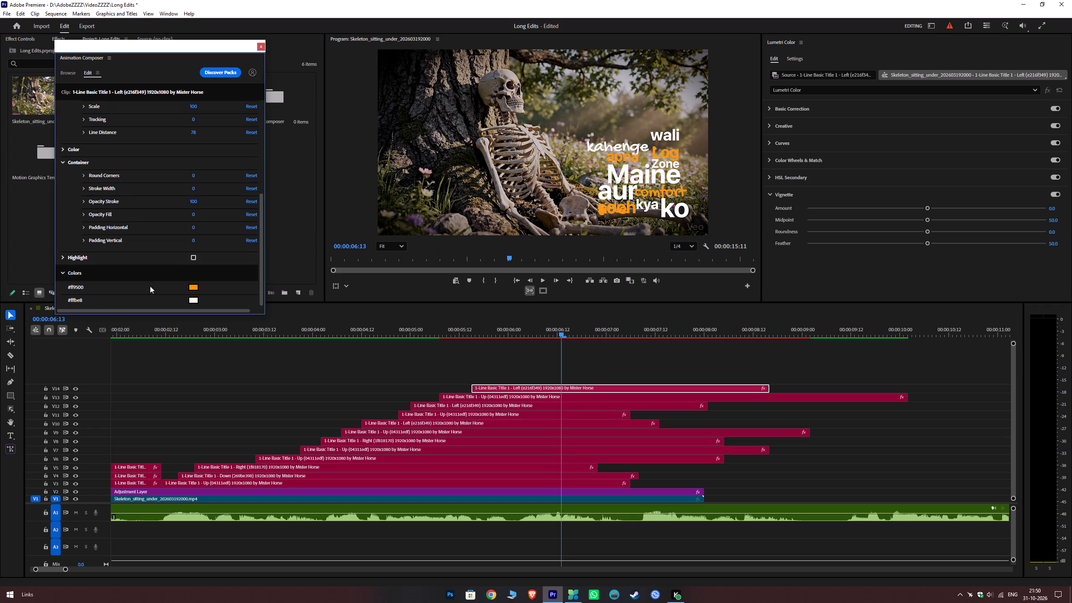
click(196, 285)
drag(160, 170, 73, 278)
click(131, 260)
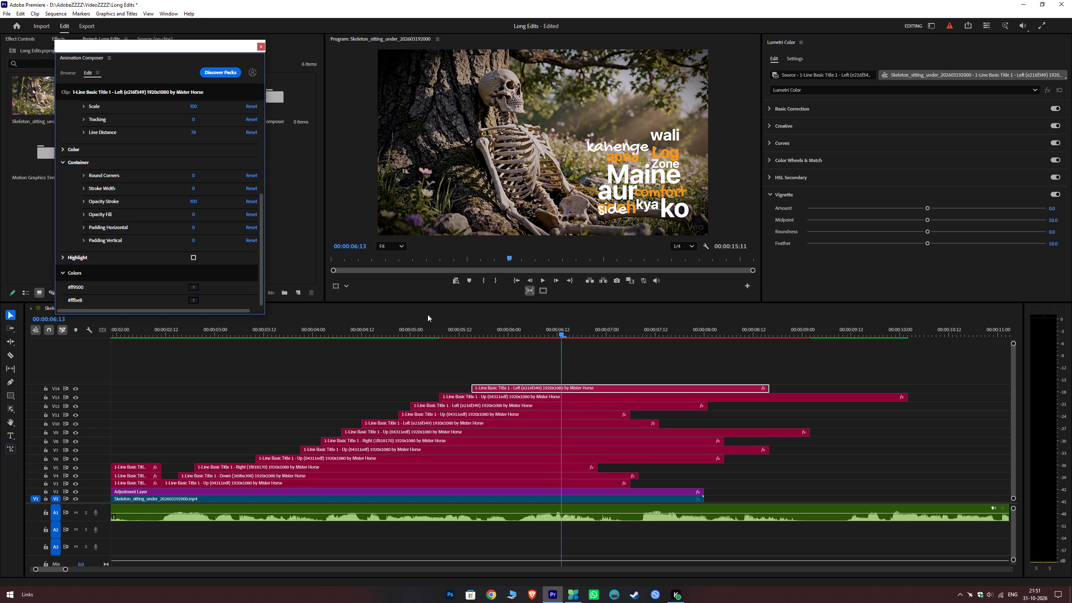
Move the "side" title to about 2390, 982, just below "soch", and set its scale to 138.
scroll(61, 198, up, 6)
scroll(153, 163, up, 3)
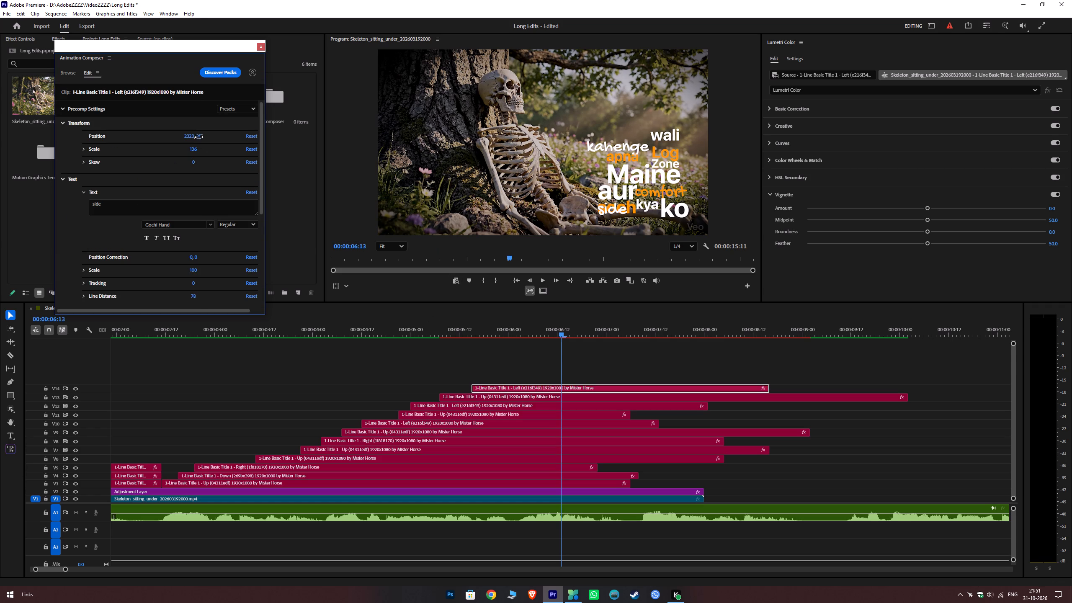
drag(198, 136, 199, 110)
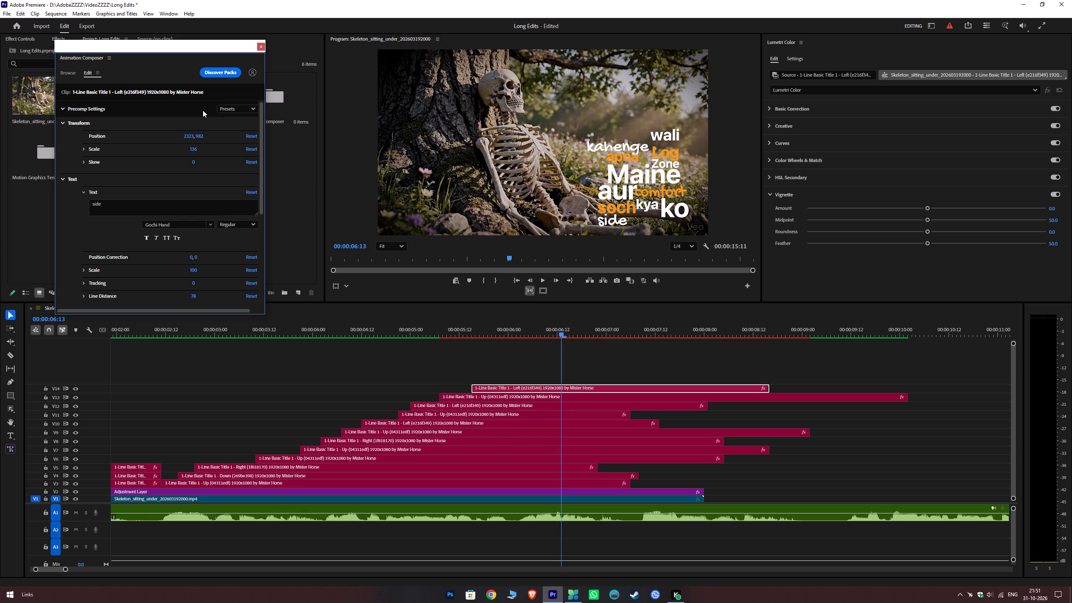
ctrl+drag(185, 136, 228, 137)
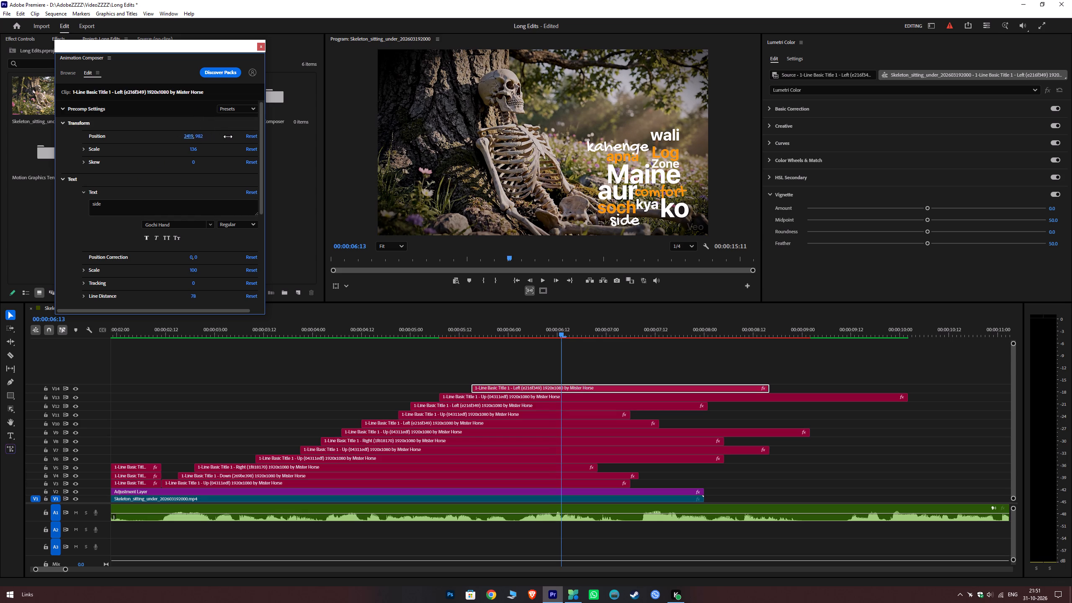
ctrl+drag(228, 137, 214, 137)
click(196, 151)
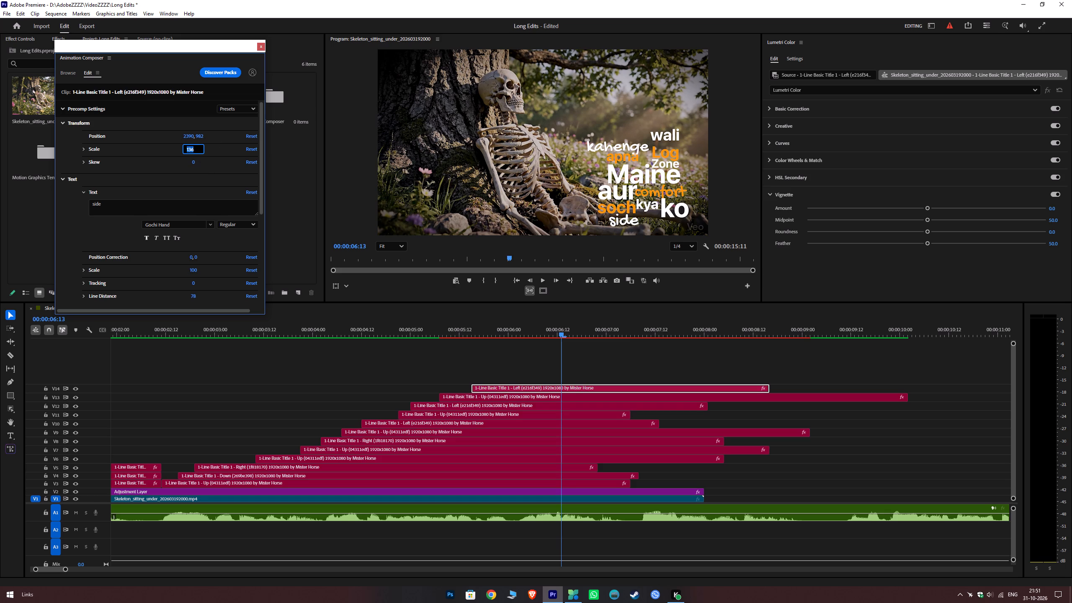
text(138)
key(Return)
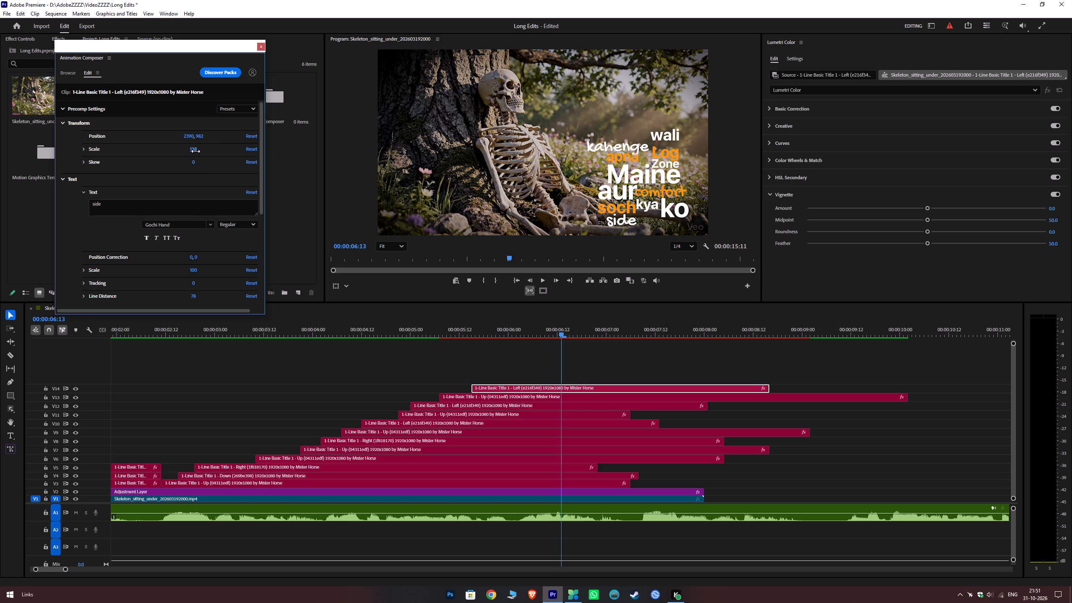
ctrl+drag(200, 137, 204, 137)
key(ctrl+z)
ctrl+click(185, 135)
Save the project.
click(435, 323)
key(ctrl+s)
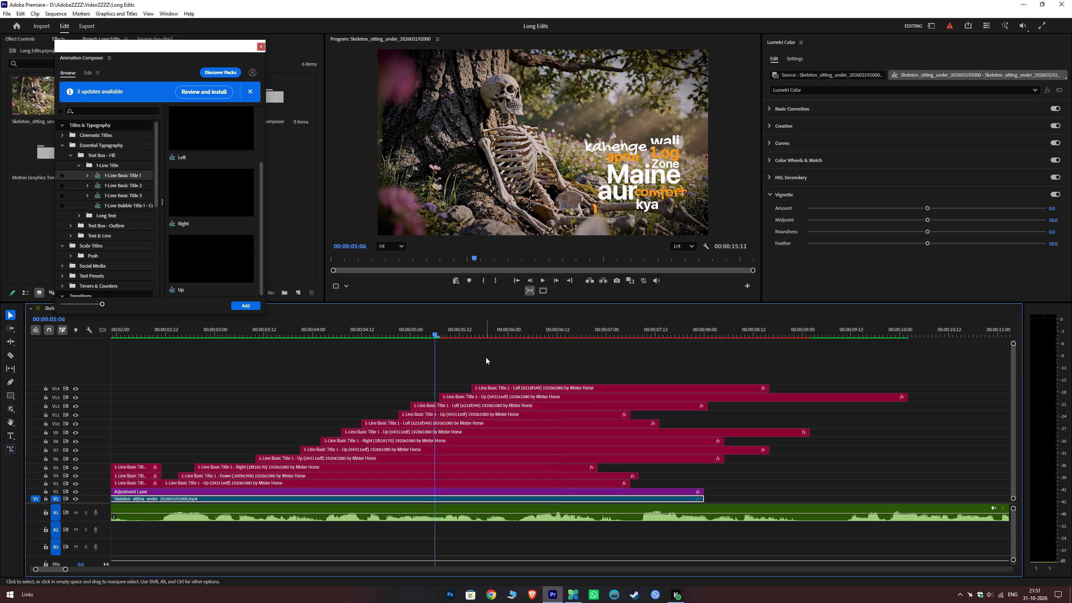
Play back from about 00:00:05:06 to 00:00:06:14 to check the "side" title's animation with the voice-over.
click(486, 357)
key(space)
key(space)
key(space)
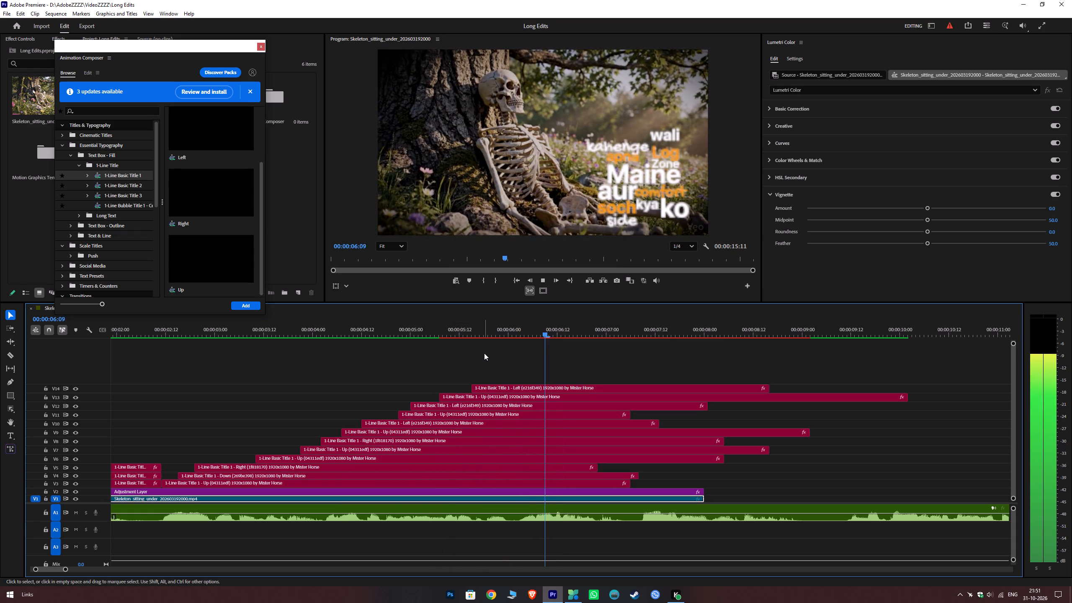
key(space)
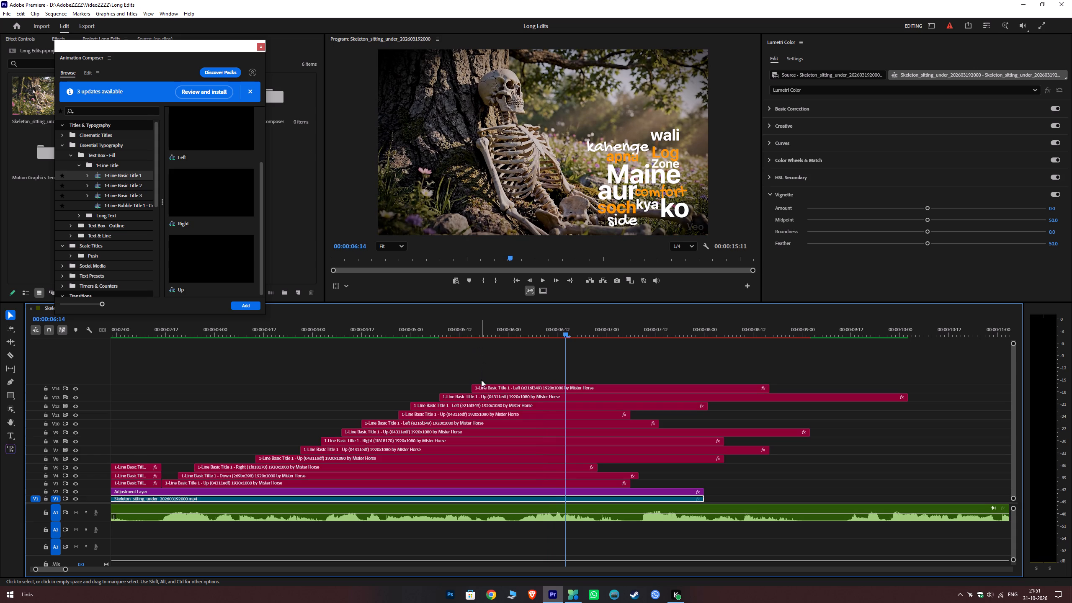
Duplicate the V13 "ko" title onto a new V15 track, starting at about 00:00:06:09.
drag(477, 397, 528, 372)
drag(498, 331, 505, 334)
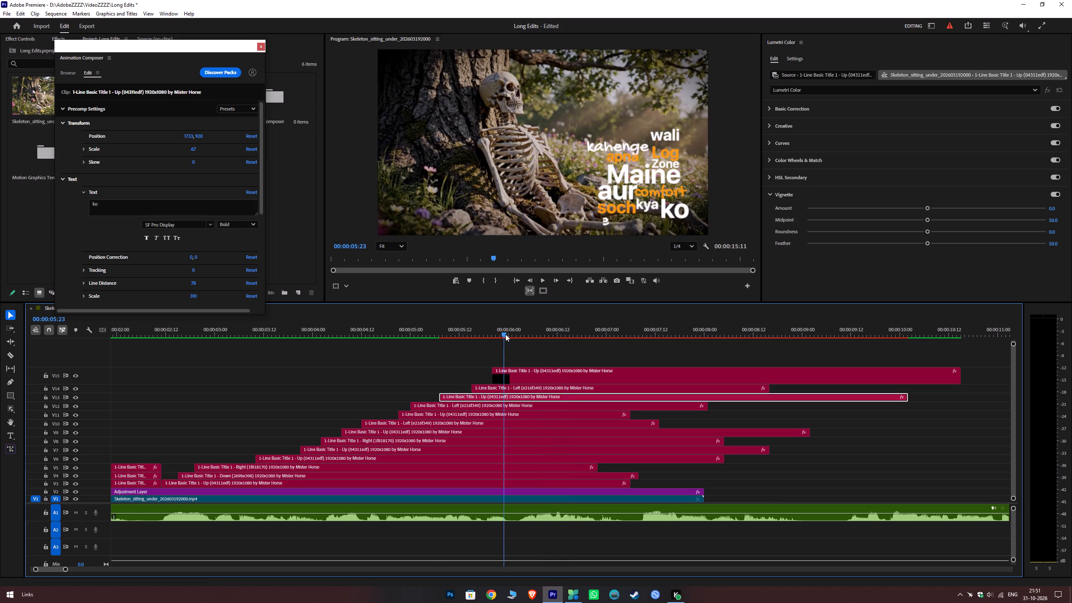
drag(505, 334, 465, 345)
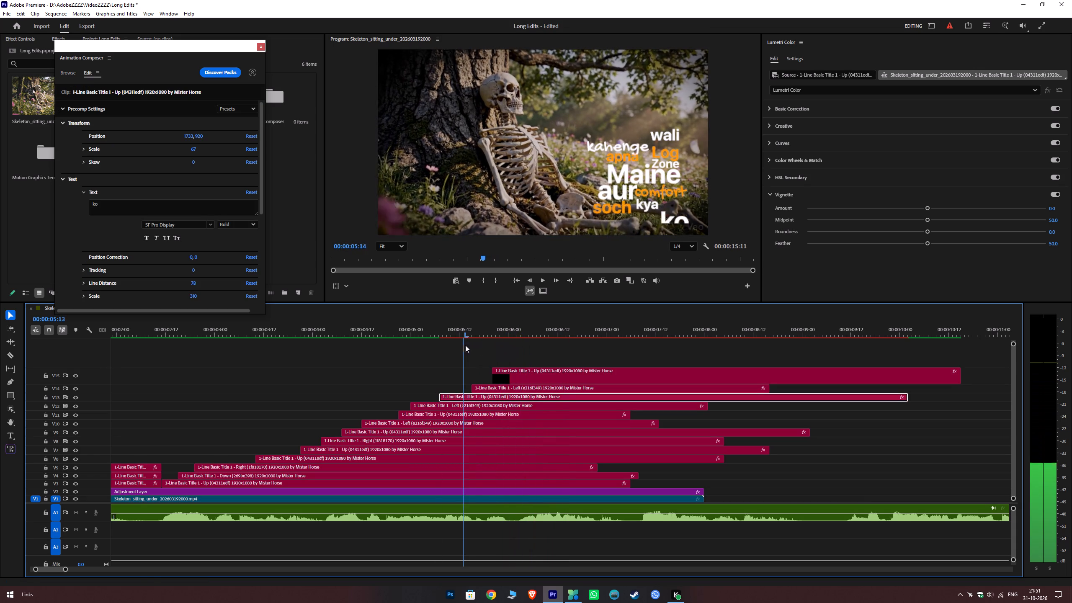
drag(465, 345, 464, 345)
key(space)
key(space)
drag(511, 371, 566, 371)
Play back from about 00:00:05:05 to 00:00:06:07 to check the "side" title's timing against the voice-over.
click(429, 329)
key(space)
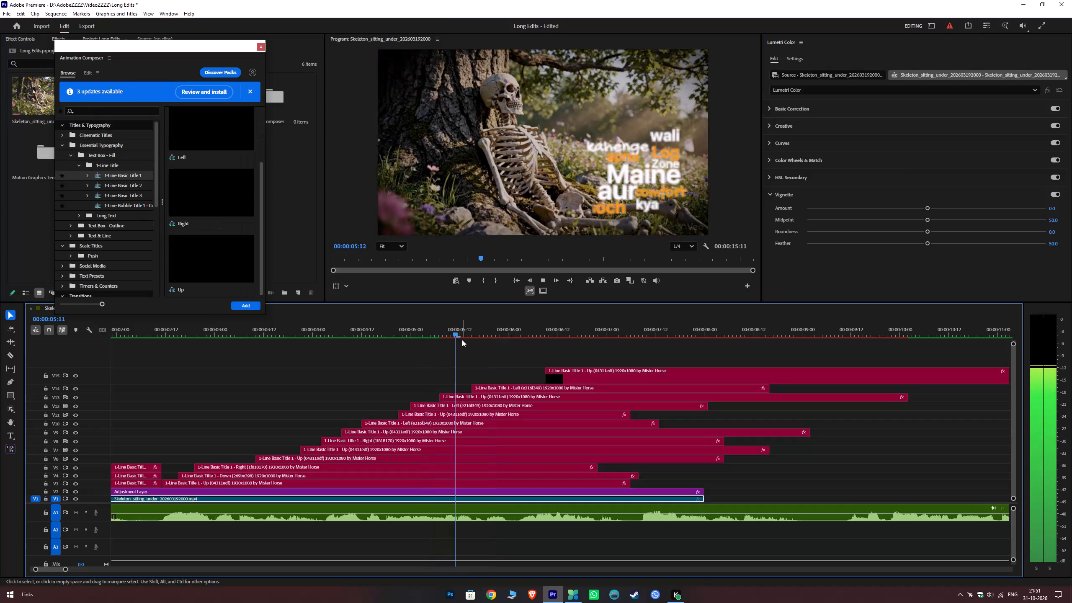
key(space)
key(space)
key(space)
key(space)
key(space)
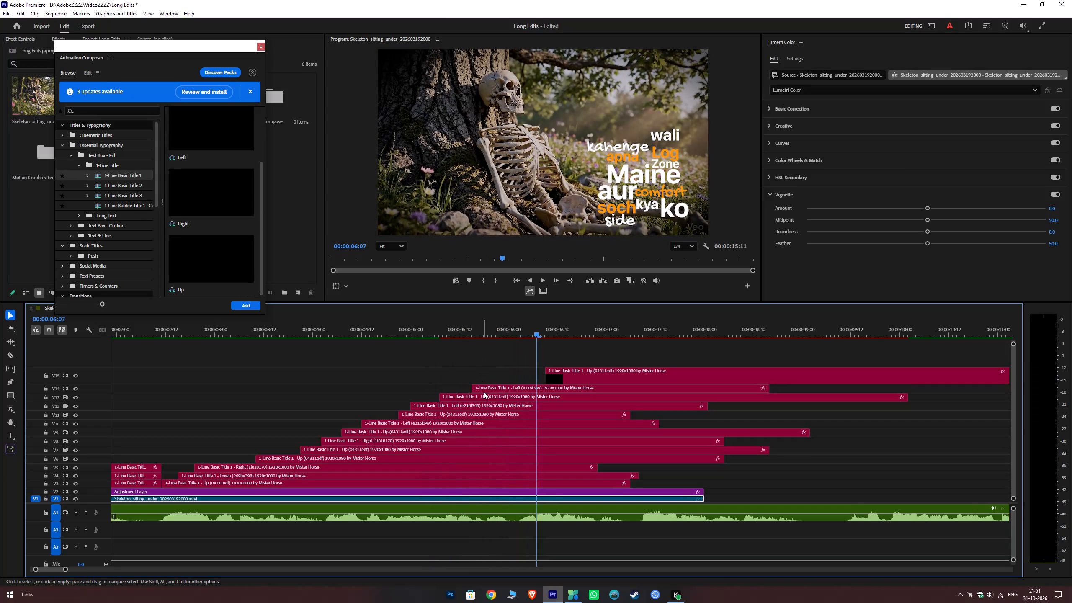
click(488, 387)
click(469, 335)
key(space)
key(space)
key(space)
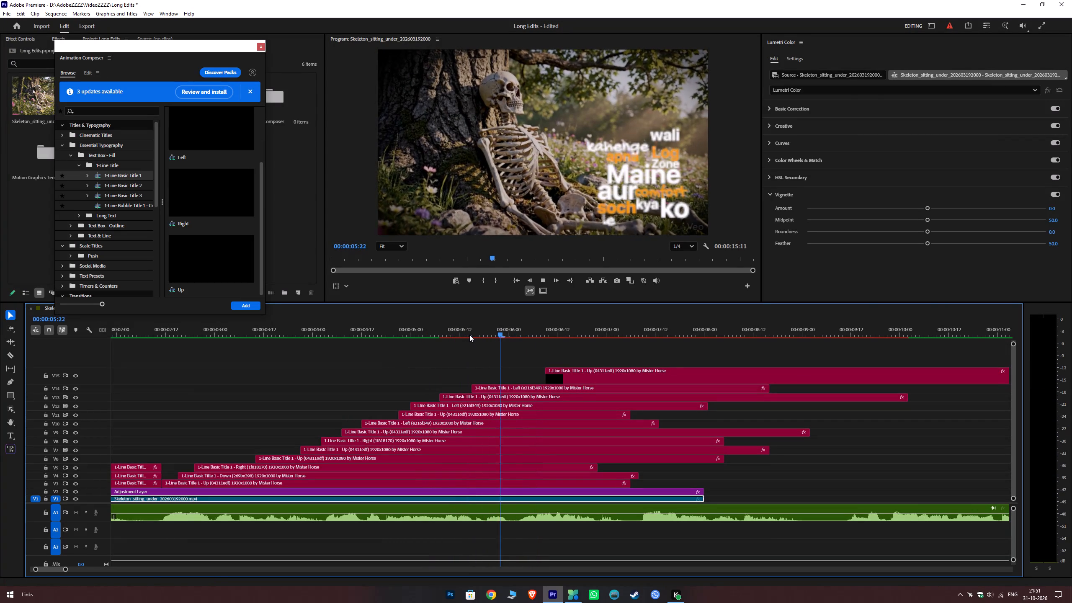
key(space)
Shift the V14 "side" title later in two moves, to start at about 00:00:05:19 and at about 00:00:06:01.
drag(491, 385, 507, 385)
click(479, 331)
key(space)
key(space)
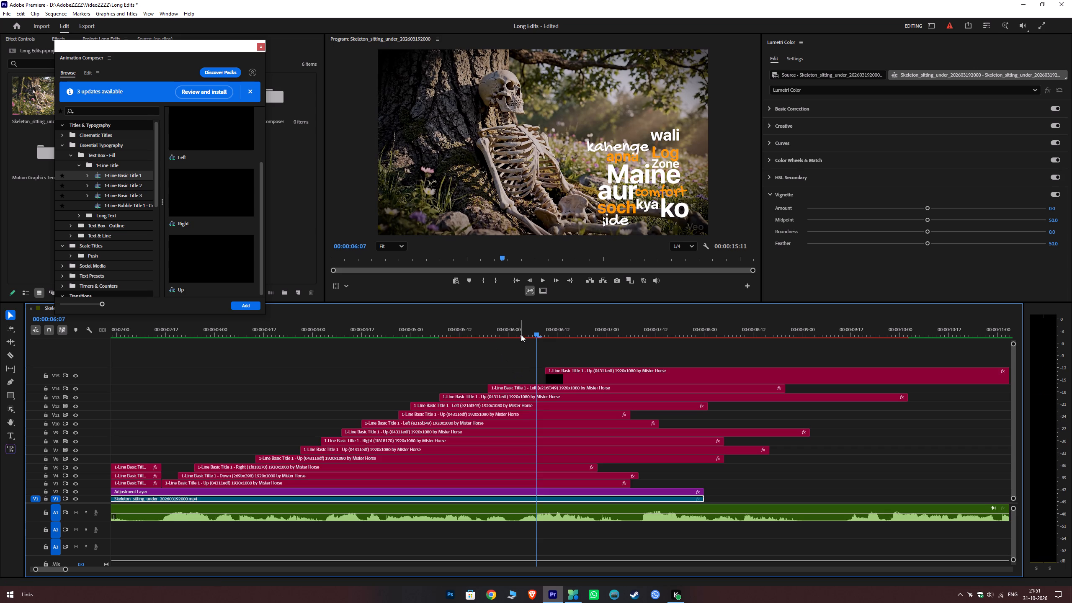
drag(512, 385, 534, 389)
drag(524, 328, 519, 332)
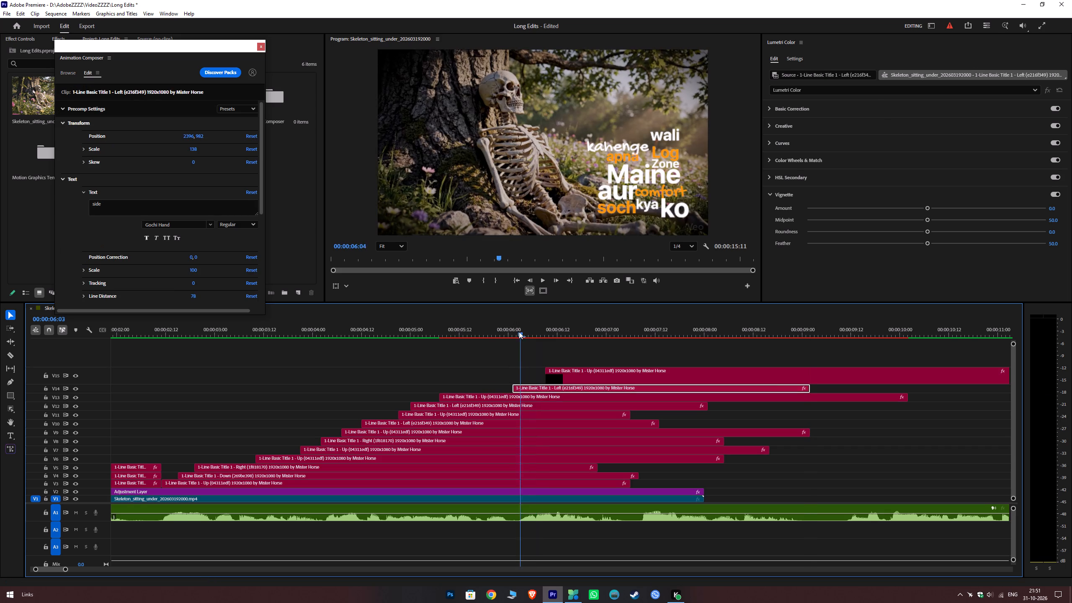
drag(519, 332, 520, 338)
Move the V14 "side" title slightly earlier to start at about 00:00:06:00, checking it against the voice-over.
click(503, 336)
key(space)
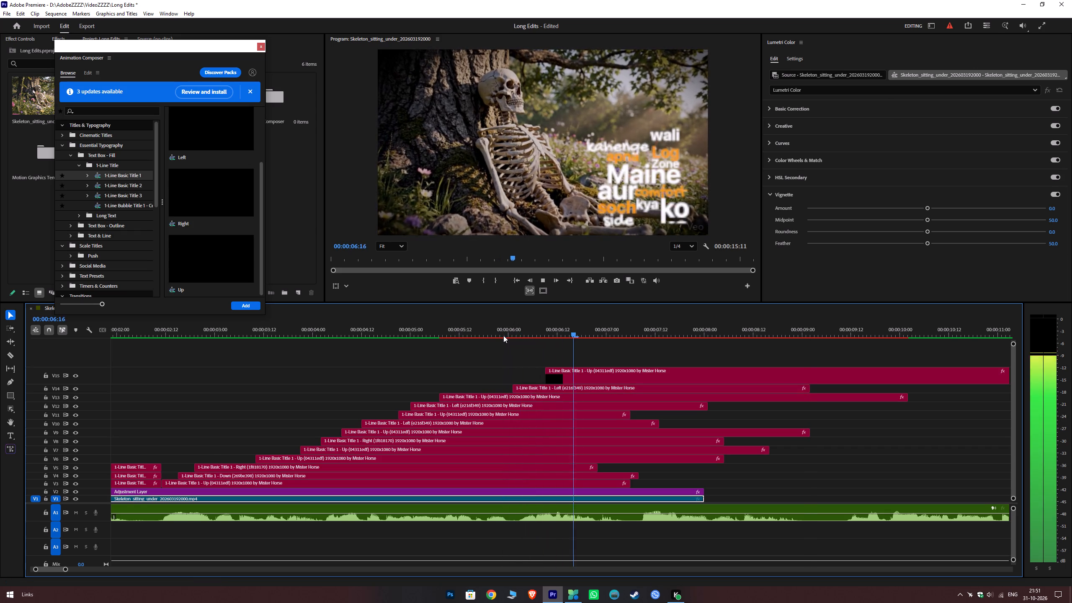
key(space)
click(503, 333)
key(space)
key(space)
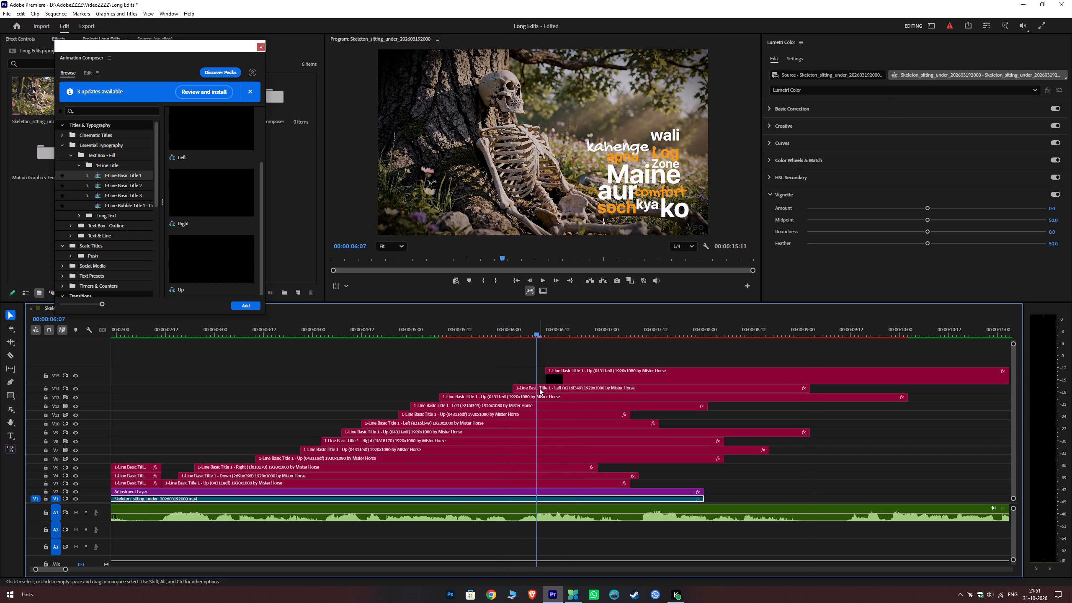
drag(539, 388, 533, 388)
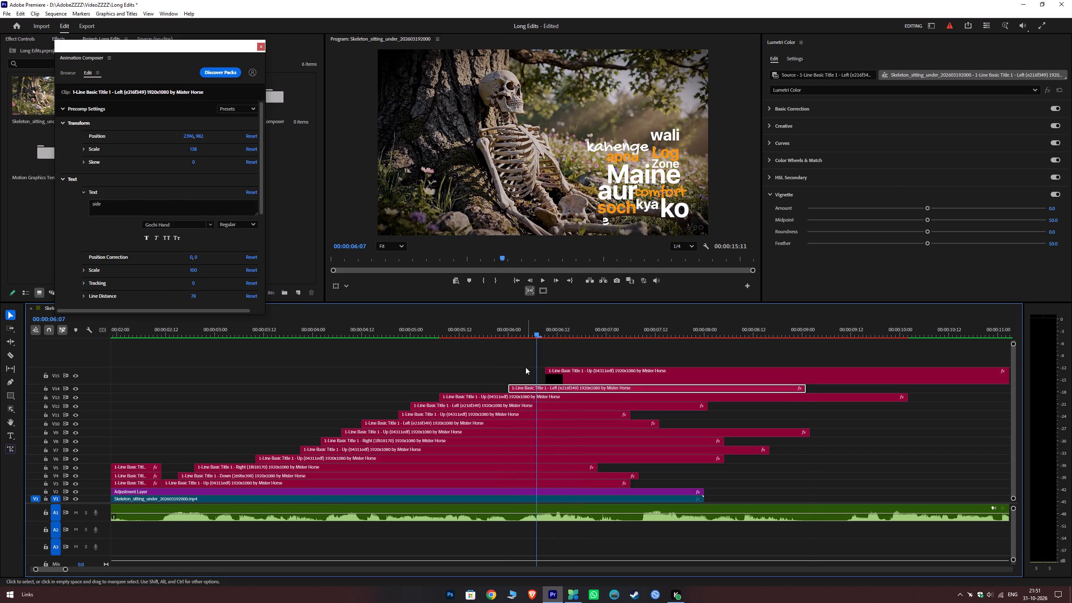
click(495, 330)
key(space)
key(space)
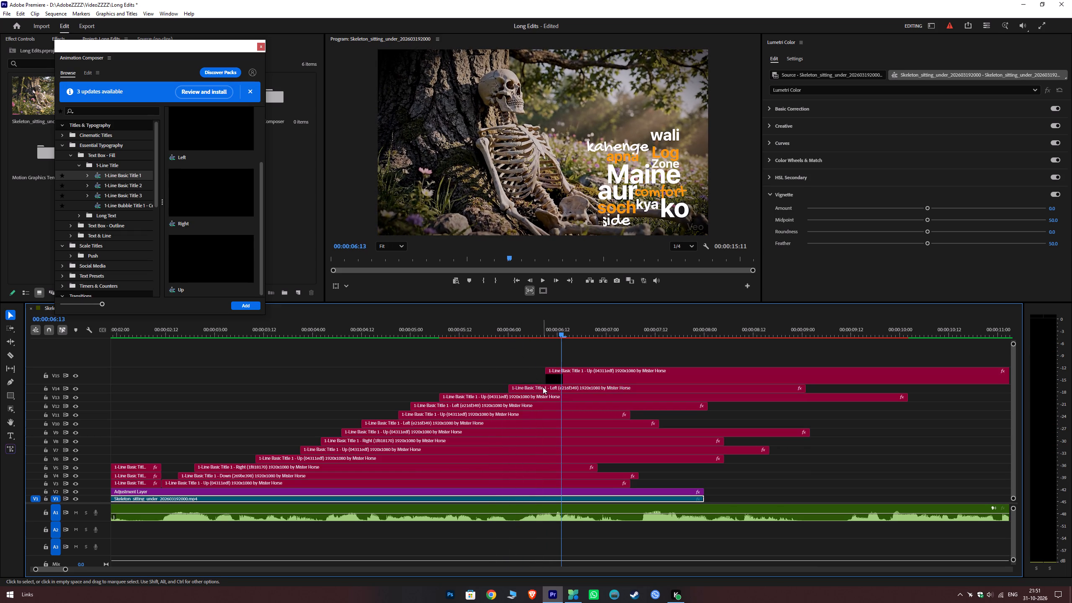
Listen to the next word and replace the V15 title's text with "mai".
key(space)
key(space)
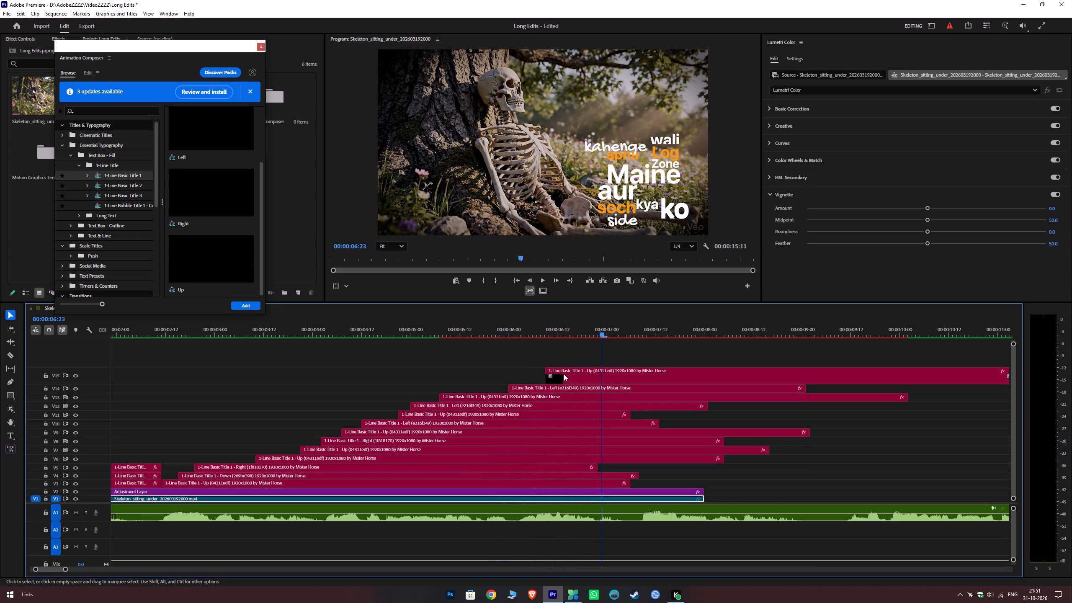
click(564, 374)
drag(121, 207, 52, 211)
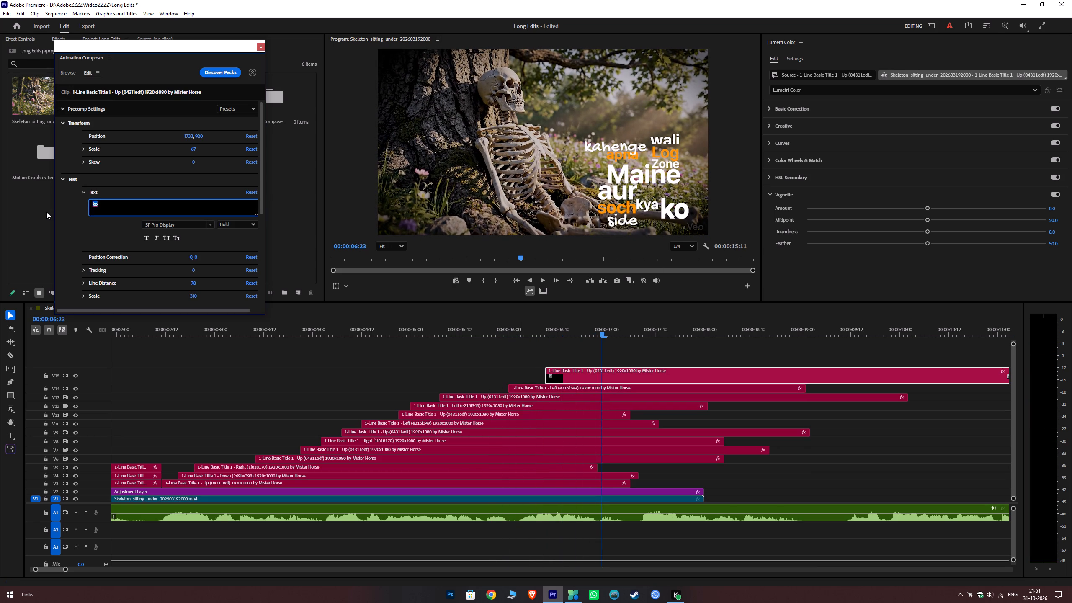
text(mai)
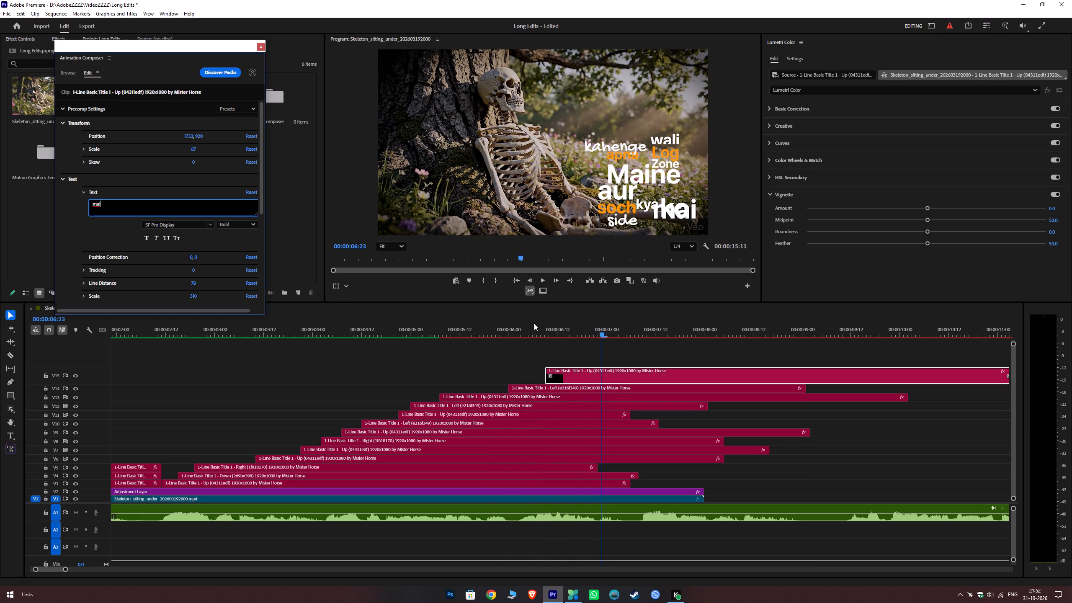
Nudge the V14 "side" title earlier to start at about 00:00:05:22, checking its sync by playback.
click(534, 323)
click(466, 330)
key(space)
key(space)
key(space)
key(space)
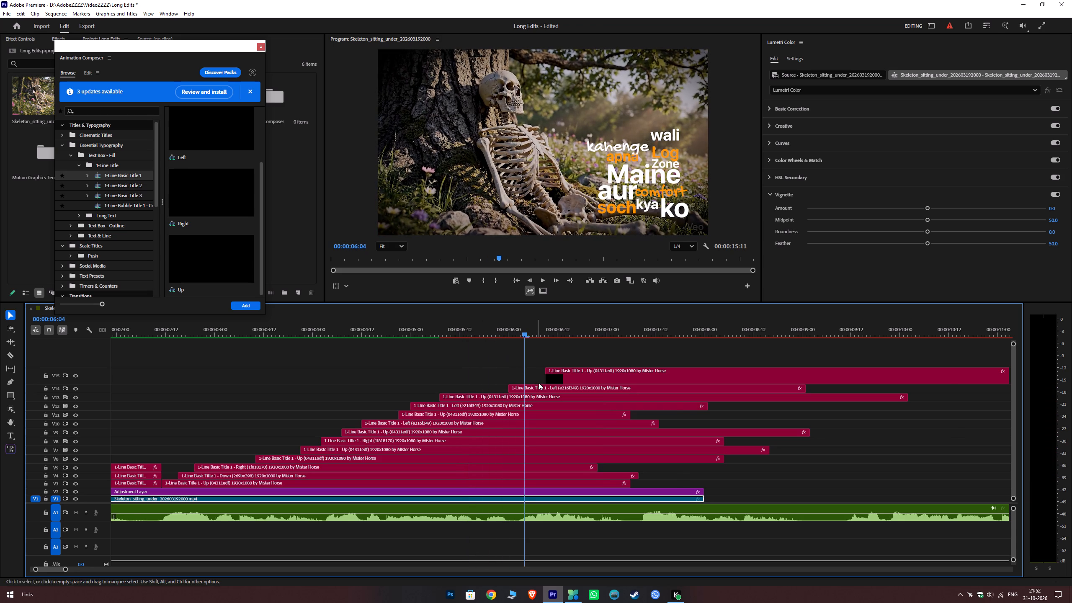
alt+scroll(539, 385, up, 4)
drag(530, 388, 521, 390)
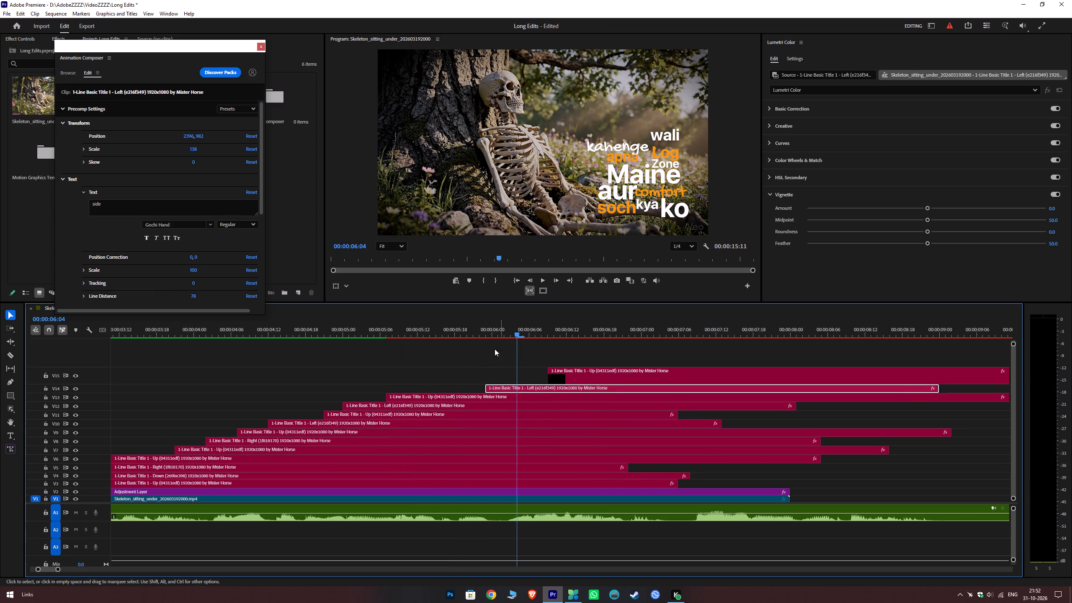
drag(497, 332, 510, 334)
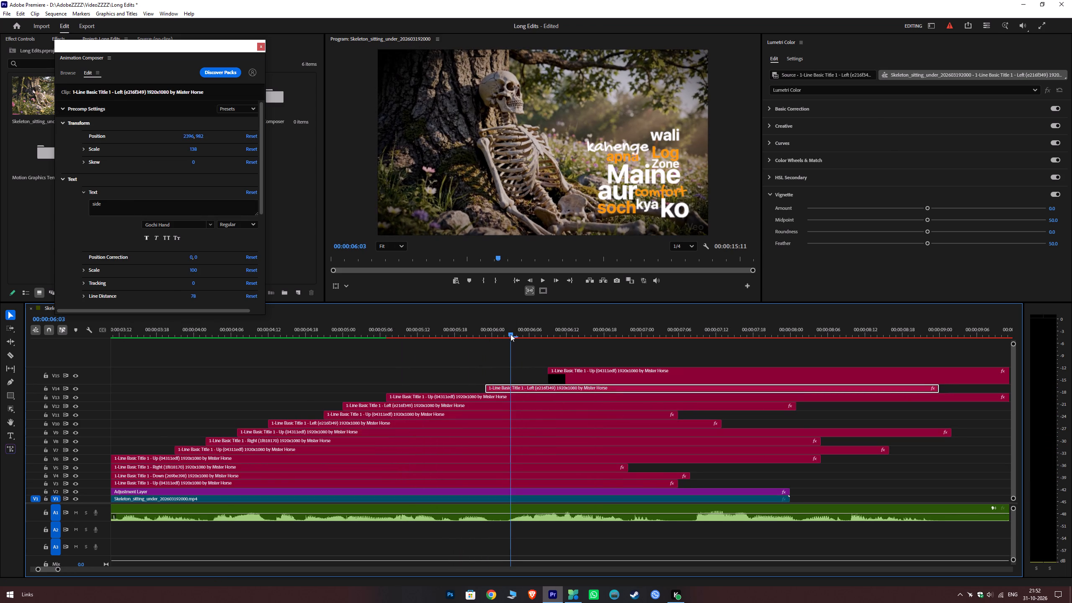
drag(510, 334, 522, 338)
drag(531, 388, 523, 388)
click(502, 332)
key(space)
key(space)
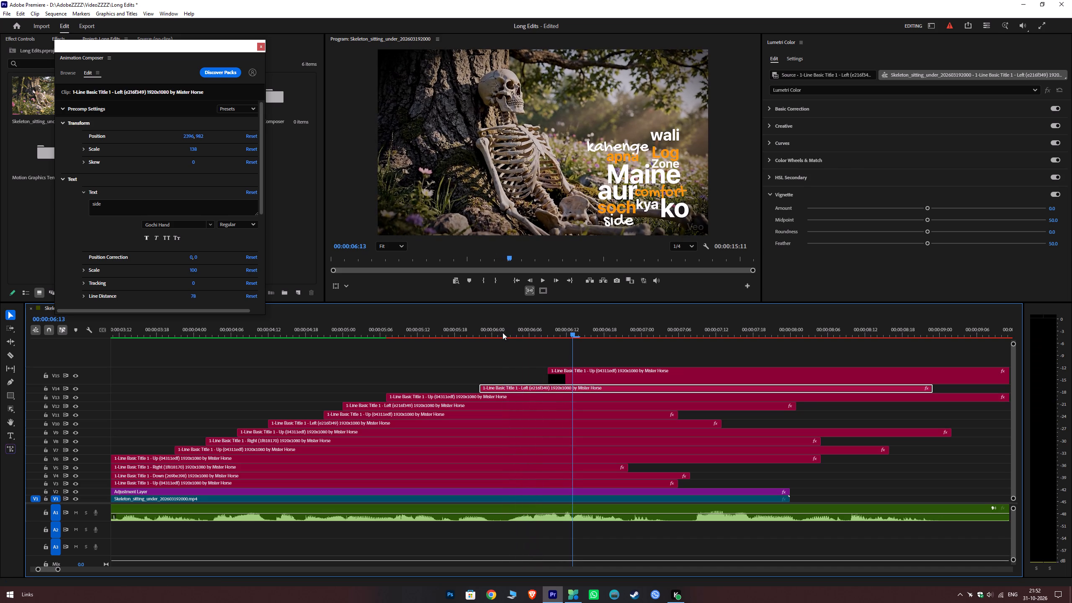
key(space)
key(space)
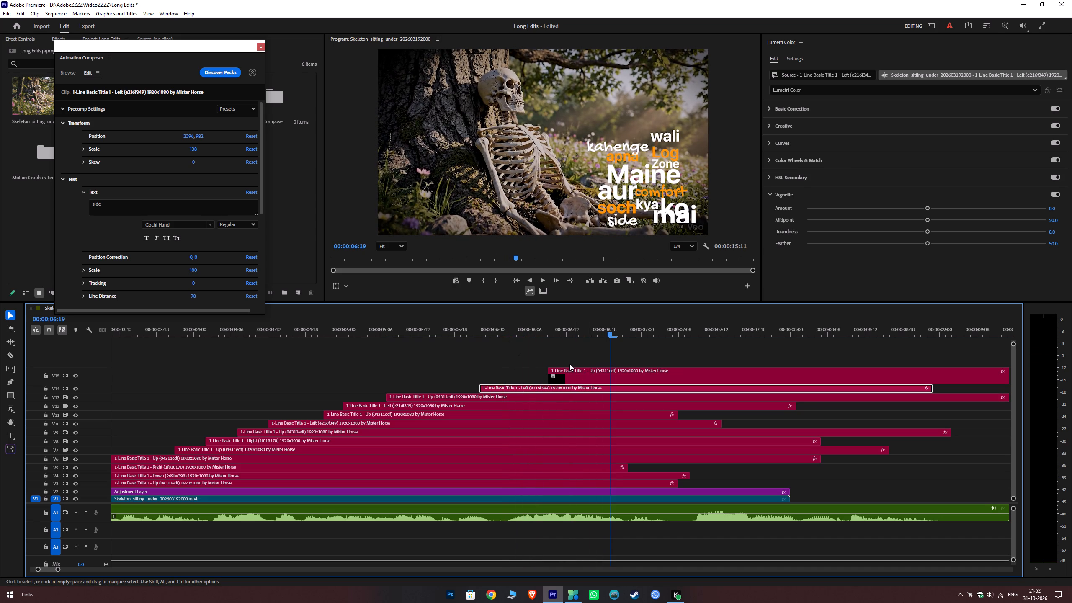
Move the V14 "side" title earlier to start at about 00:00:05:21 and replay it with the voice-over.
click(541, 334)
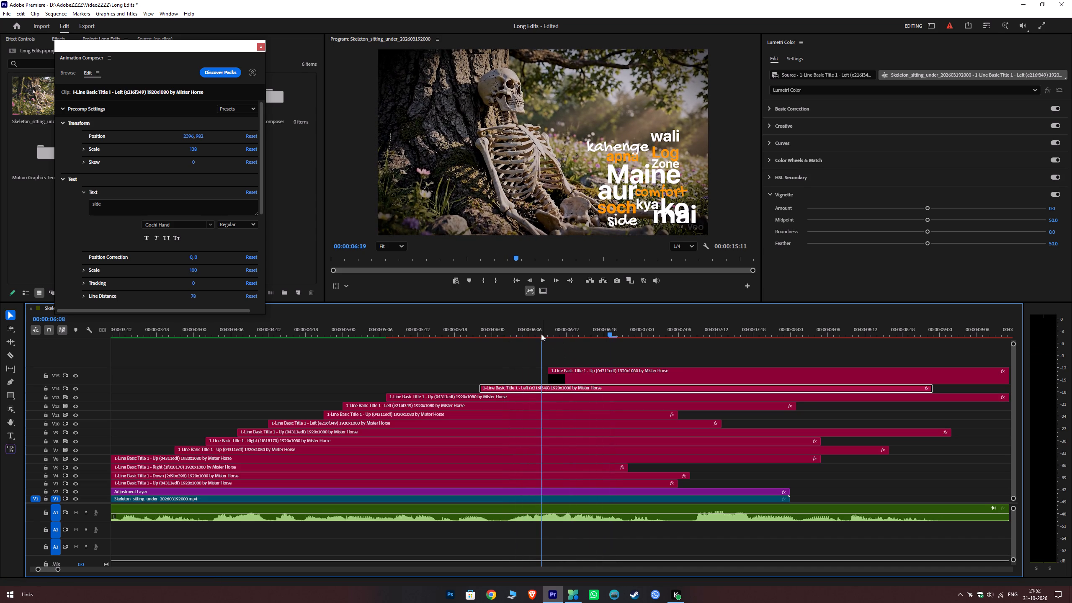
click(512, 334)
key(space)
key(space)
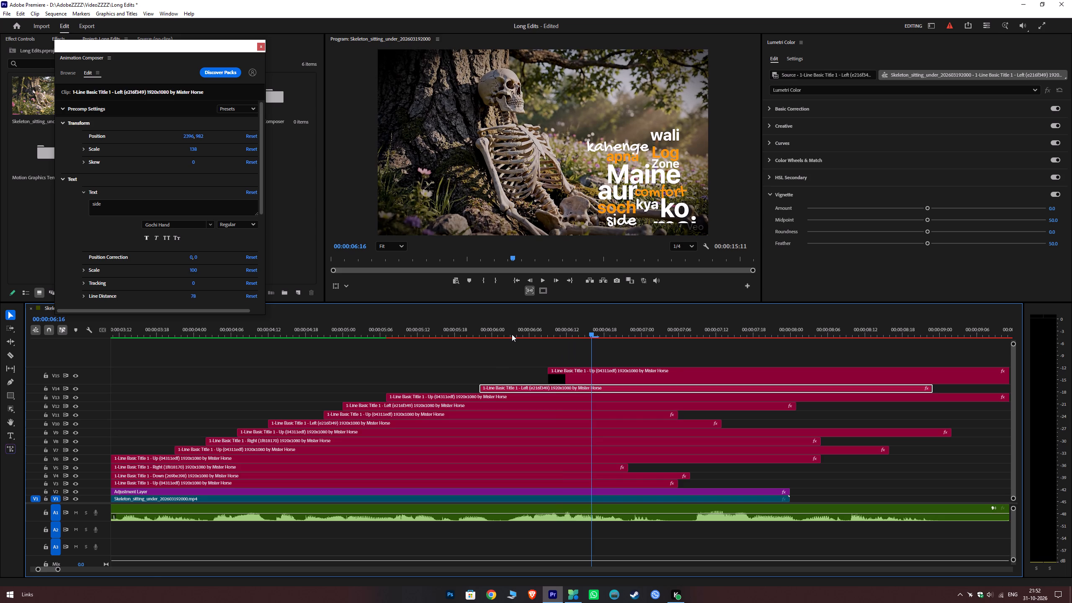
drag(505, 389, 498, 389)
click(489, 327)
key(space)
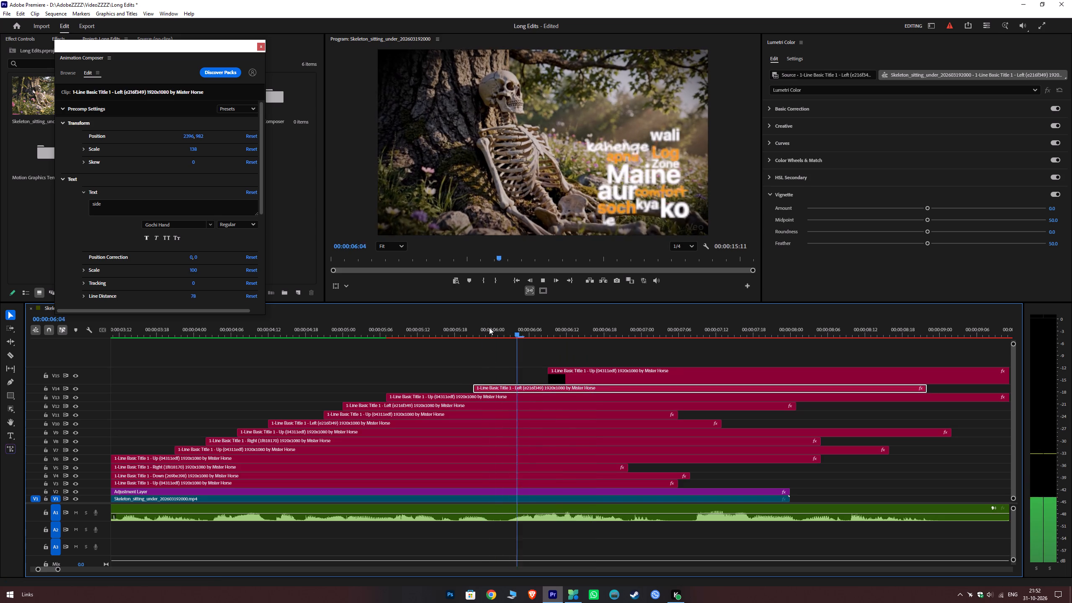
key(space)
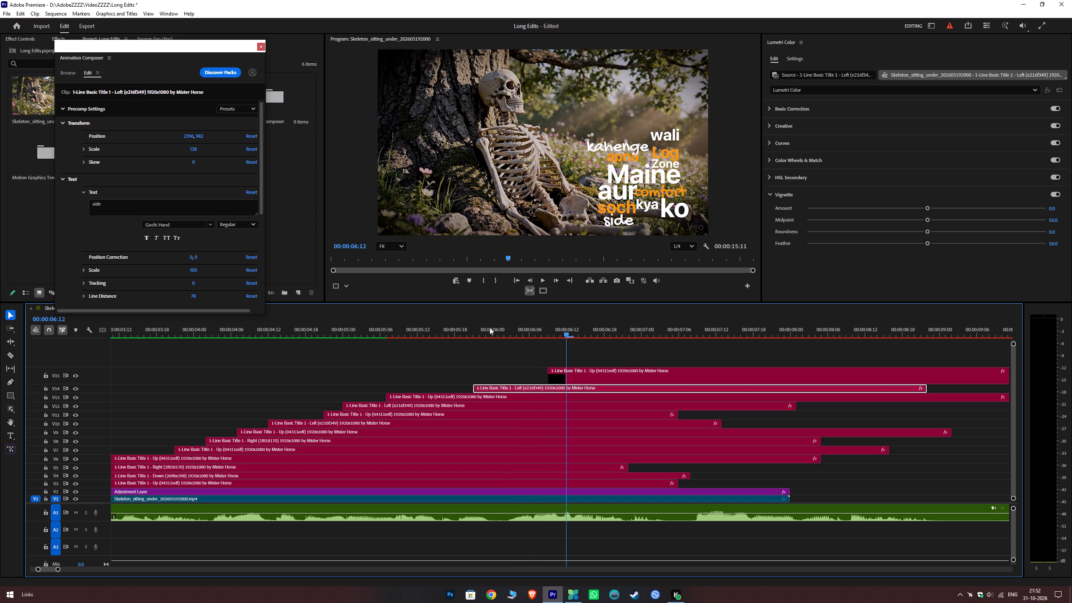
Replay the V15 word and change that title's text to "me".
click(581, 375)
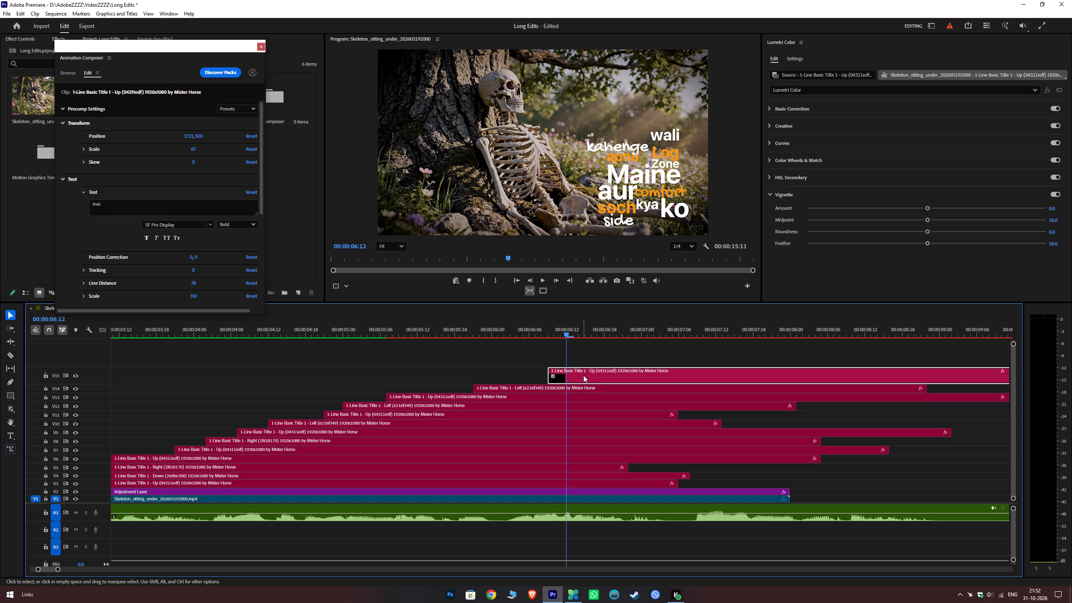
key(space)
key(space)
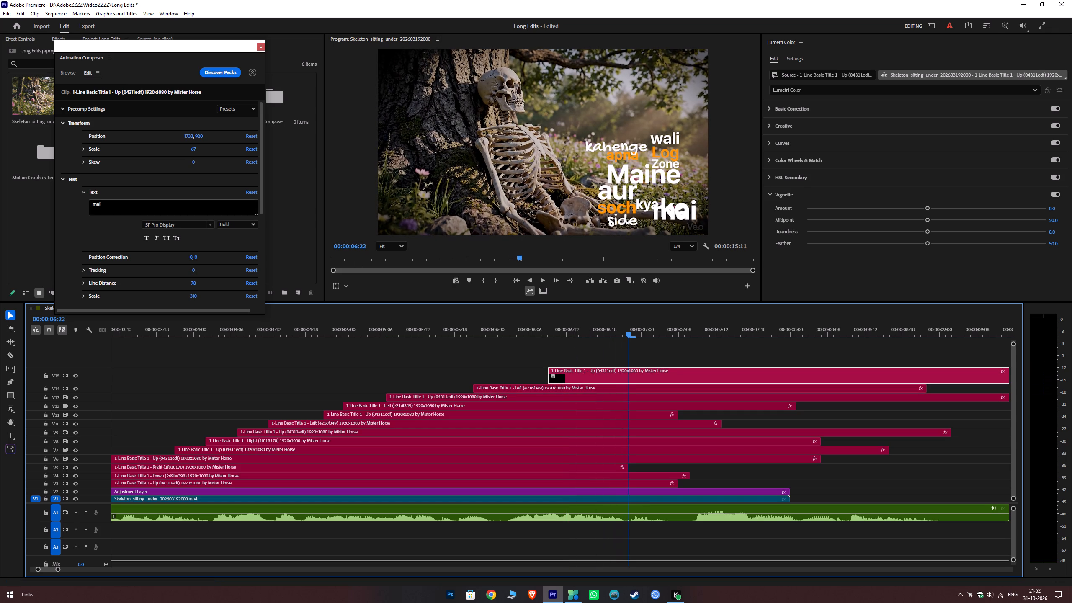
drag(110, 205, 24, 206)
text(me)
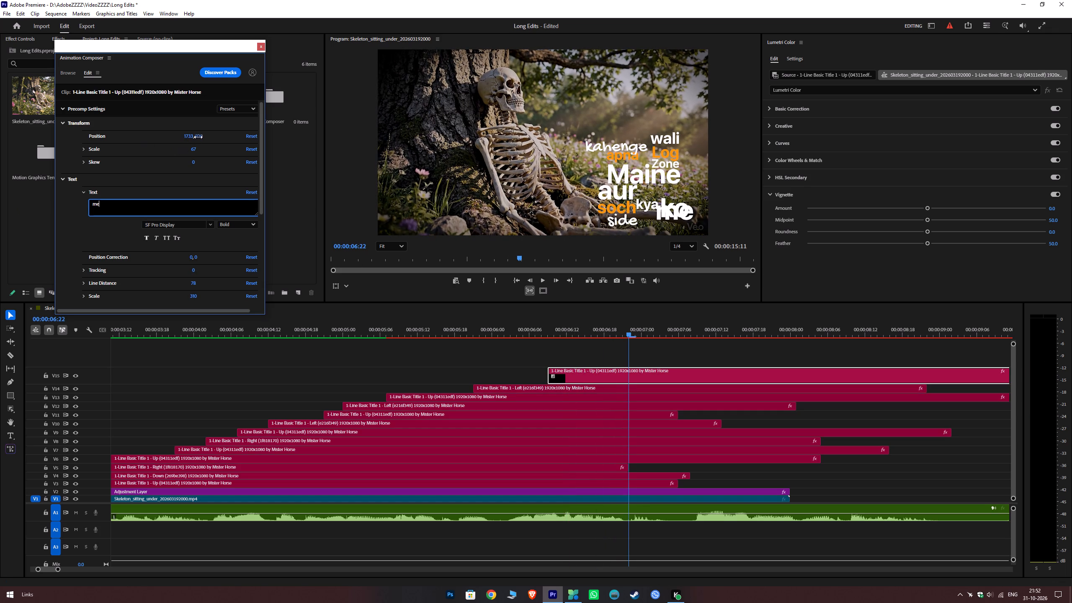
Move the "me" title to about 1638, 997, below "ko", and set its scale to 60.
drag(199, 137, 206, 111)
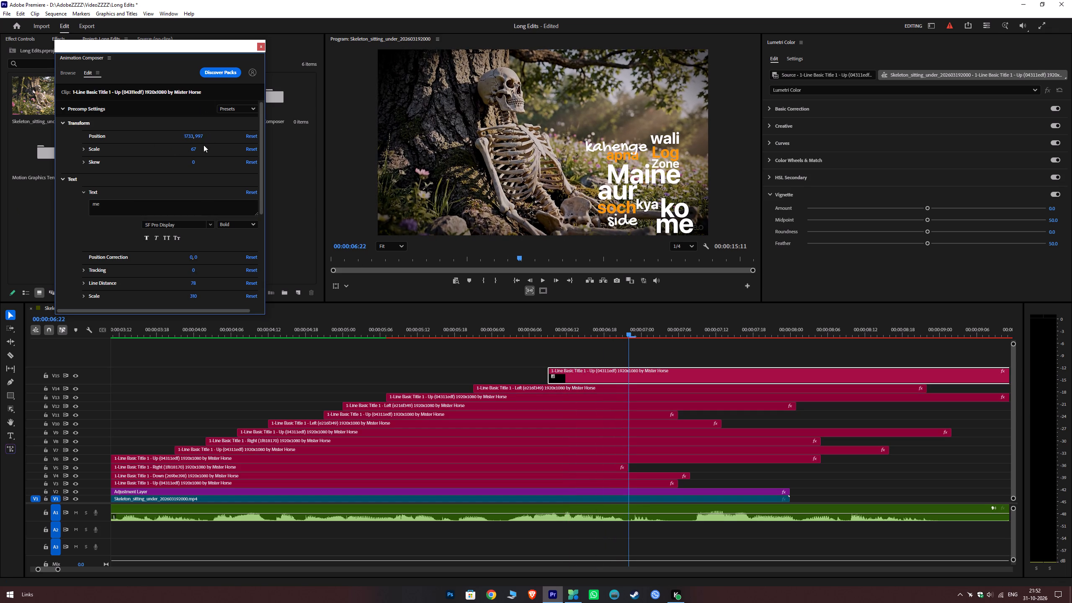
ctrl+click(194, 149)
text(60)
key(Return)
ctrl+drag(187, 134, 184, 134)
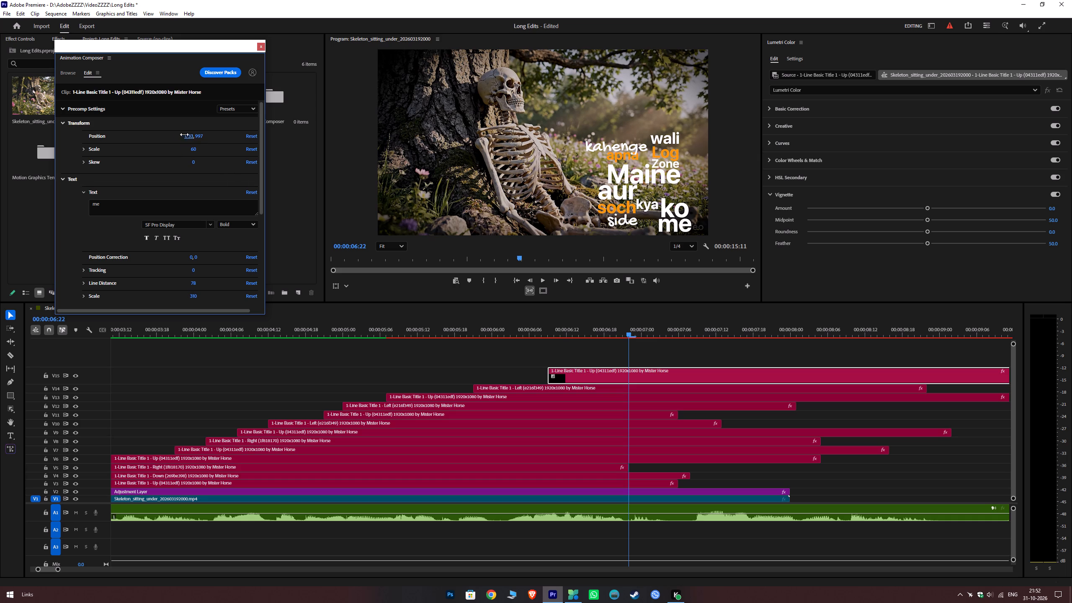
ctrl+drag(184, 134, 152, 139)
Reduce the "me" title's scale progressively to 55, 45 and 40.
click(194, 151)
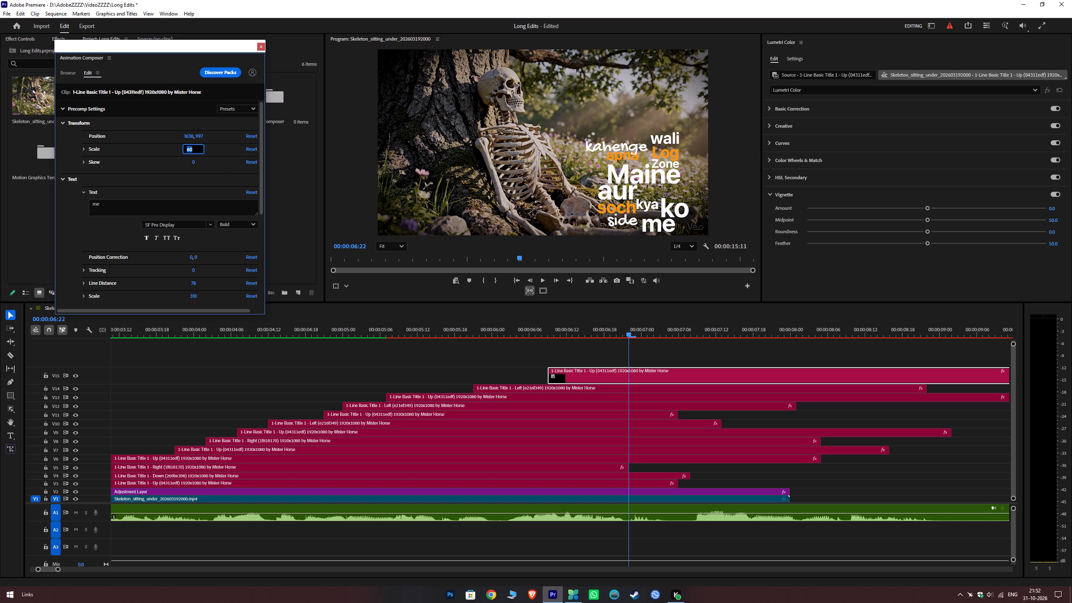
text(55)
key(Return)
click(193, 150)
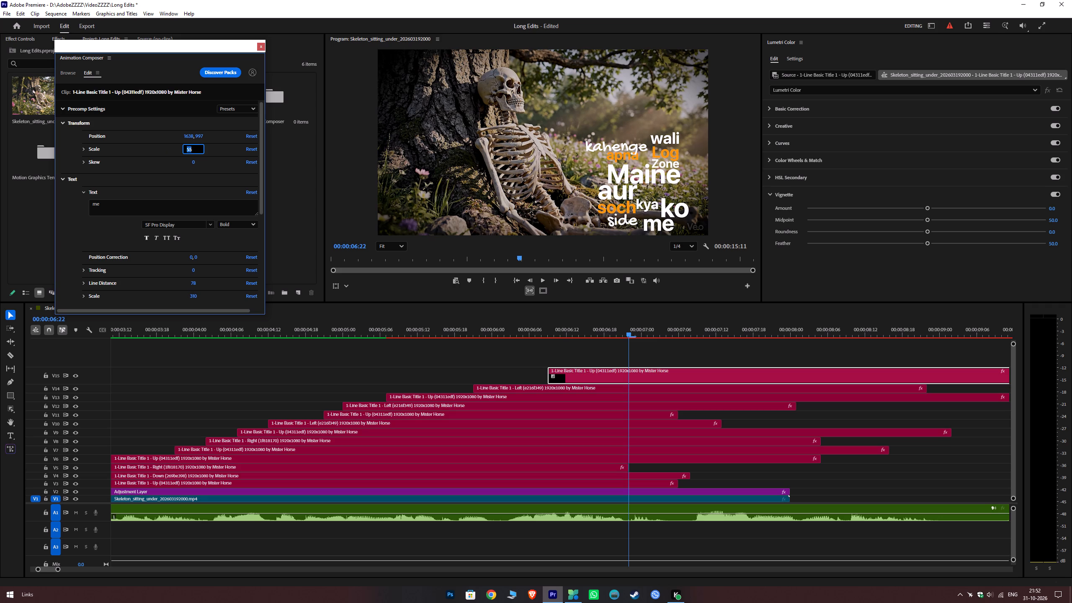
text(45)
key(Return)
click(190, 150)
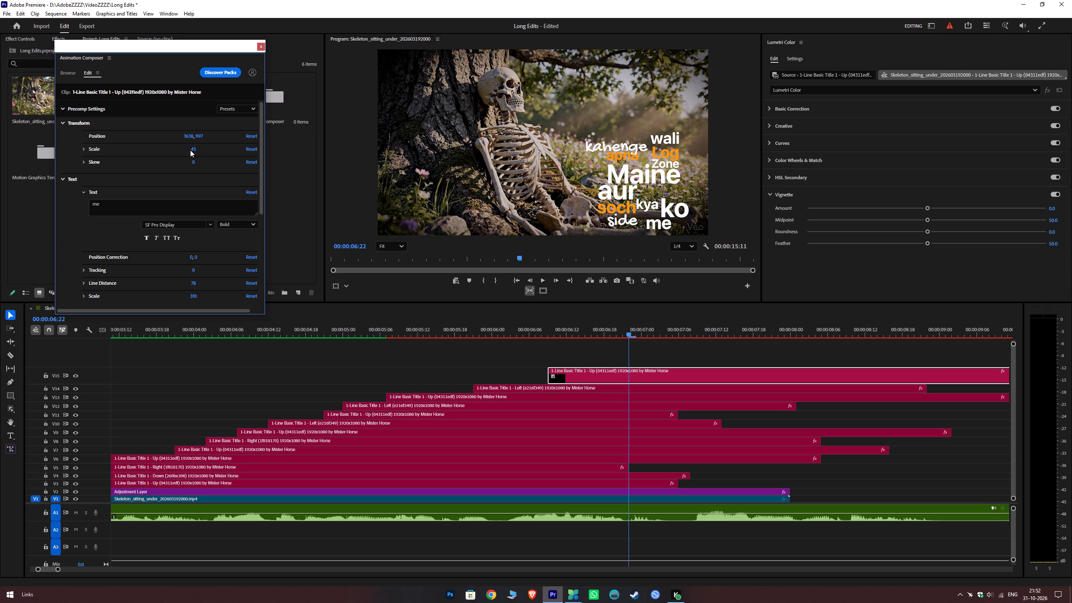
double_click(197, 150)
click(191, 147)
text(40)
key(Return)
Move the "me" title beside "side", at about 1593, 997, and set its scale to 37.
ctrl+drag(186, 135, 189, 154)
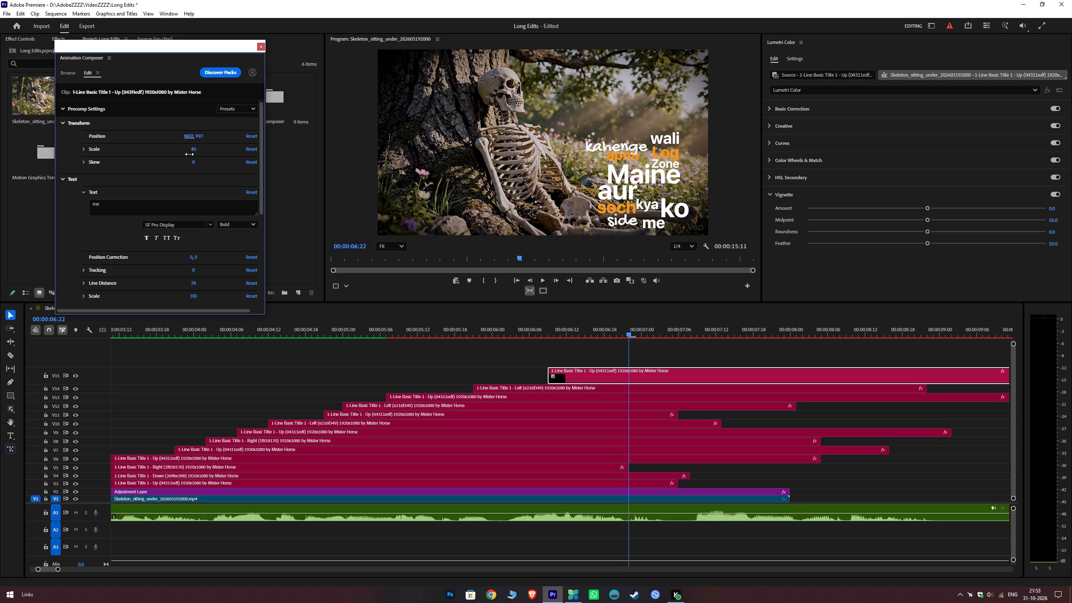
ctrl+drag(189, 154, 188, 155)
click(194, 150)
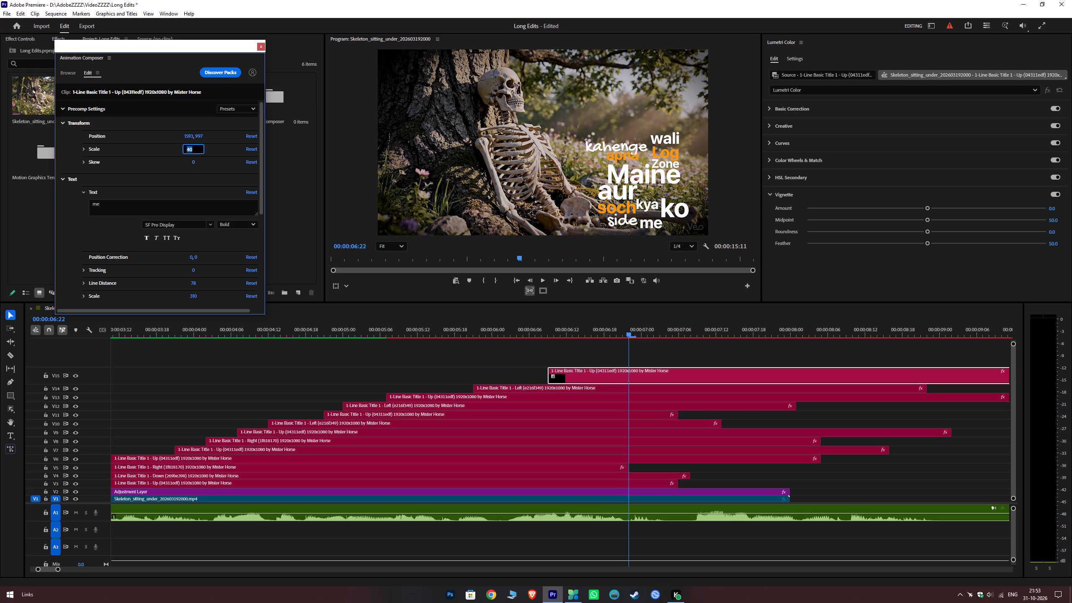
key(3)
key(7)
key(Return)
Move the "me" title up to about 1582, 958 beside "side" and set its scale to 34.
ctrl+drag(200, 136, 204, 153)
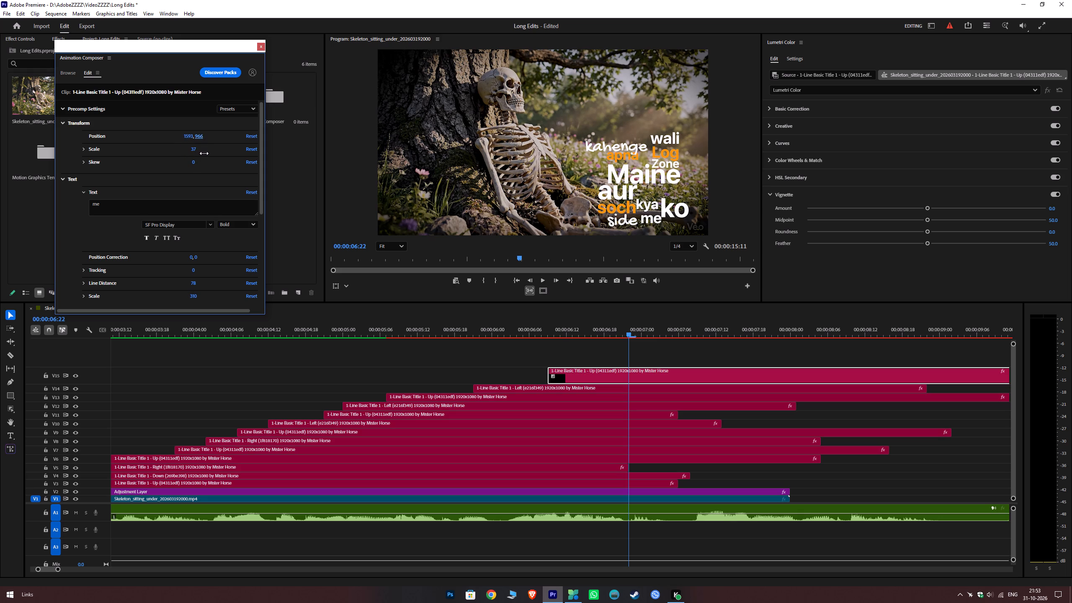
ctrl+drag(204, 153, 204, 157)
ctrl+click(194, 151)
text(34)
key(Return)
ctrl+drag(194, 150, 188, 151)
ctrl+drag(188, 151, 188, 152)
key(ctrl+z)
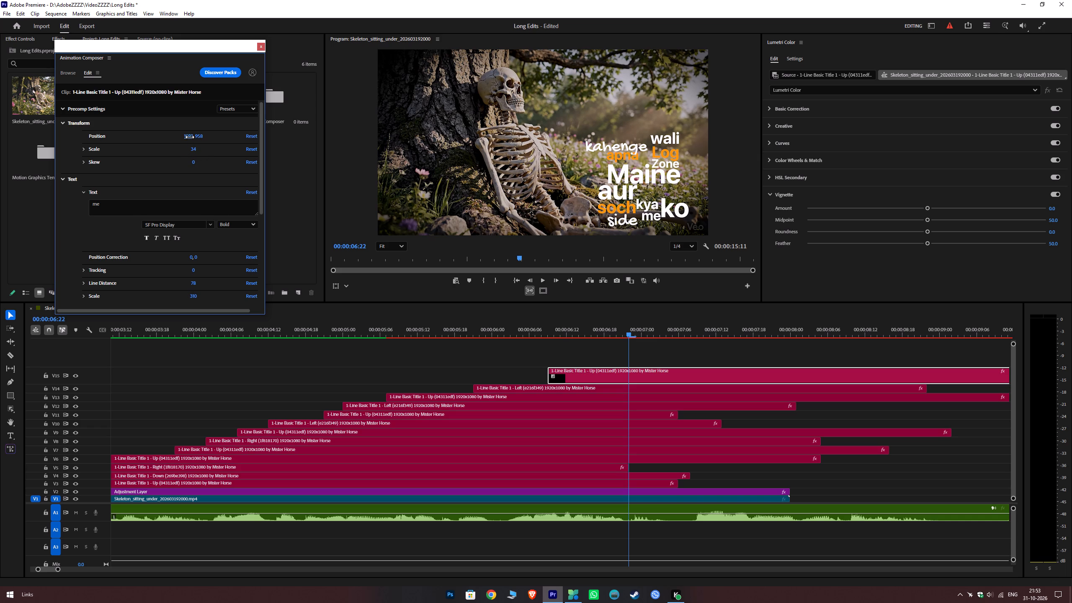
ctrl+click(190, 137)
Play back the section leading into "side" and "me" to check the word timing against the voice-over.
click(411, 321)
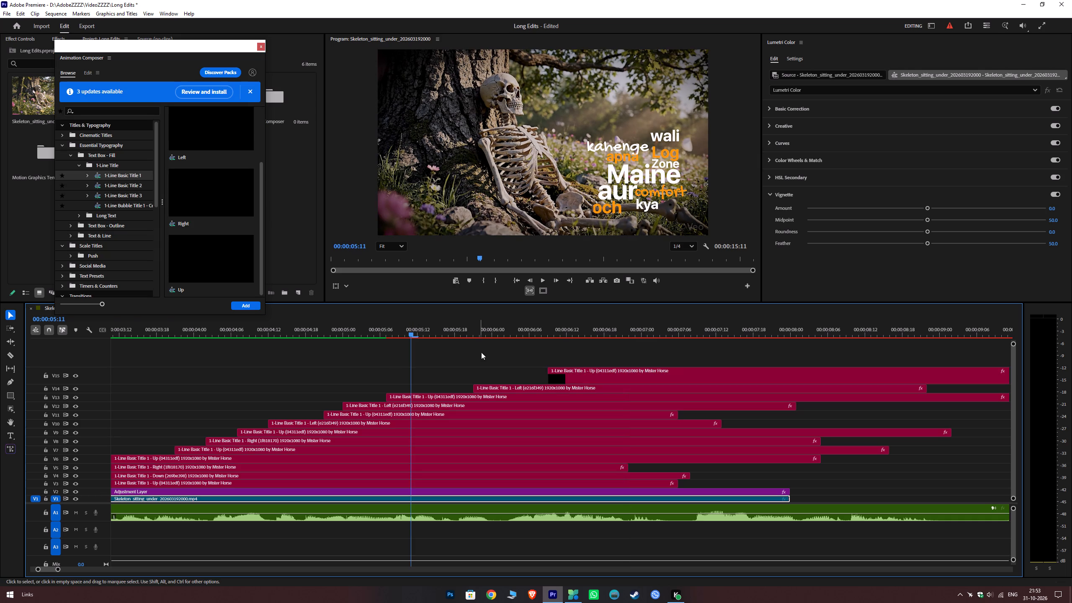
alt+scroll(103, 375, down, 2)
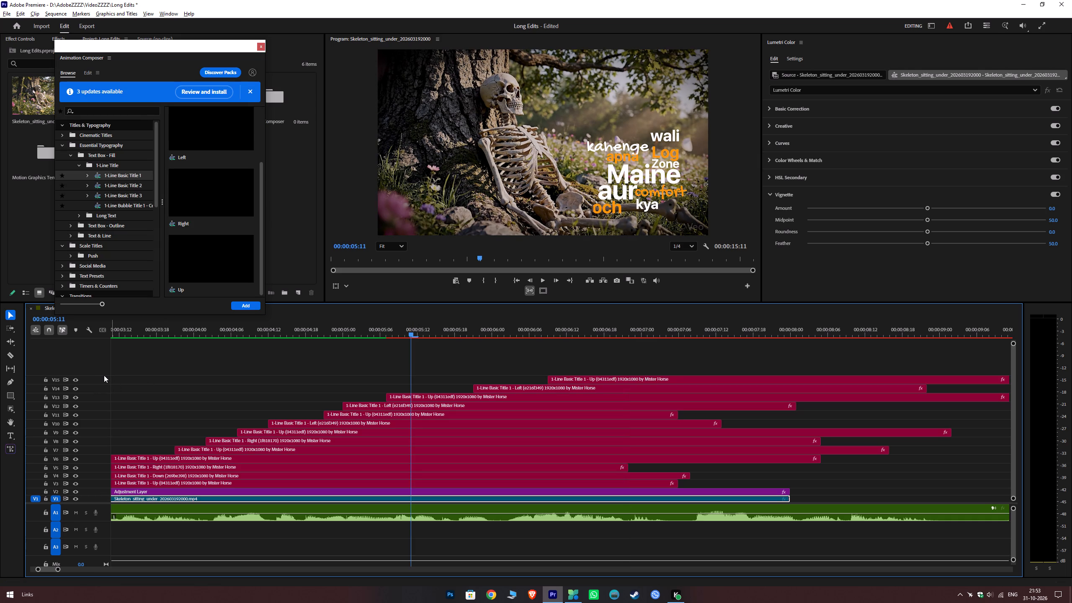
click(334, 335)
click(387, 355)
key(space)
key(space)
key(space)
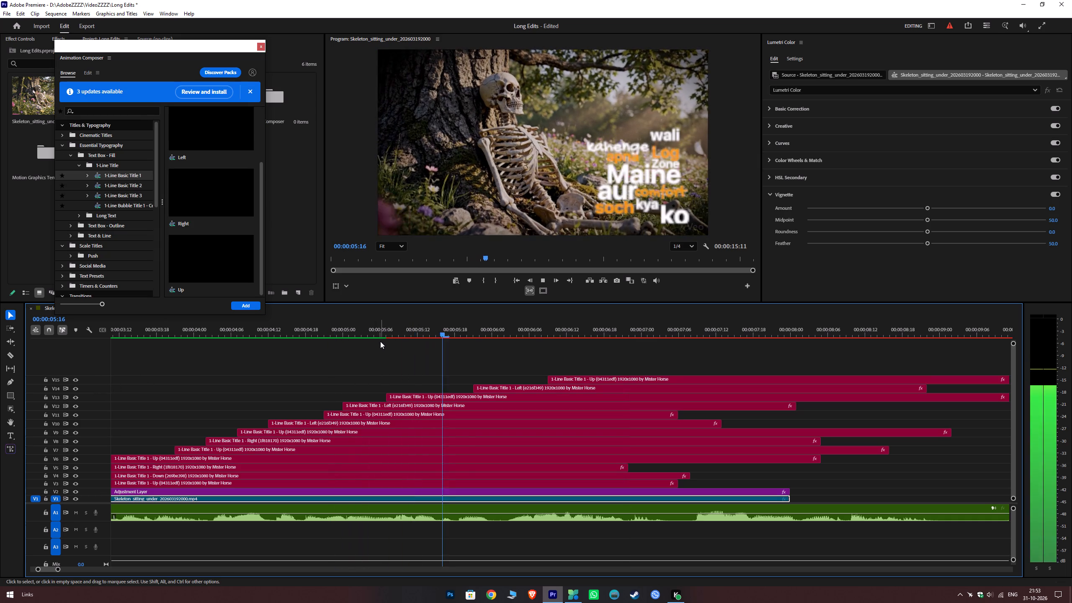
key(space)
key(space)
key(space)
key(space)
key(space)
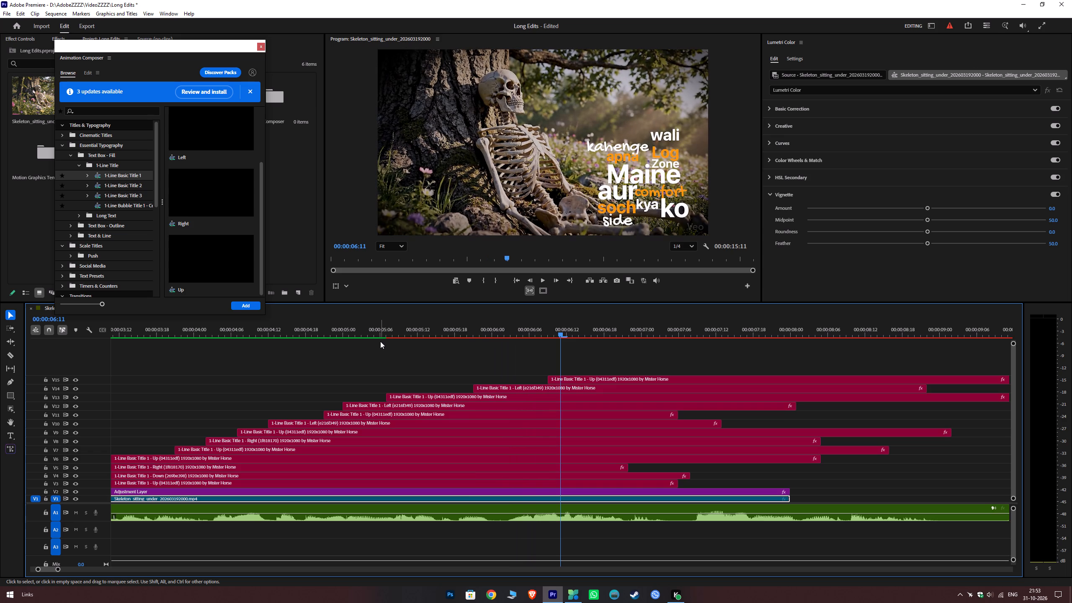
key(space)
key(space)
Shift the "me" title on V15 earlier to start at about 00:00:06:05 and replay it.
drag(577, 380, 552, 383)
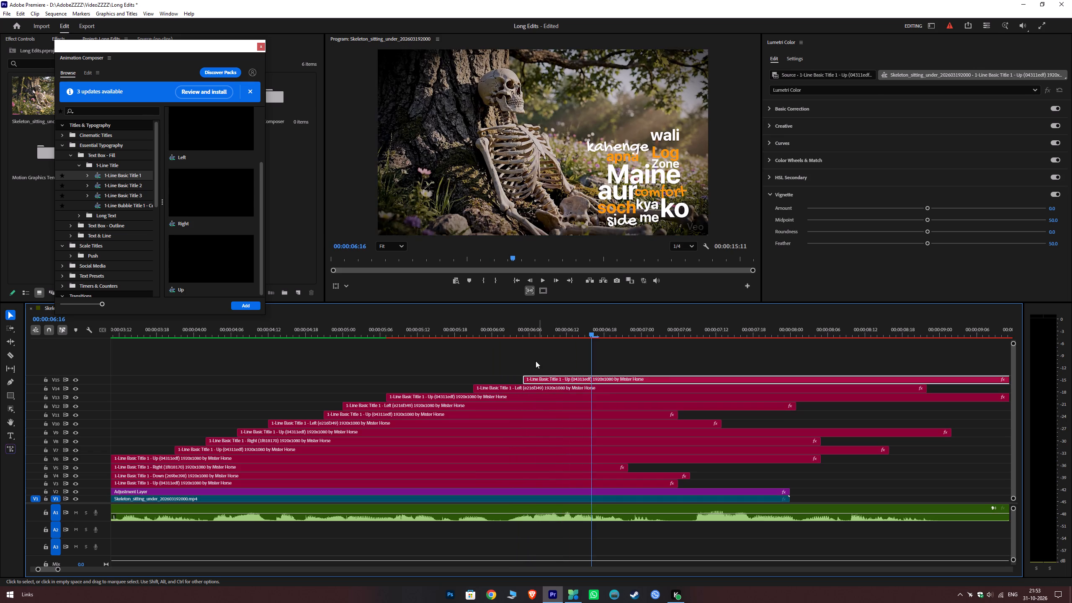
click(521, 330)
key(space)
key(space)
Replay the "side" and "me" titles several times to check their entrances against the voice-over.
click(554, 381)
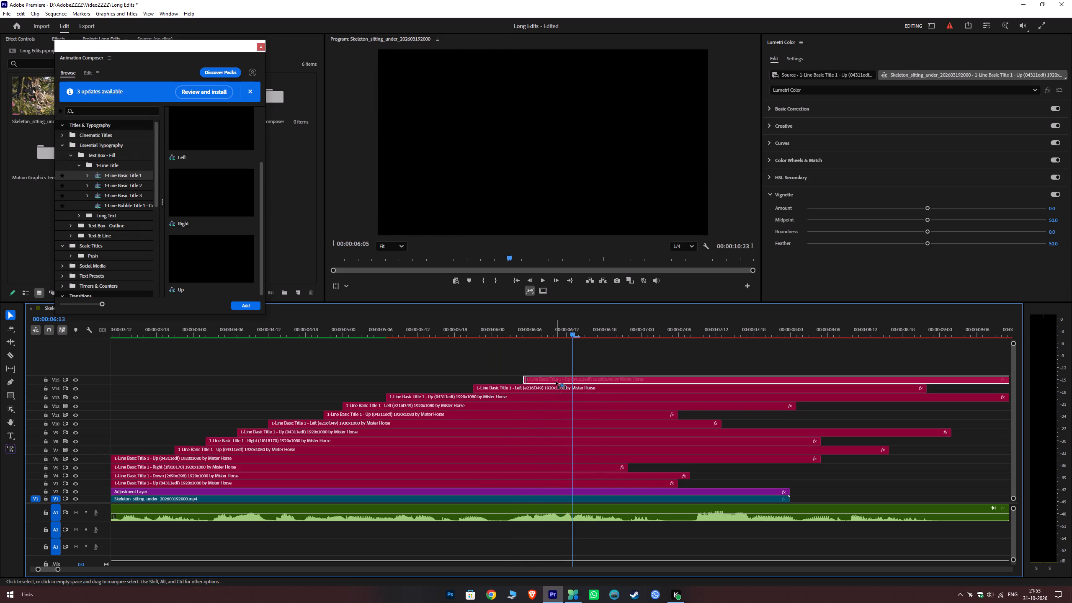
click(505, 328)
key(space)
key(space)
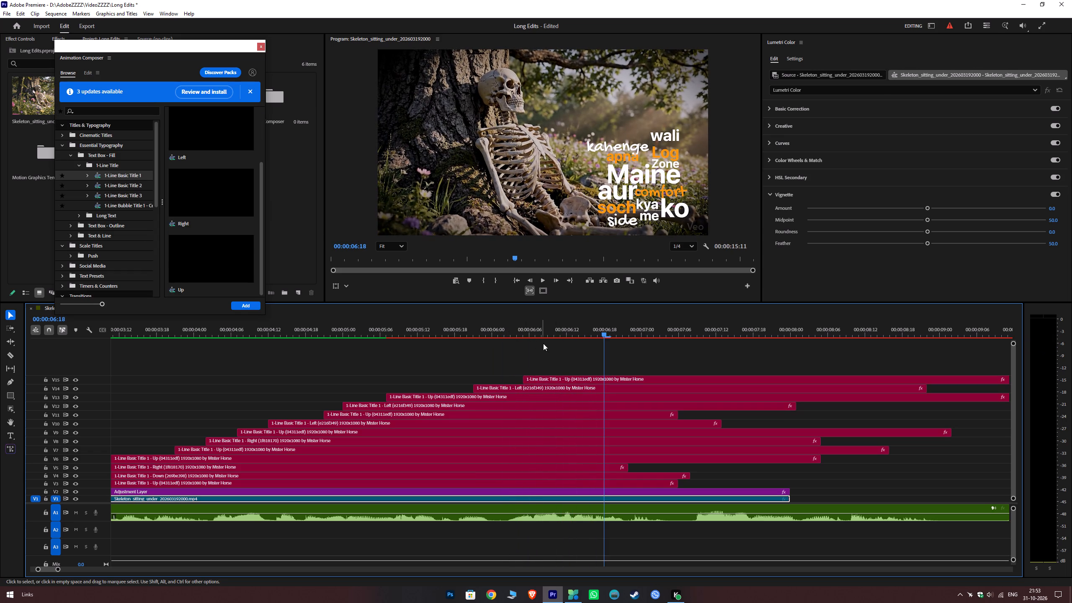
click(546, 379)
click(498, 336)
key(space)
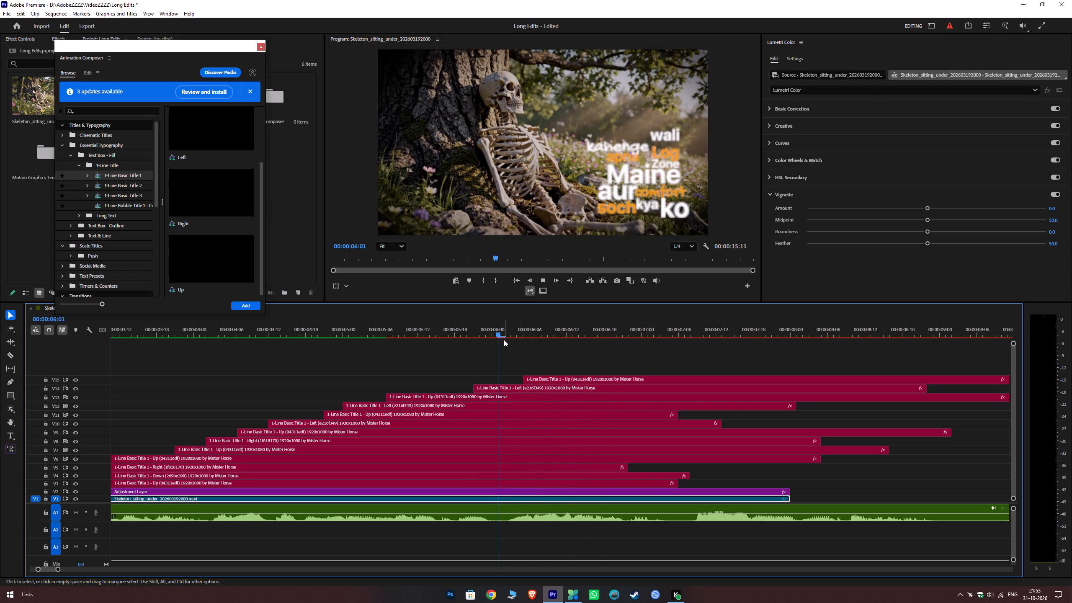
key(space)
click(495, 385)
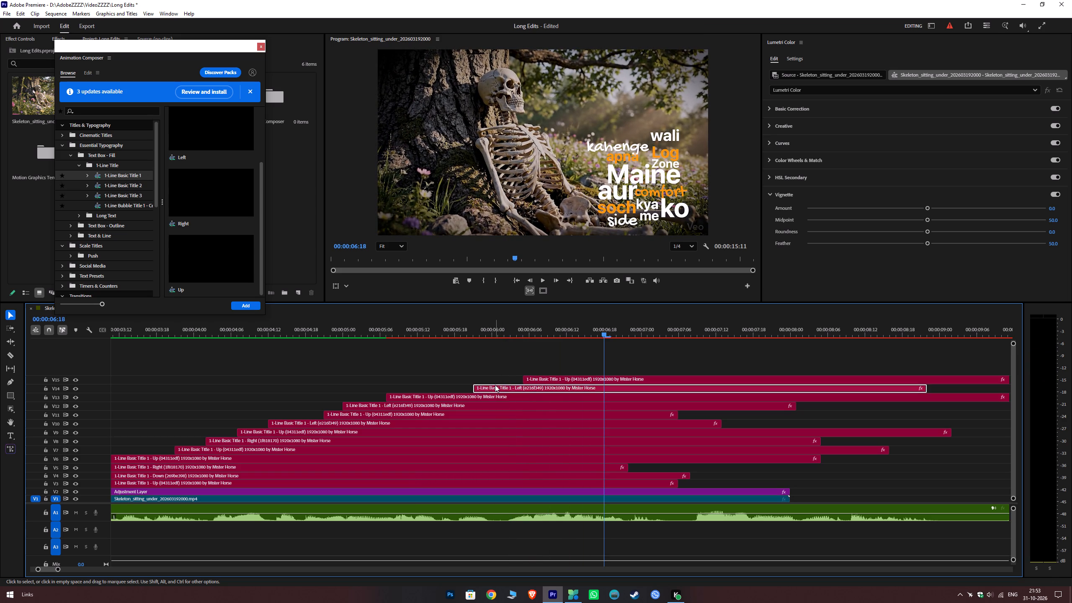
click(474, 335)
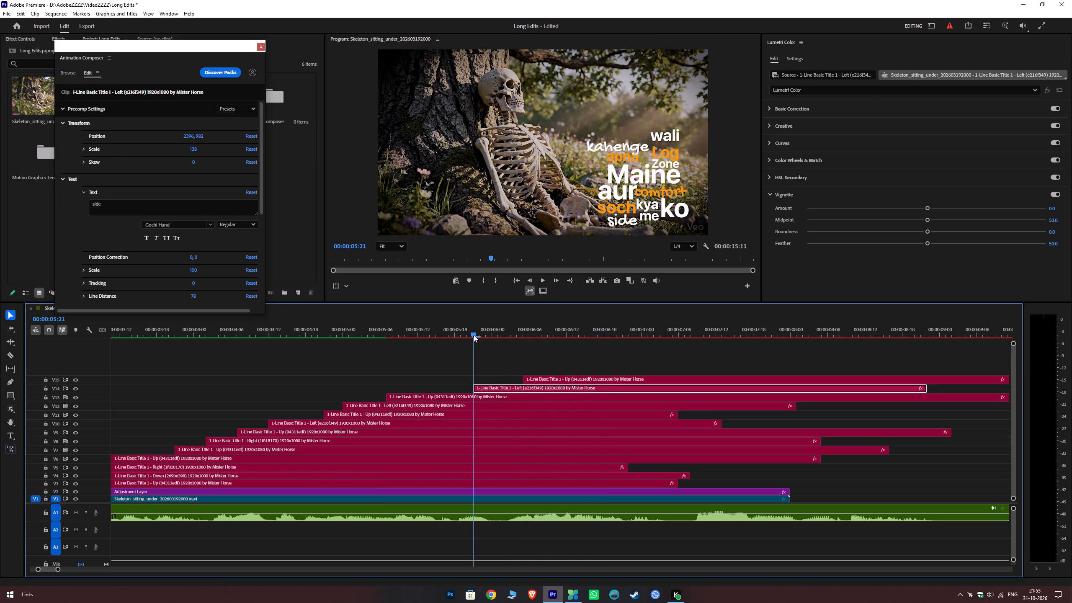
key(space)
key(space)
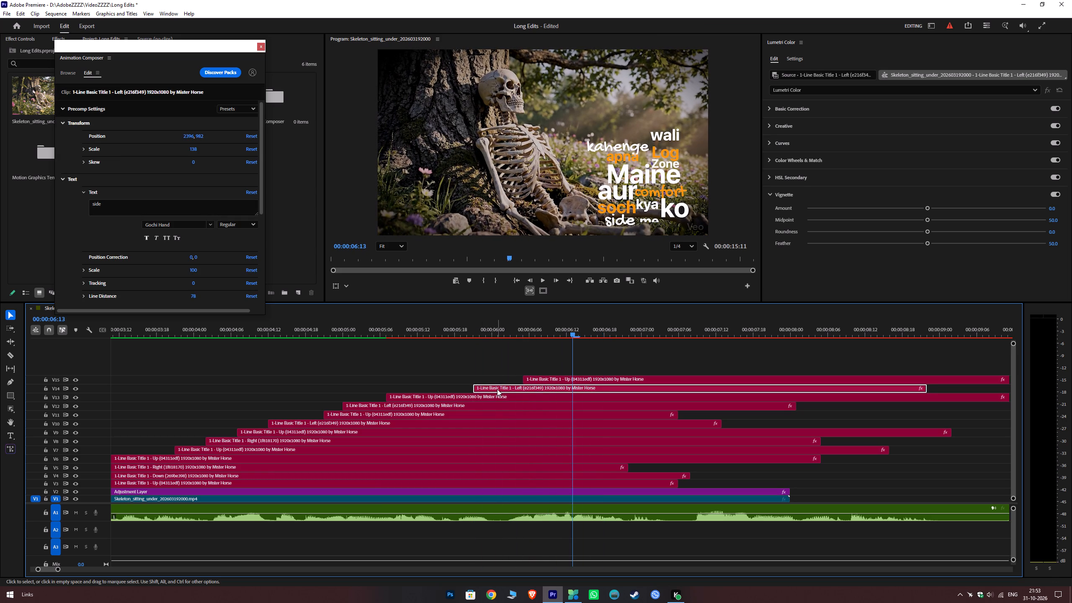
click(506, 333)
key(space)
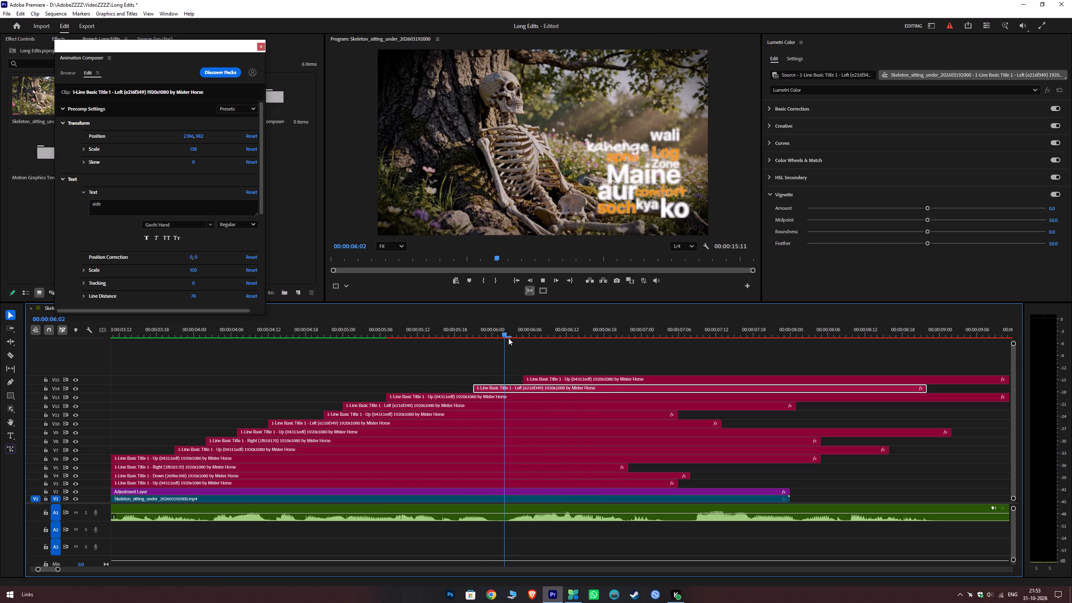
key(space)
key(space)
key(space)
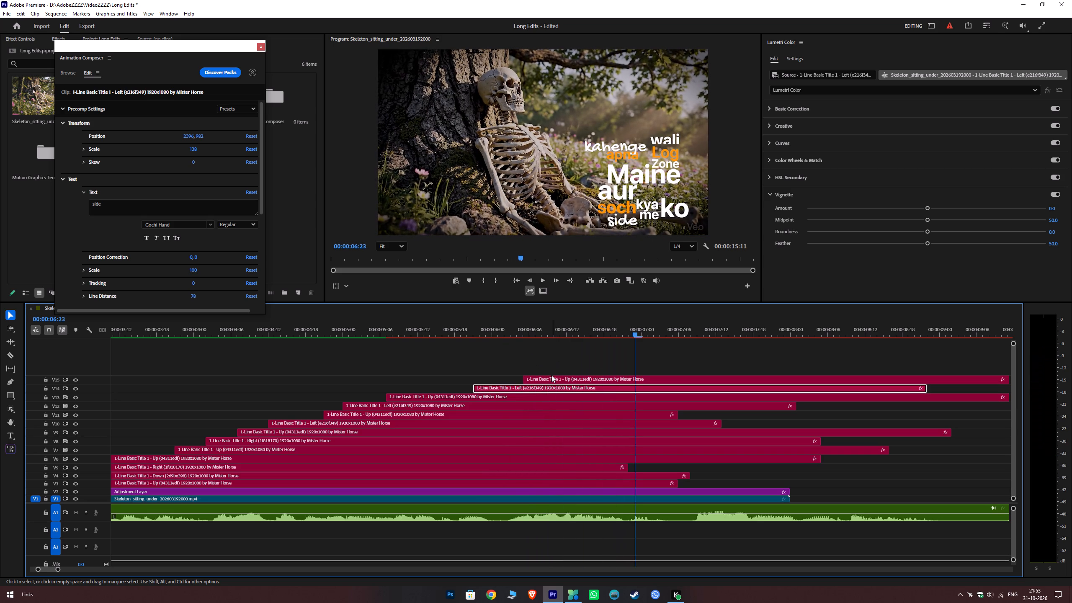
Nudge the "me" title on V15 one frame earlier, starting at about 00:00:06:04, and replay it.
click(551, 375)
click(550, 380)
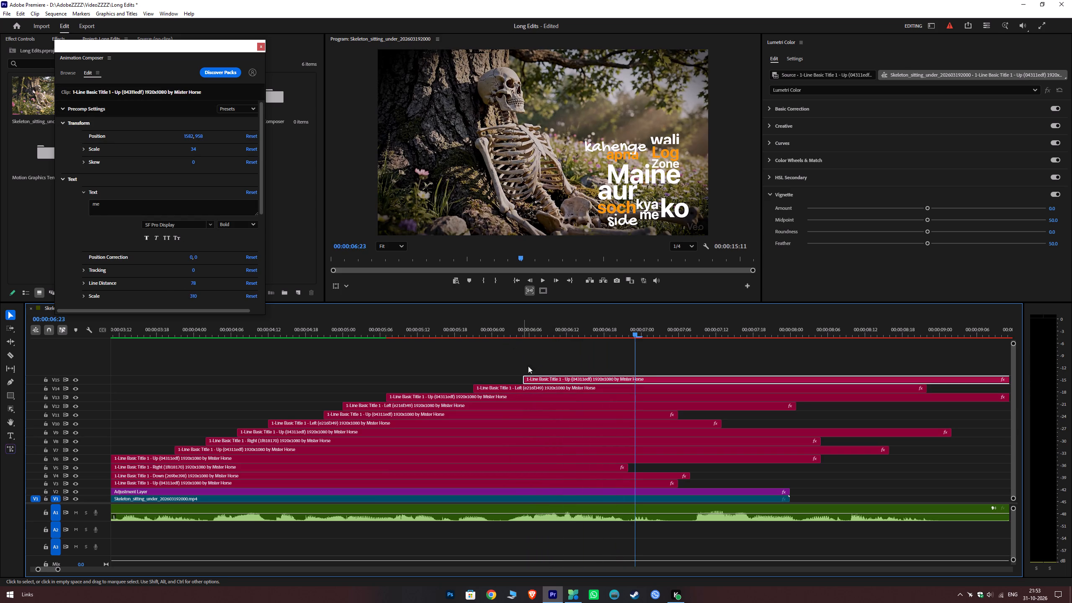
click(533, 375)
drag(536, 379, 531, 379)
click(507, 332)
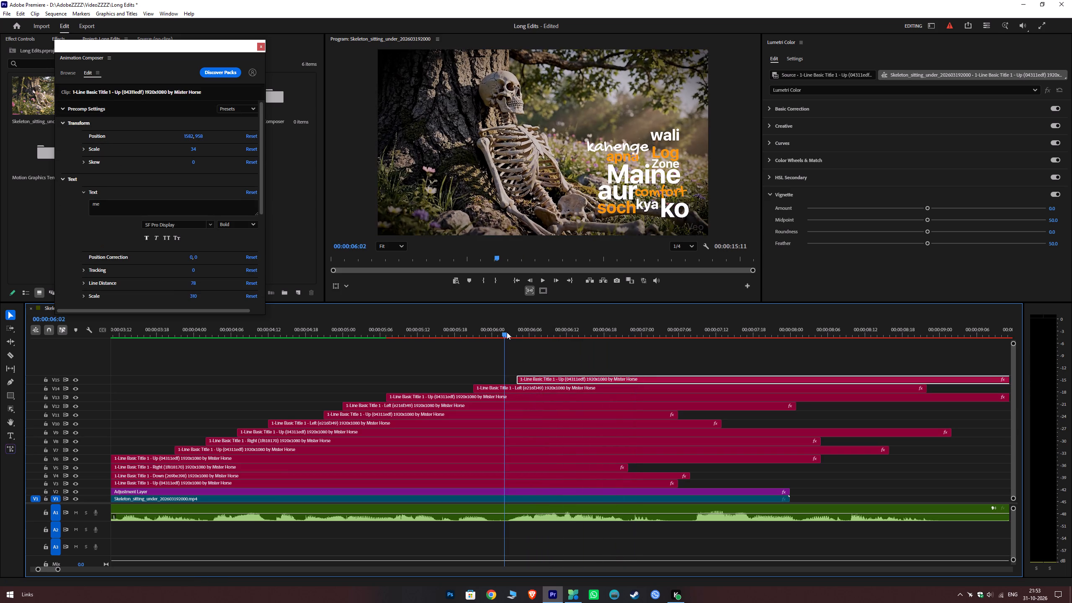
key(space)
key(space)
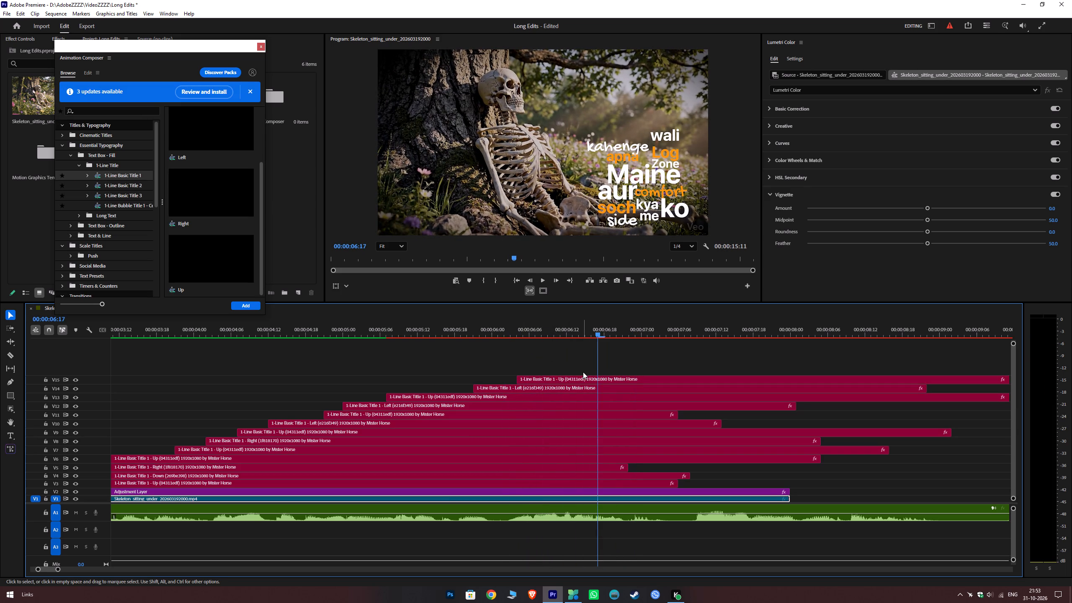
key(space)
key(space)
Extend the V5 title's end level with the V6 title at about 00:00:08:05, and lengthen the V3 and V4 titles.
alt+scroll(584, 372, down, 8)
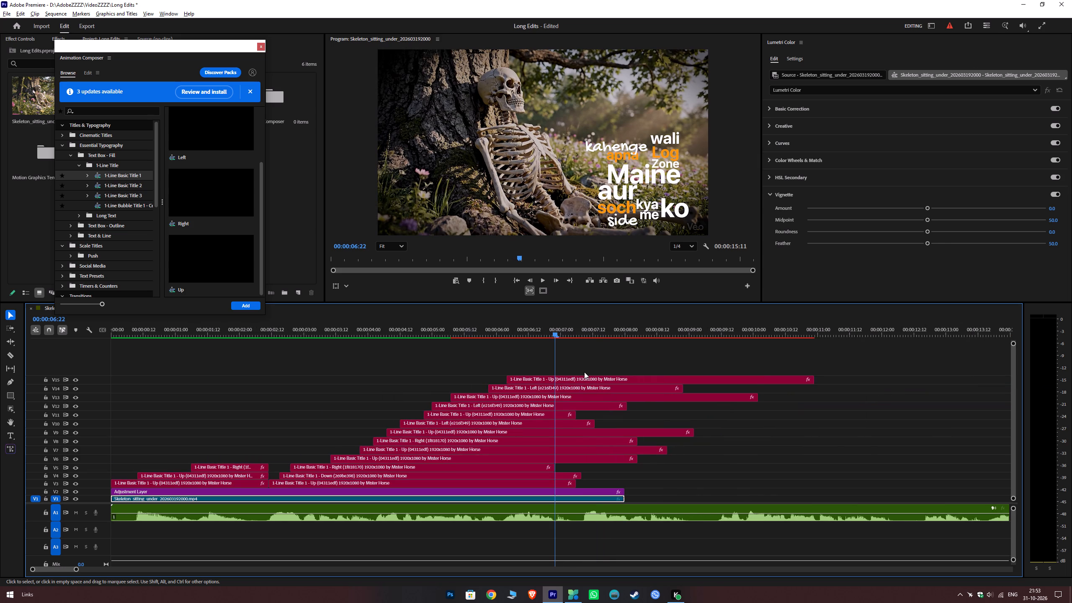
alt+scroll(584, 372, up, 7)
drag(523, 471, 563, 469)
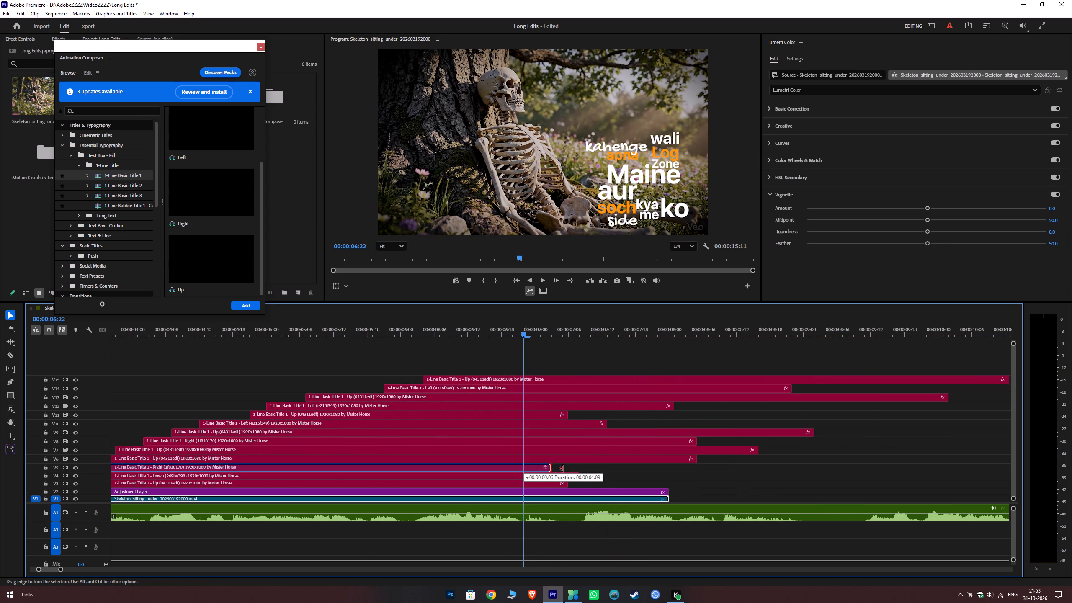
drag(563, 469, 584, 469)
drag(567, 484, 588, 483)
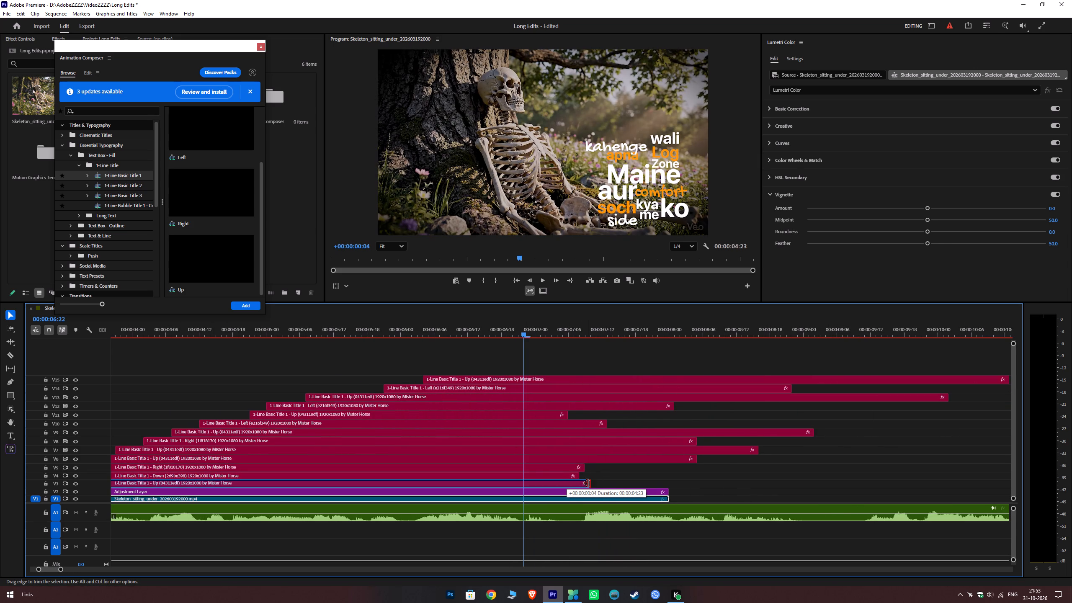
drag(588, 483, 612, 479)
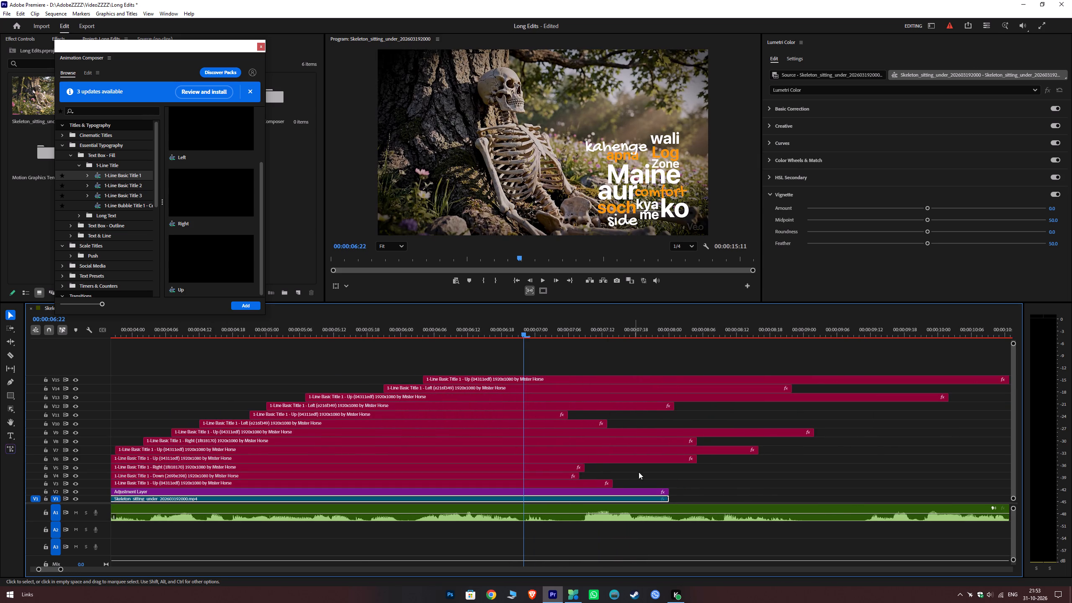
drag(655, 473, 578, 484)
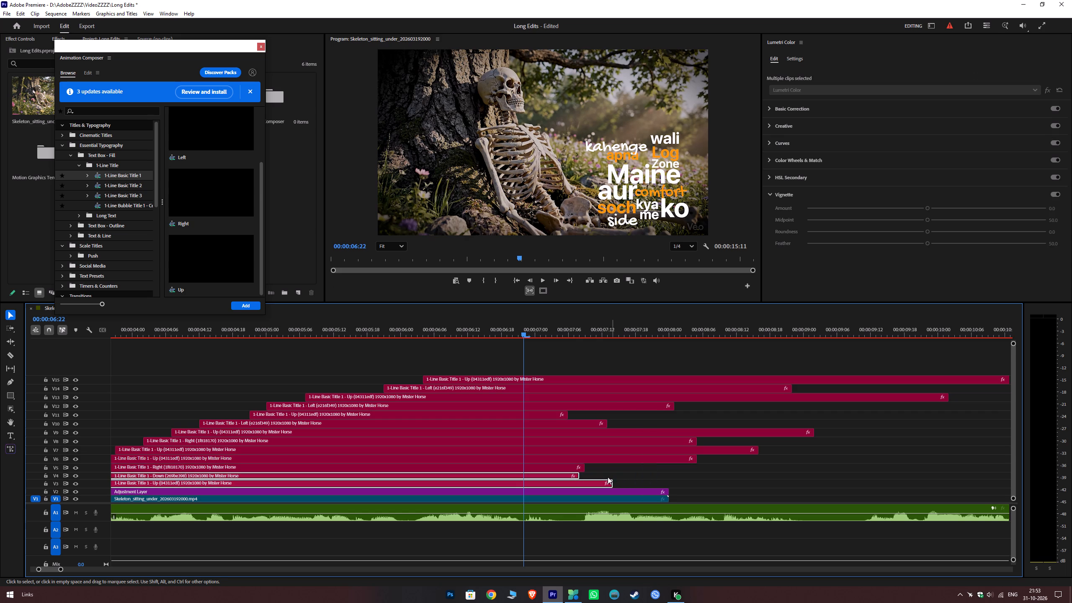
drag(614, 482, 692, 484)
drag(586, 469, 612, 471)
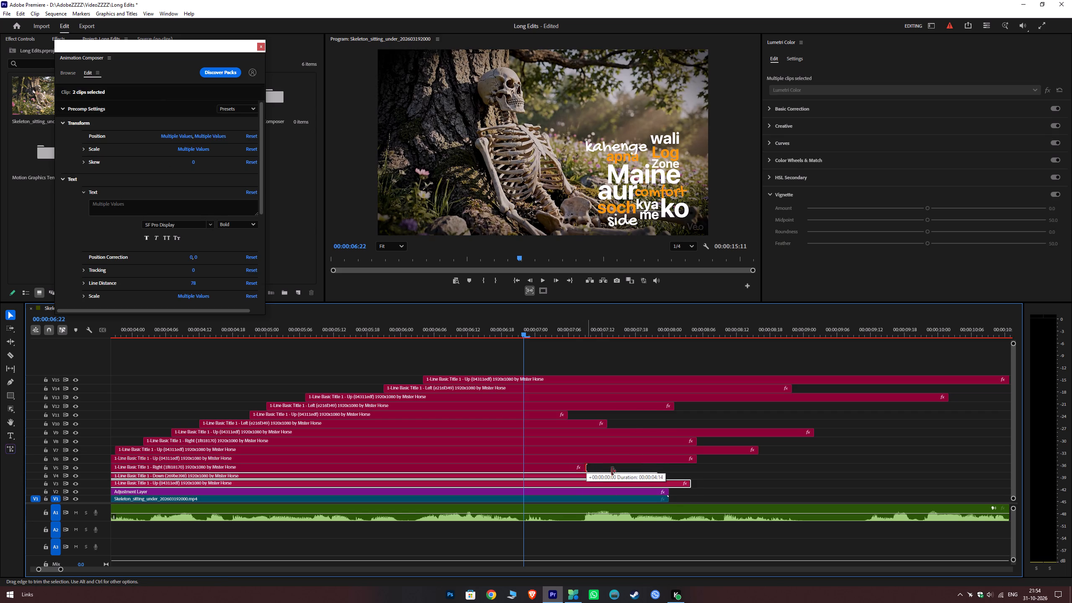
drag(612, 471, 697, 475)
Trim the ends of the V4 and V3 titles level with the V5 title, at about 00:00:08:05.
drag(660, 477, 690, 477)
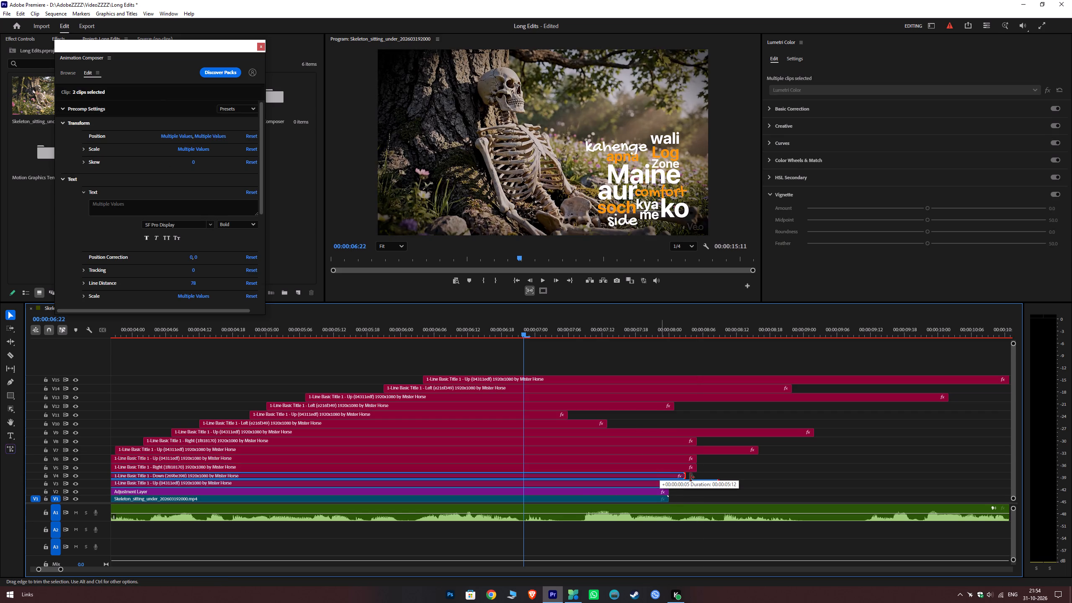
drag(690, 477, 689, 489)
drag(686, 477, 697, 477)
click(732, 483)
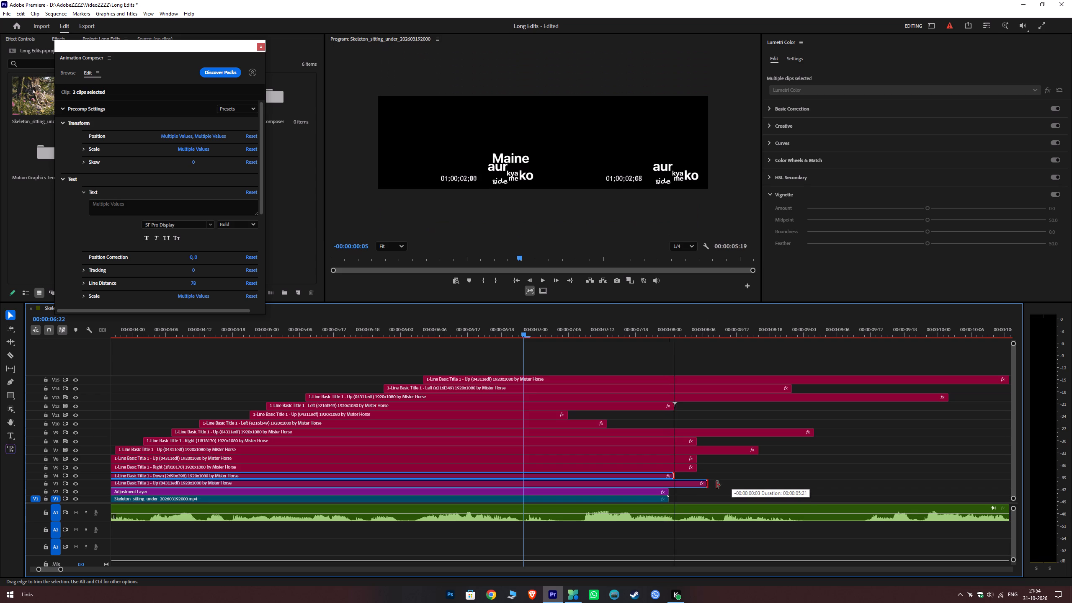
click(717, 477)
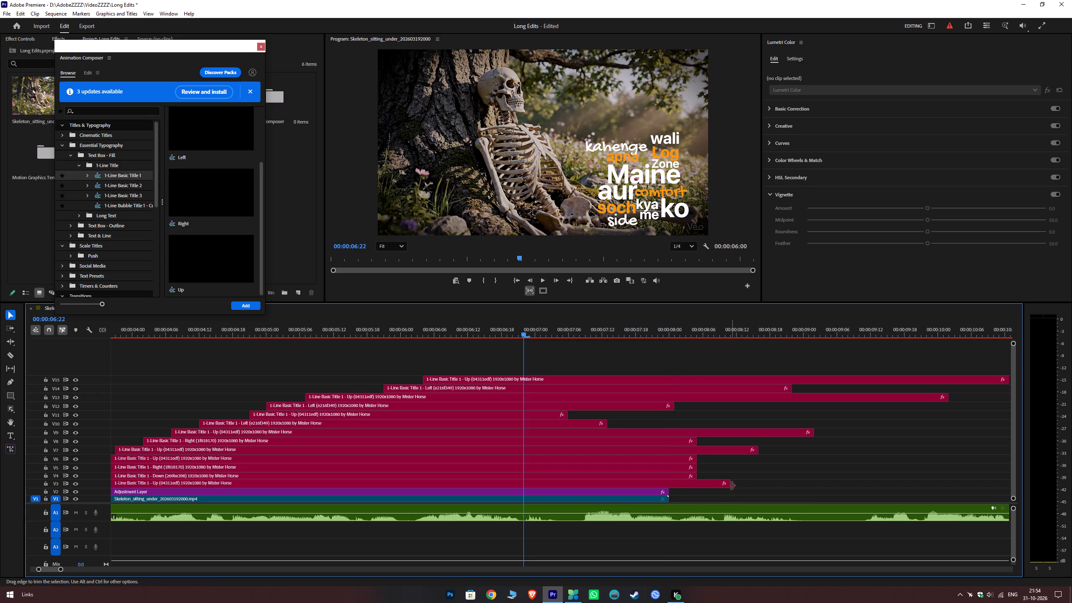
drag(731, 485, 698, 488)
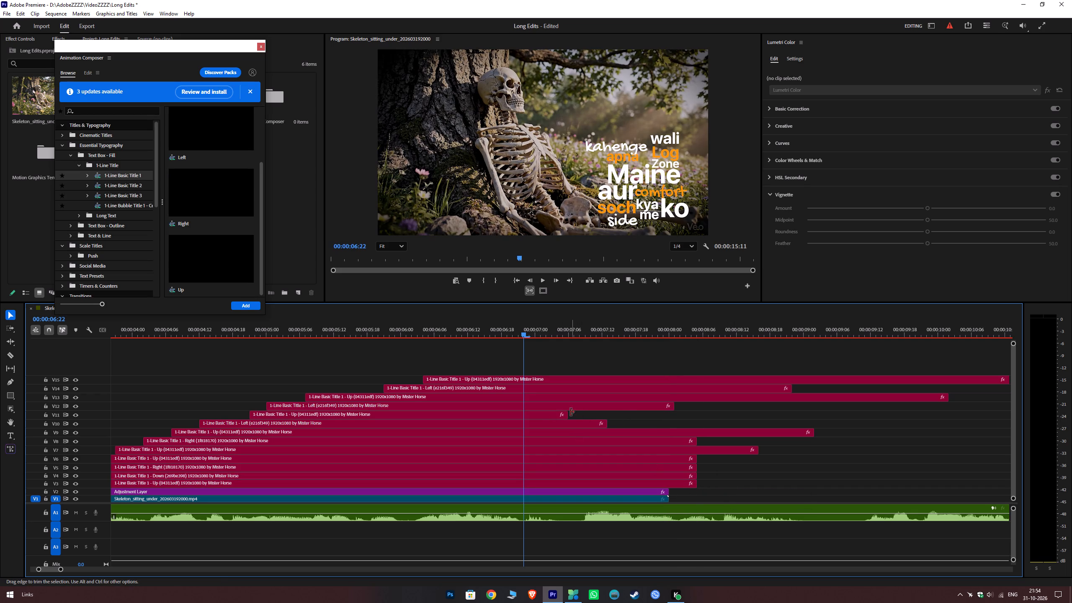
Extend the V11 and V10 titles to end at about 00:00:08:04.
drag(570, 412, 691, 424)
drag(609, 423, 687, 429)
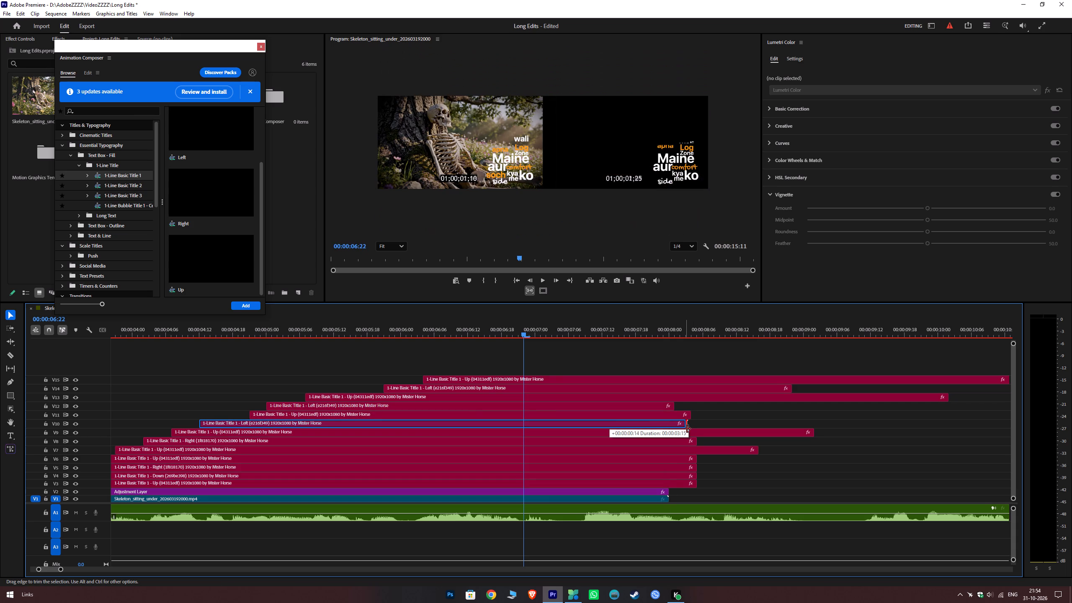
drag(687, 429, 692, 430)
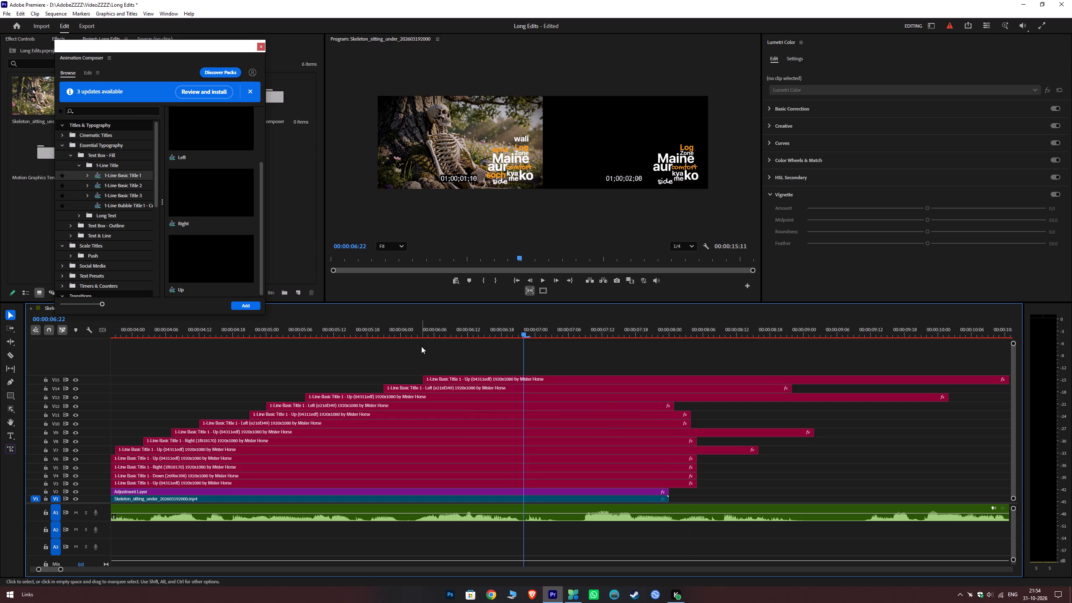
Save the project and render the timeline's video previews.
key(ctrl+s)
key(Return)
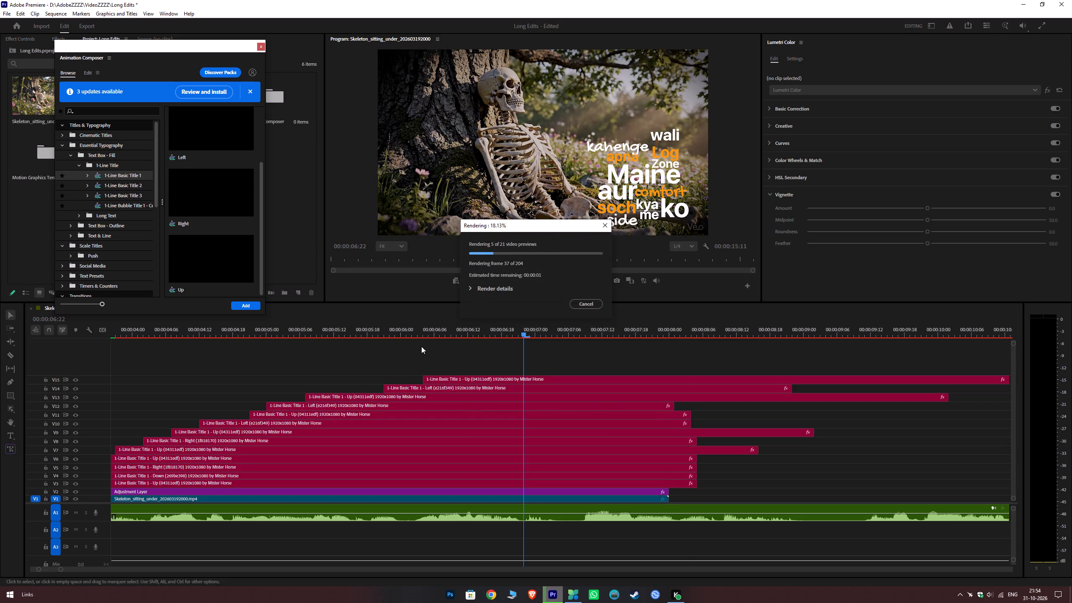
Play back the rendered title sequence, then replay from about 00:00:06:05 to check the last words' timing against the voice-over.
drag(498, 222, 342, 280)
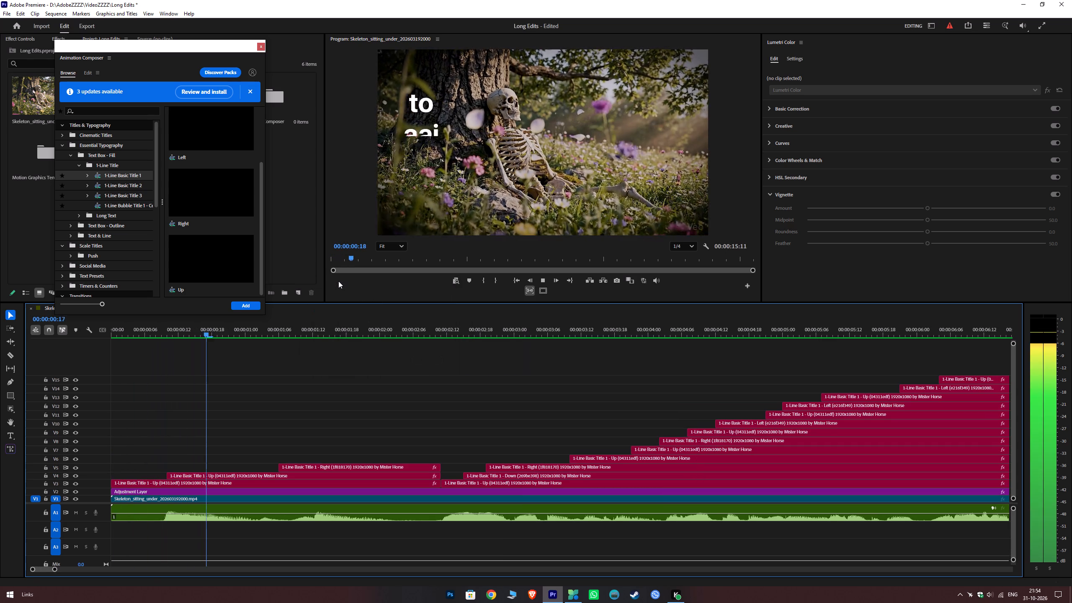
scroll(528, 353, down, 11)
alt+scroll(401, 365, up, 4)
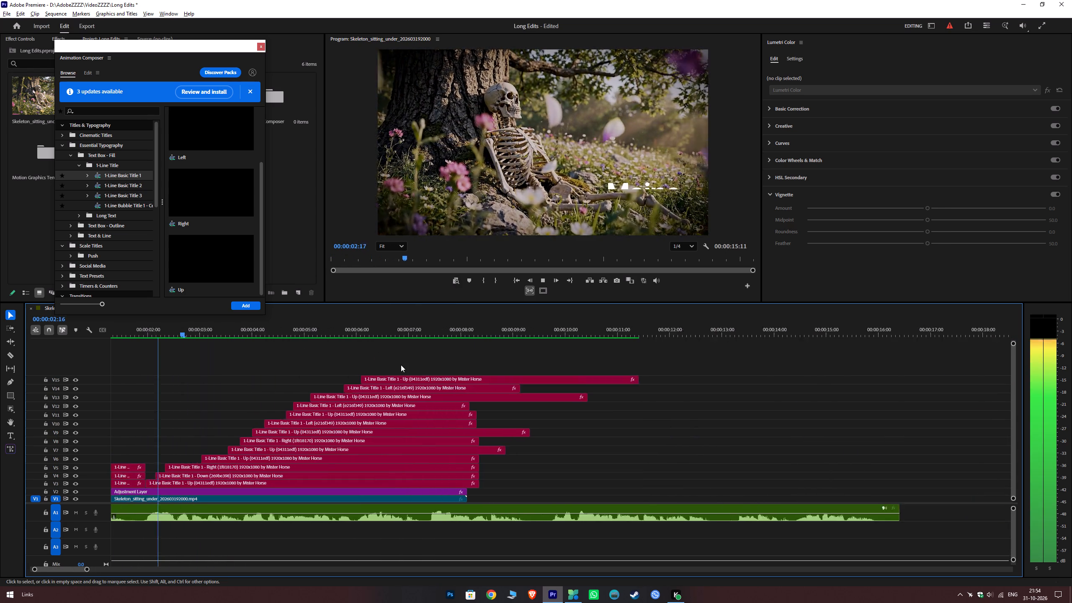
alt+scroll(401, 365, up, 6)
scroll(576, 373, down, 4)
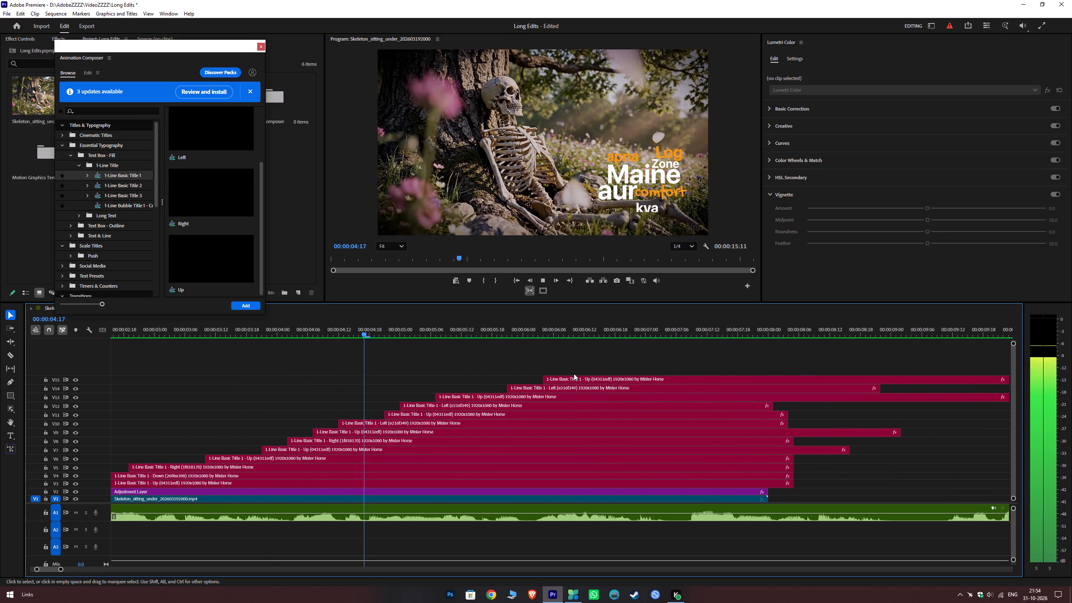
scroll(574, 374, down, 2)
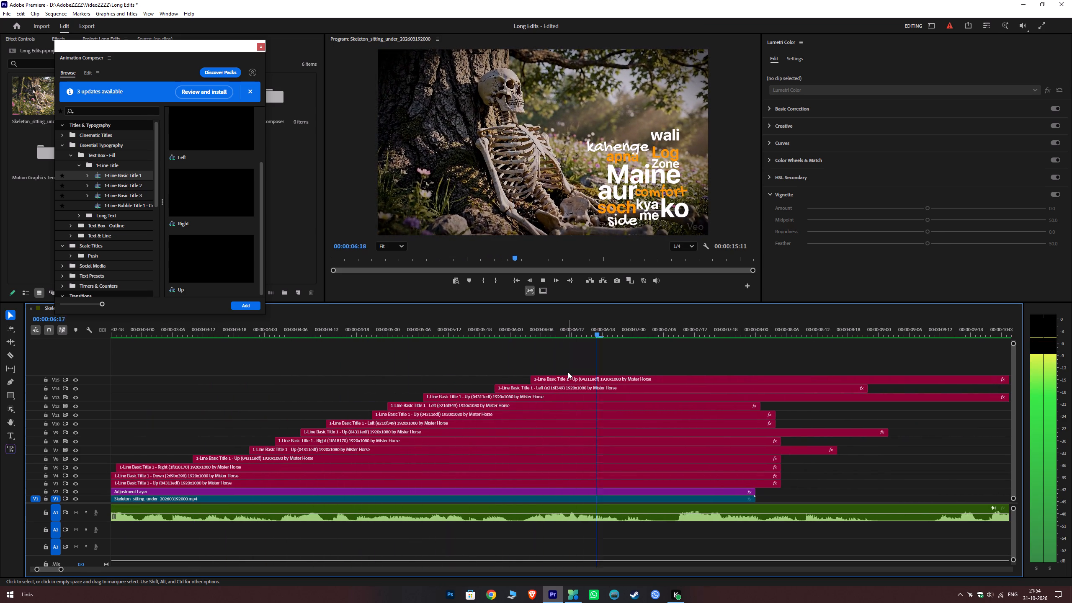
key(space)
click(539, 322)
key(space)
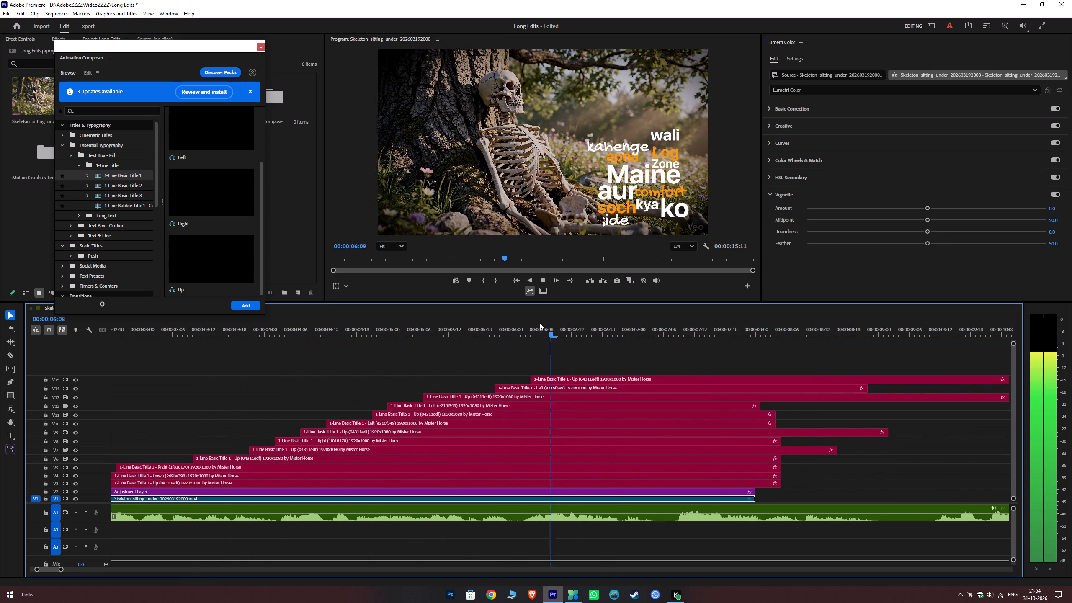
key(space)
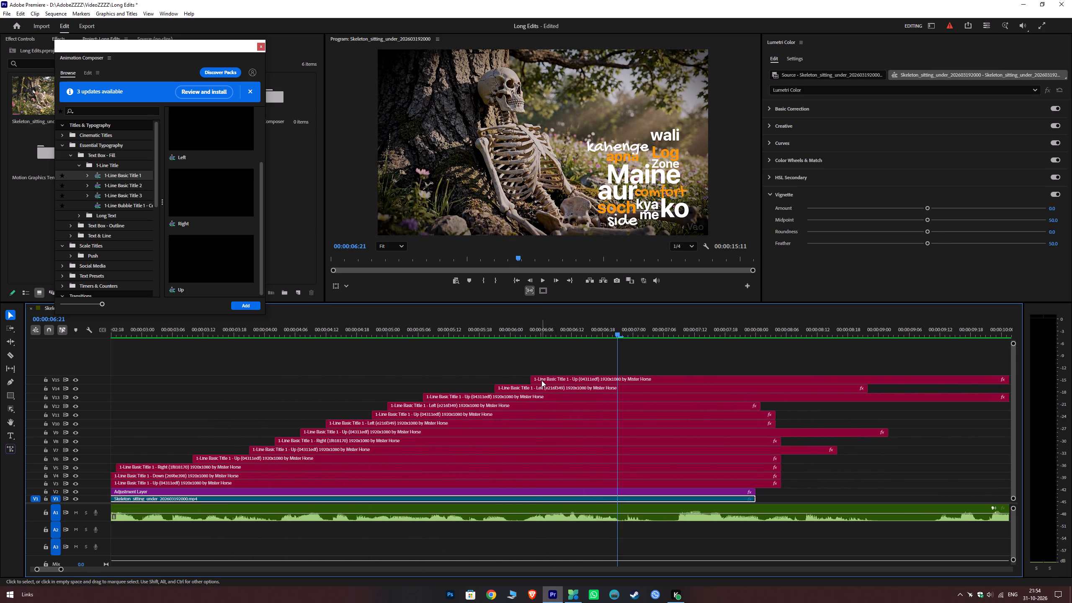
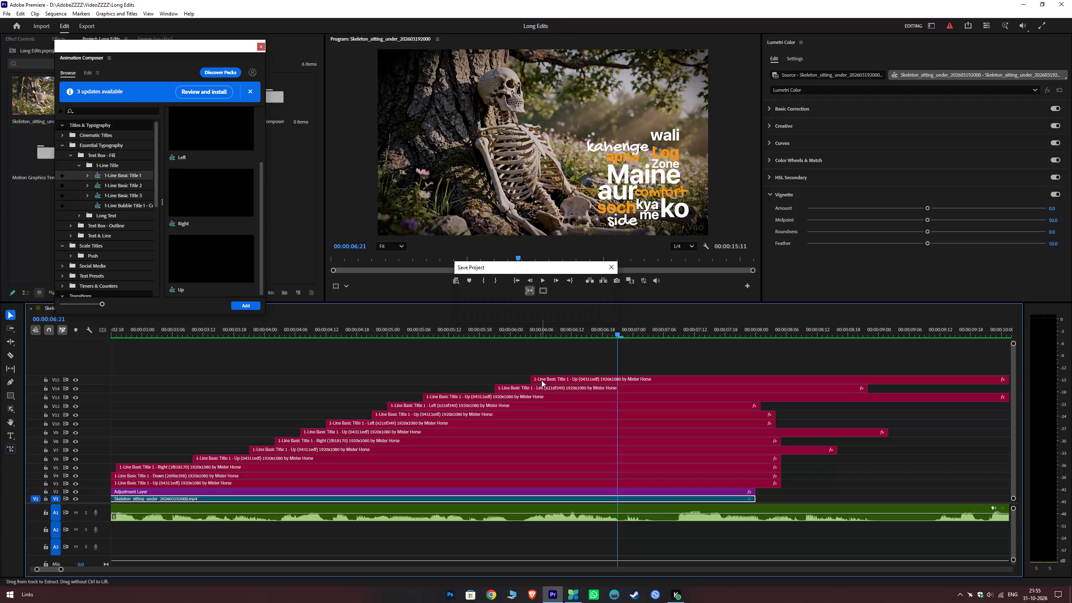
Save the project.
key(ctrl+s)
key(ctrl+s)
Replay the sequence between about 00:00:06:00 and 00:00:08:03 to hear which voice-over words follow the last title.
key(space)
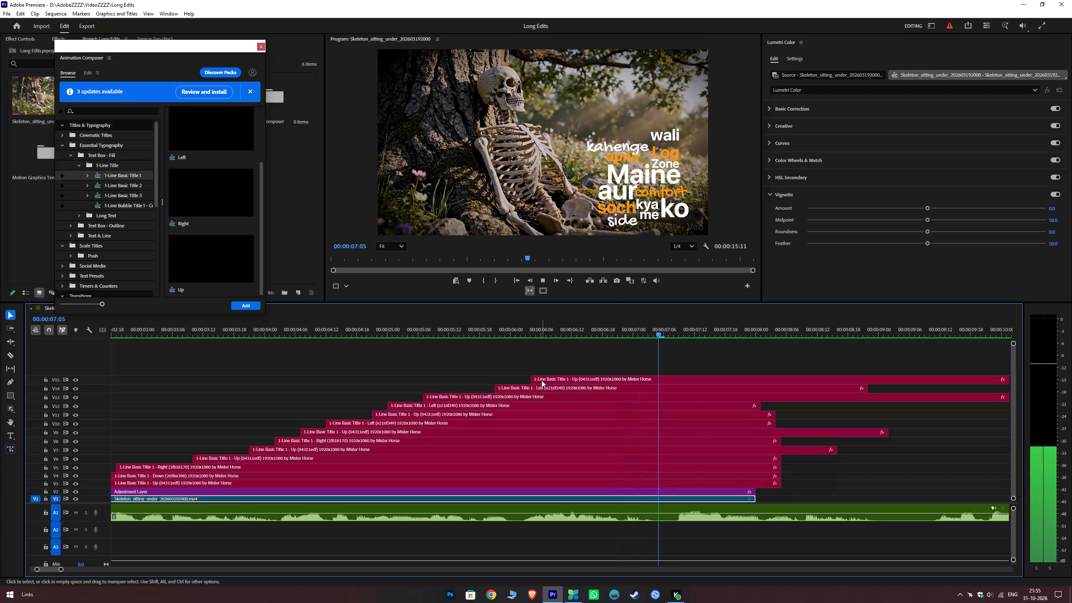
key(space)
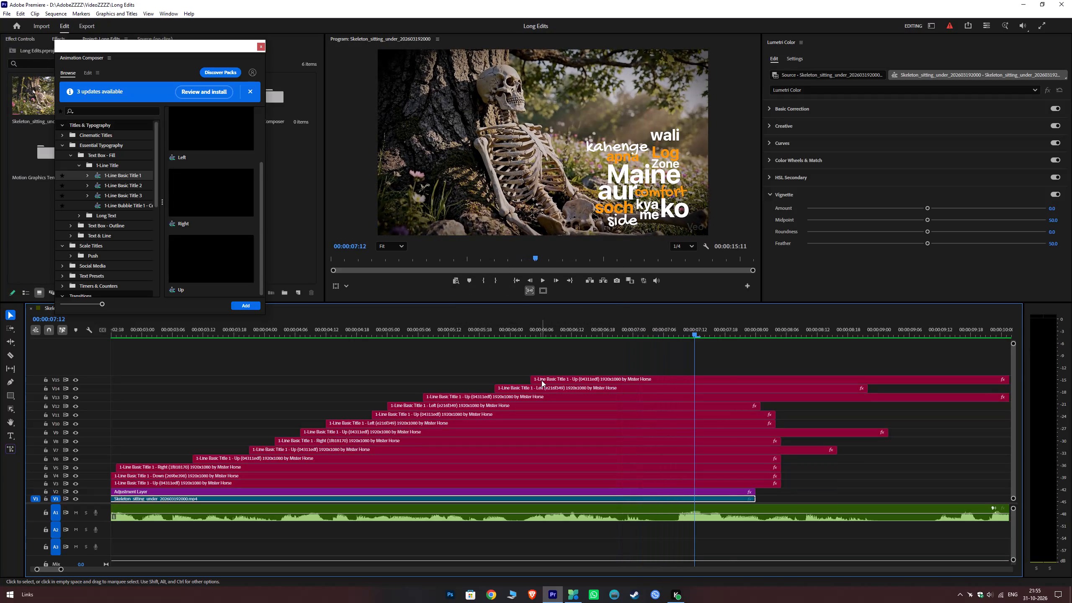
key(space)
key(space)
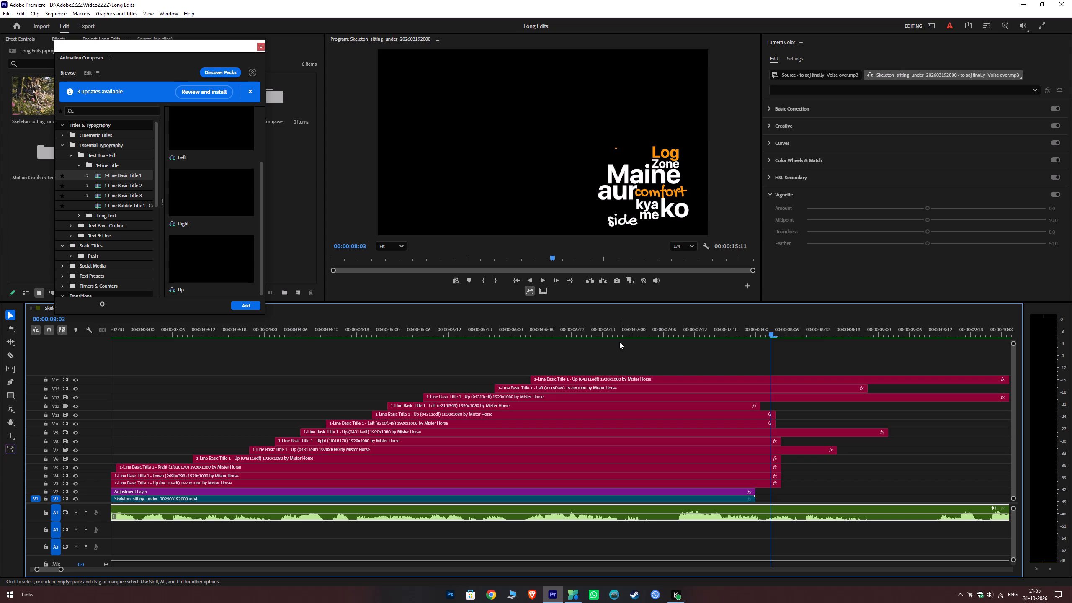
click(569, 332)
key(space)
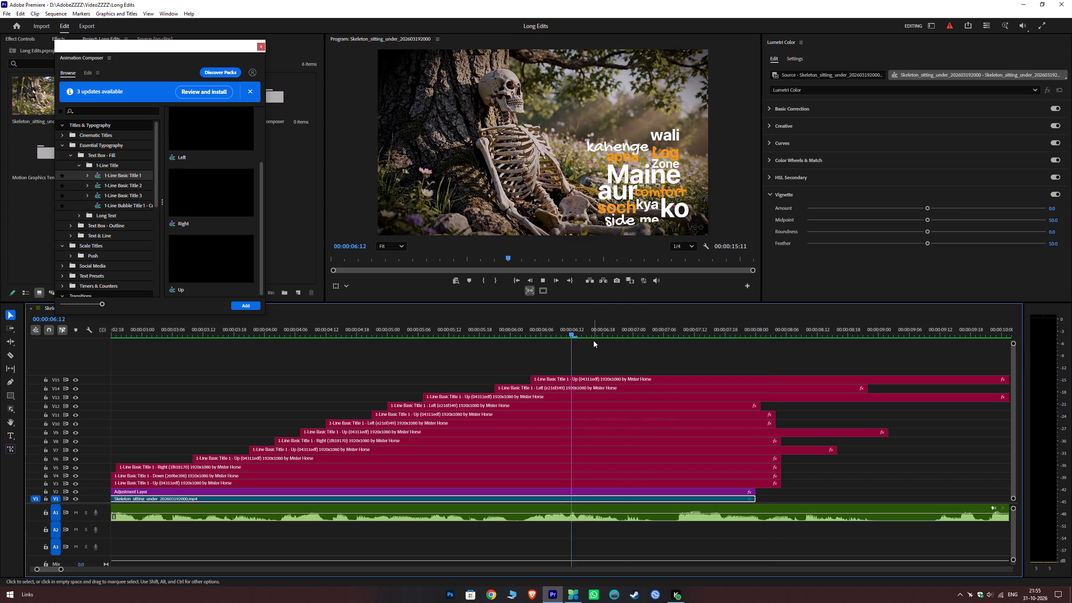
key(space)
scroll(690, 358, down, 6)
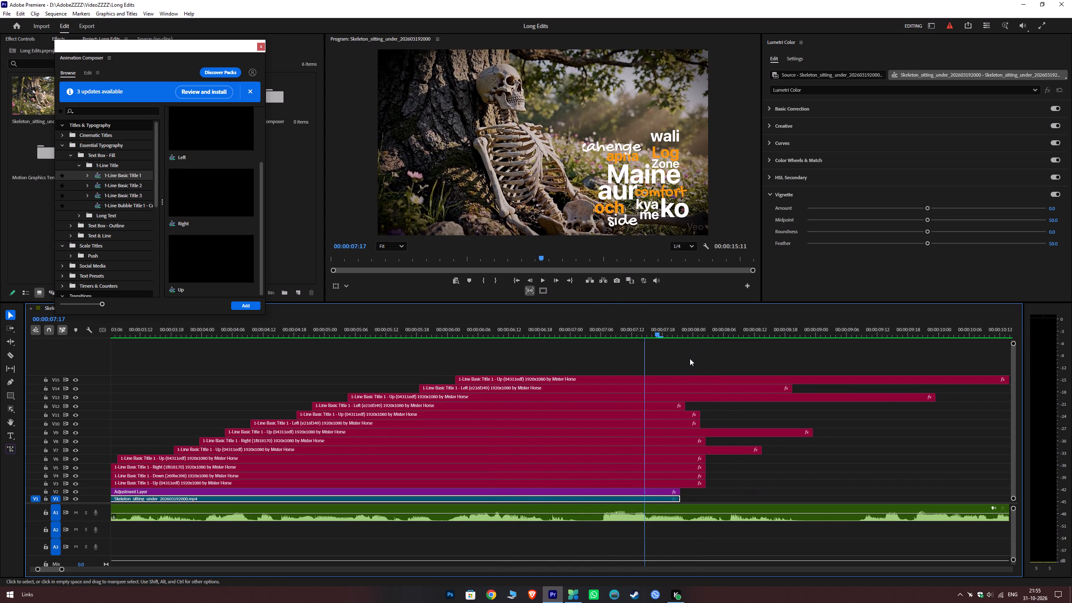
key(space)
key(space)
click(615, 327)
key(space)
key(space)
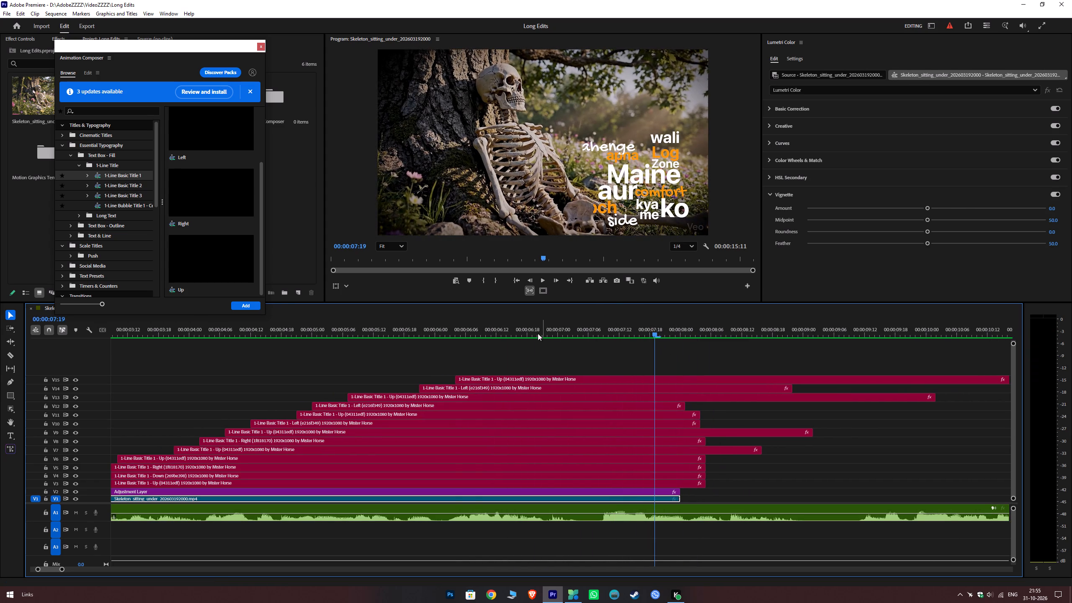
drag(490, 331, 419, 347)
key(space)
key(space)
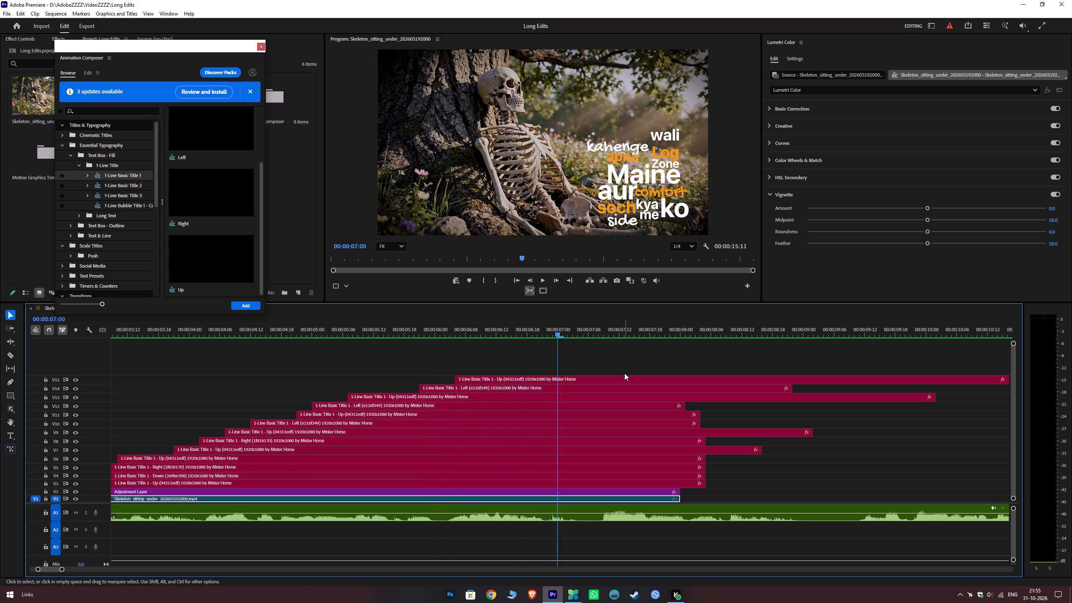
click(431, 334)
key(space)
key(space)
key(space)
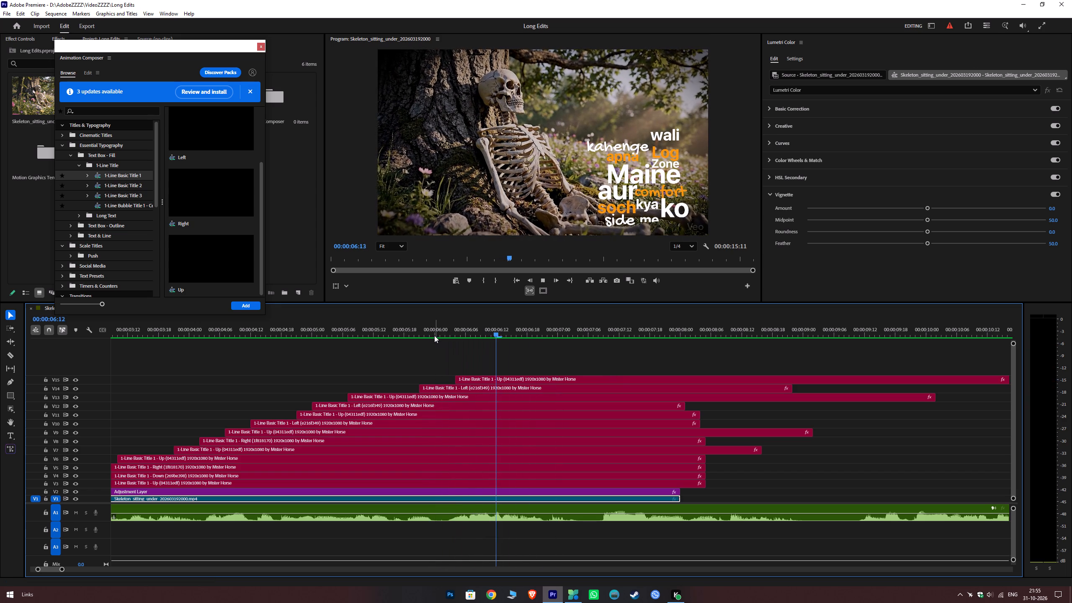
key(space)
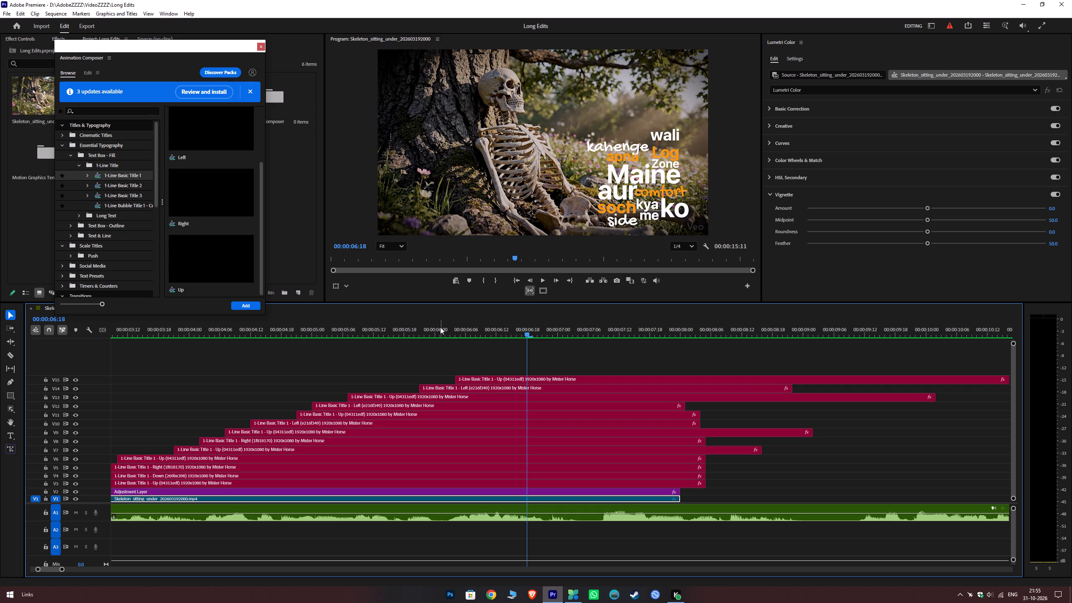
key(space)
key(space)
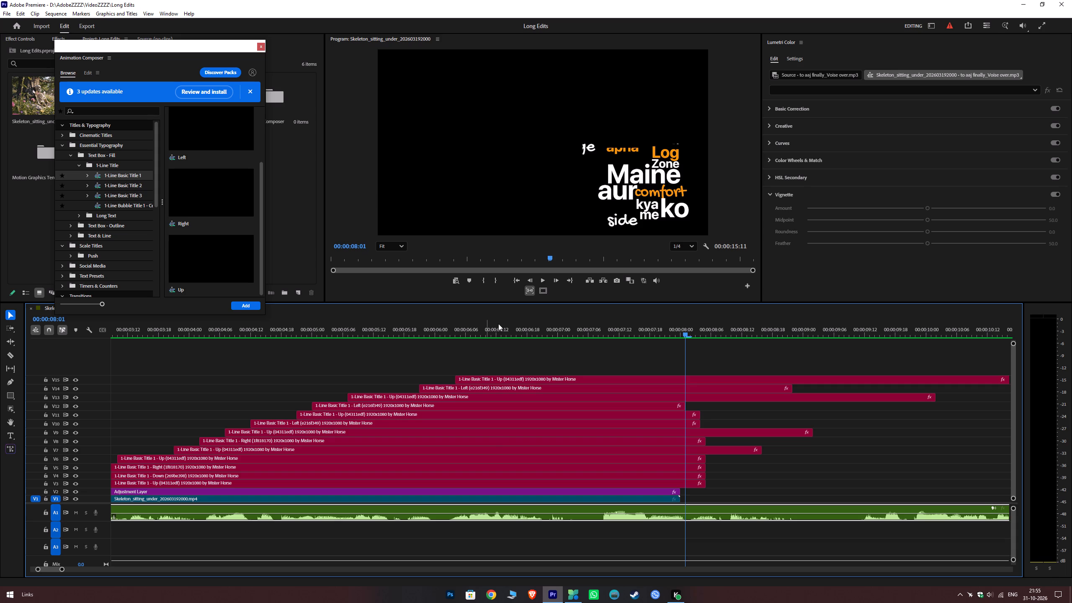
click(490, 332)
key(space)
key(space)
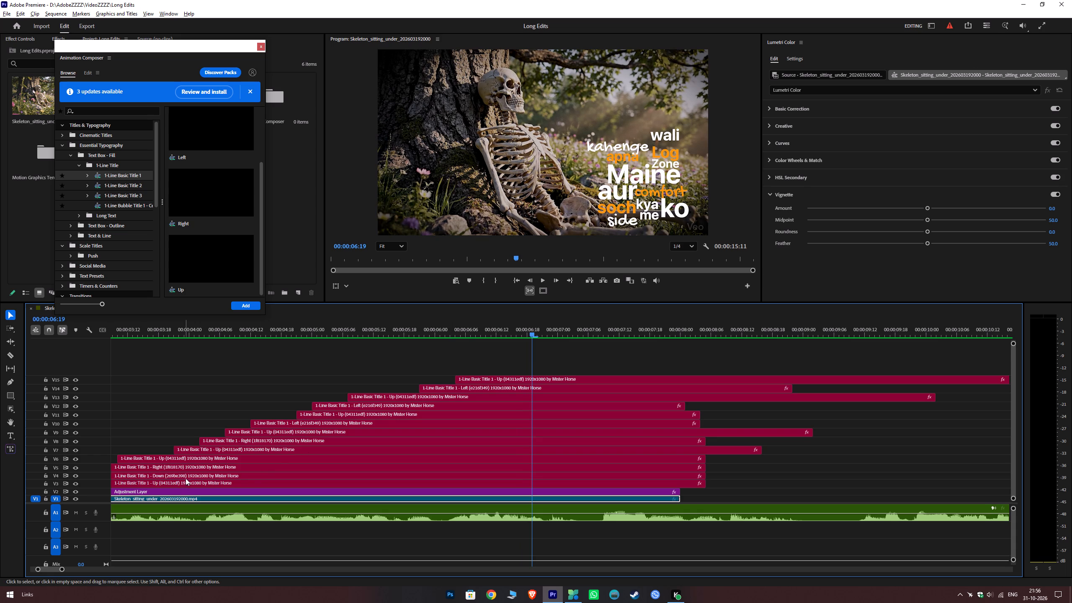
Duplicate the V4 "apna" title onto a new V16 track, starting at about 00:00:06:11.
alt+drag(186, 477, 656, 346)
alt+scroll(97, 370, down, 2)
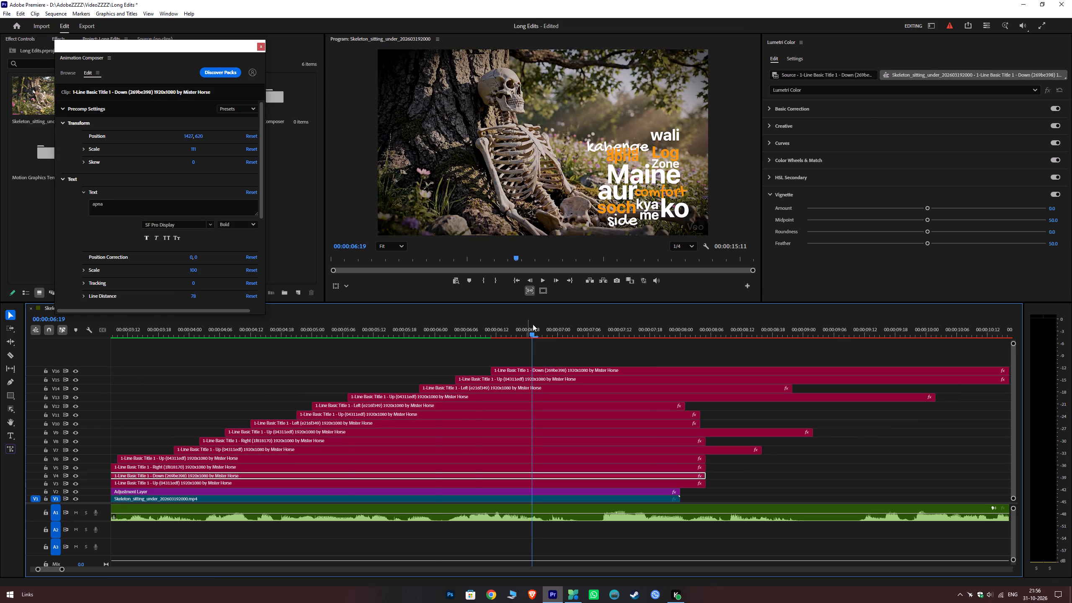
Play back the section around 00:00:06:16 to check the duplicated V16 title's timing and word against the voice-over.
drag(477, 325, 436, 337)
key(space)
key(space)
key(space)
key(space)
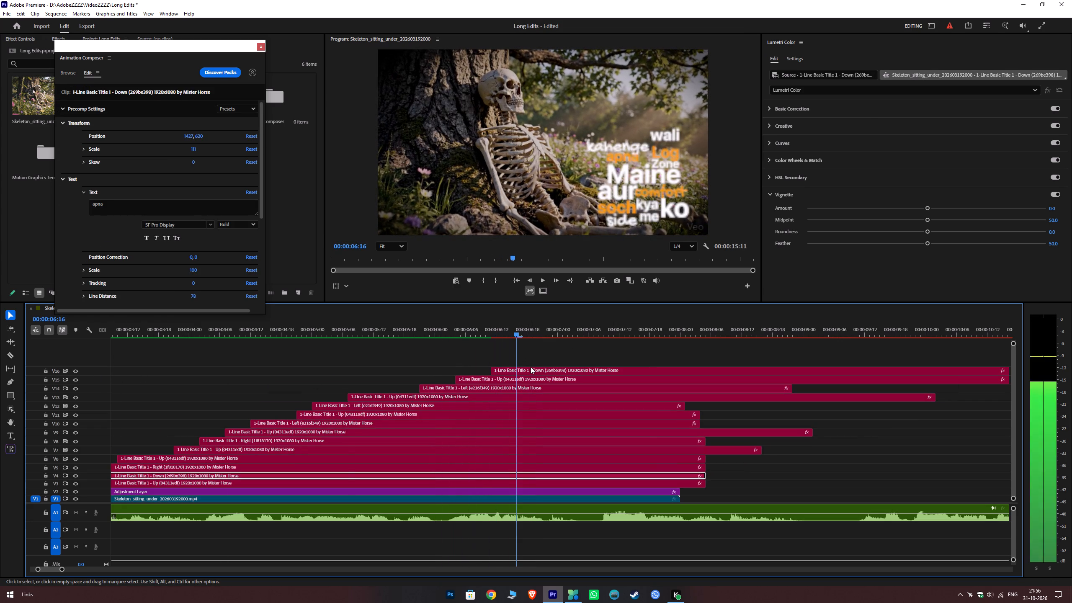
click(528, 371)
key(space)
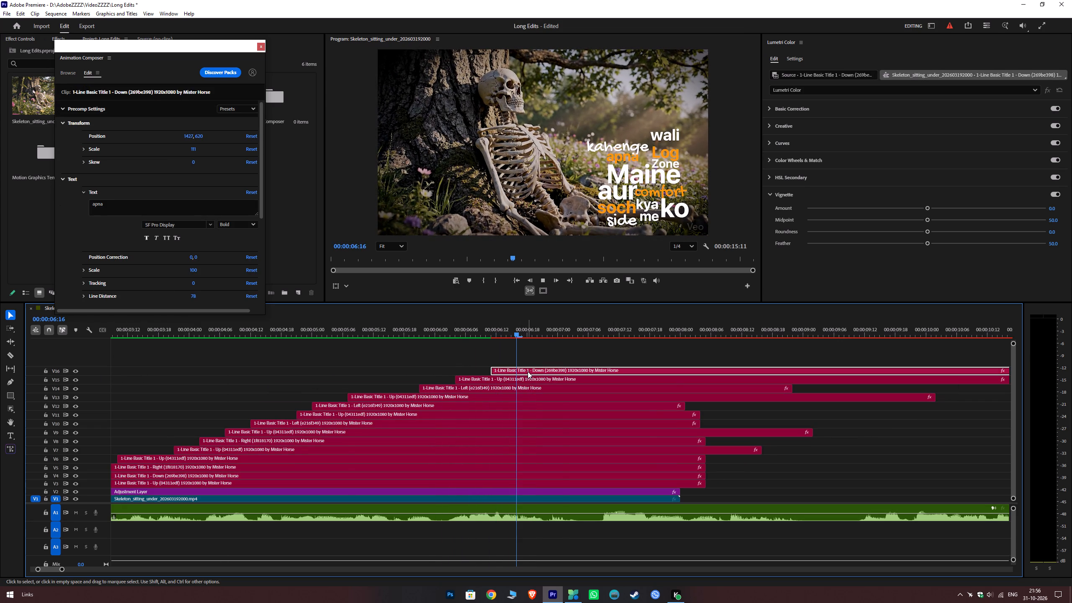
key(space)
click(474, 329)
key(space)
key(space)
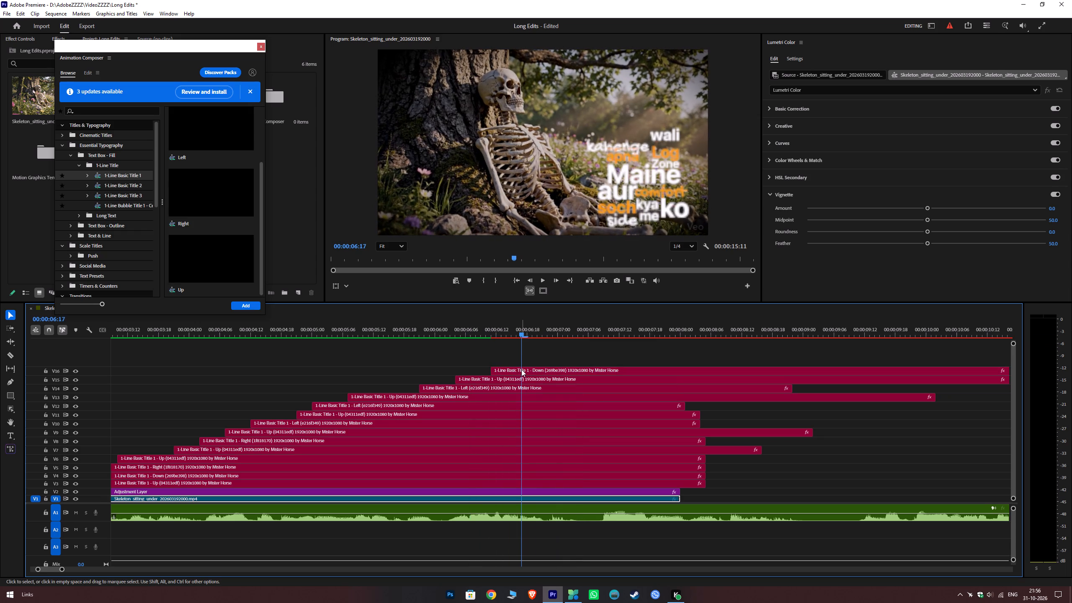
Replace the V16 title's text with "rakh".
click(521, 369)
drag(116, 204, 31, 212)
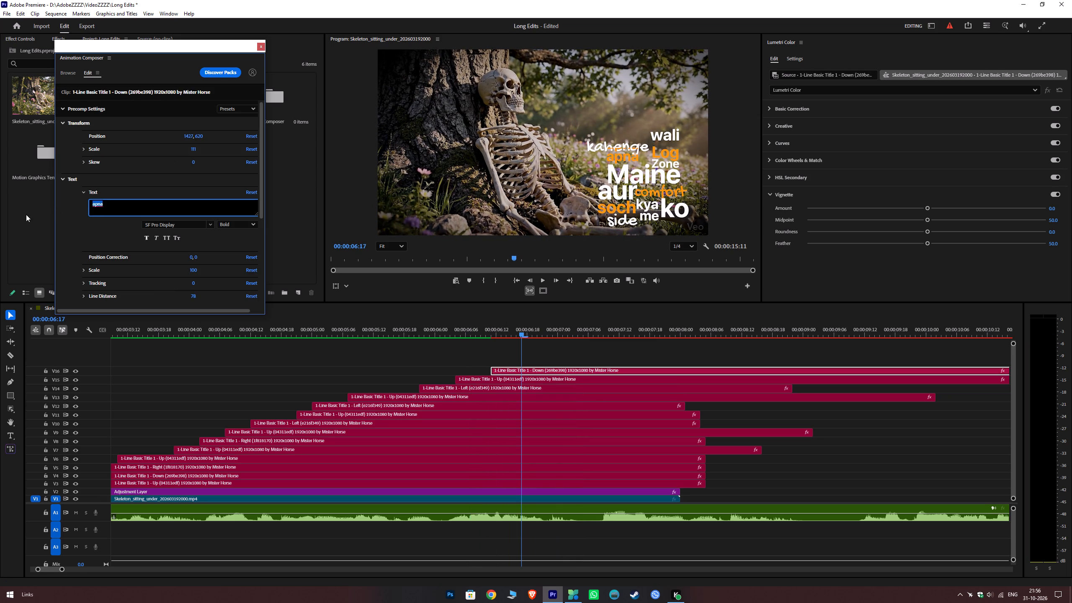
text(rakh)
key(space)
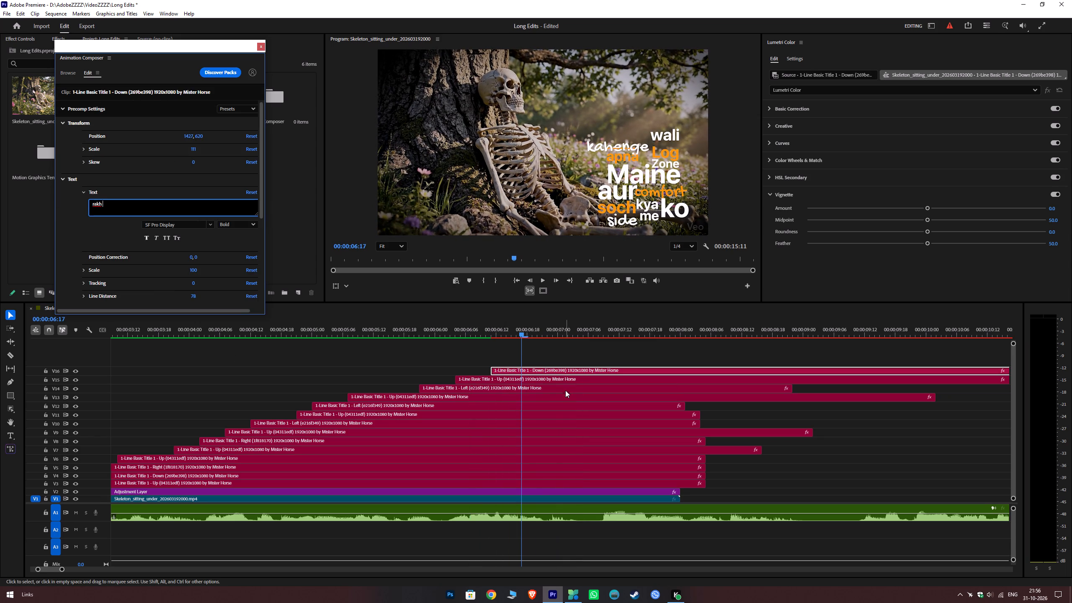
click(535, 352)
key(space)
key(space)
Move the V16 title above the word "kahenge" by setting its vertical position to 482.
click(537, 370)
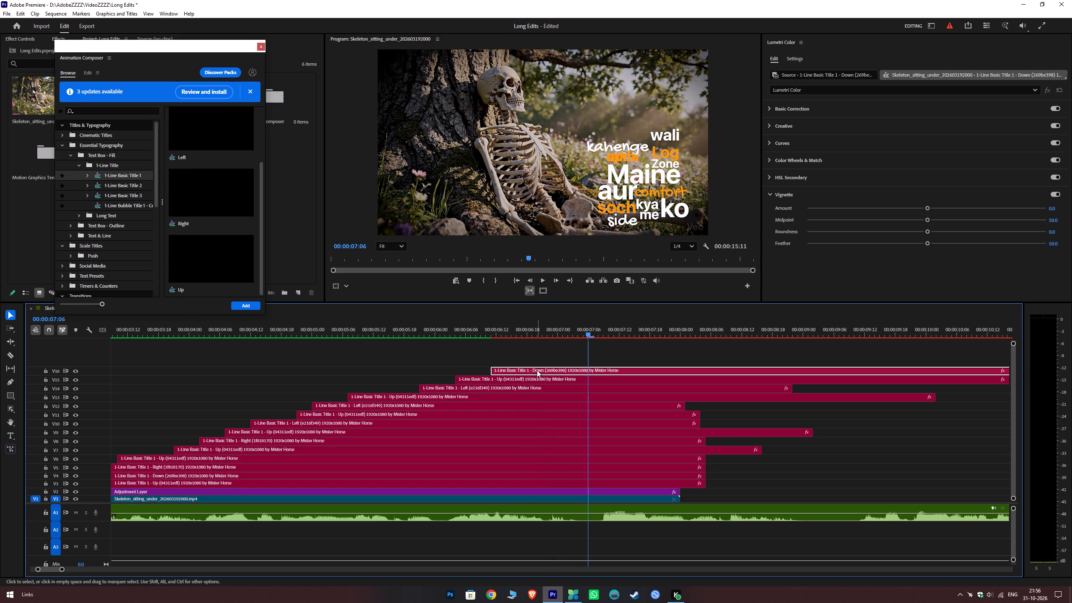
drag(200, 136, 220, 188)
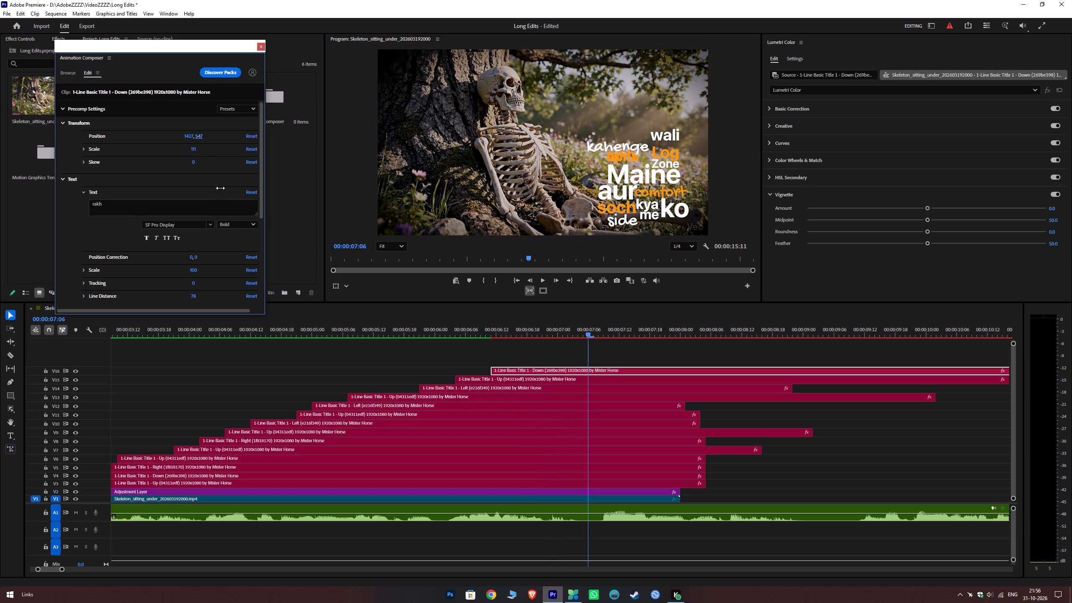
drag(220, 188, 232, 226)
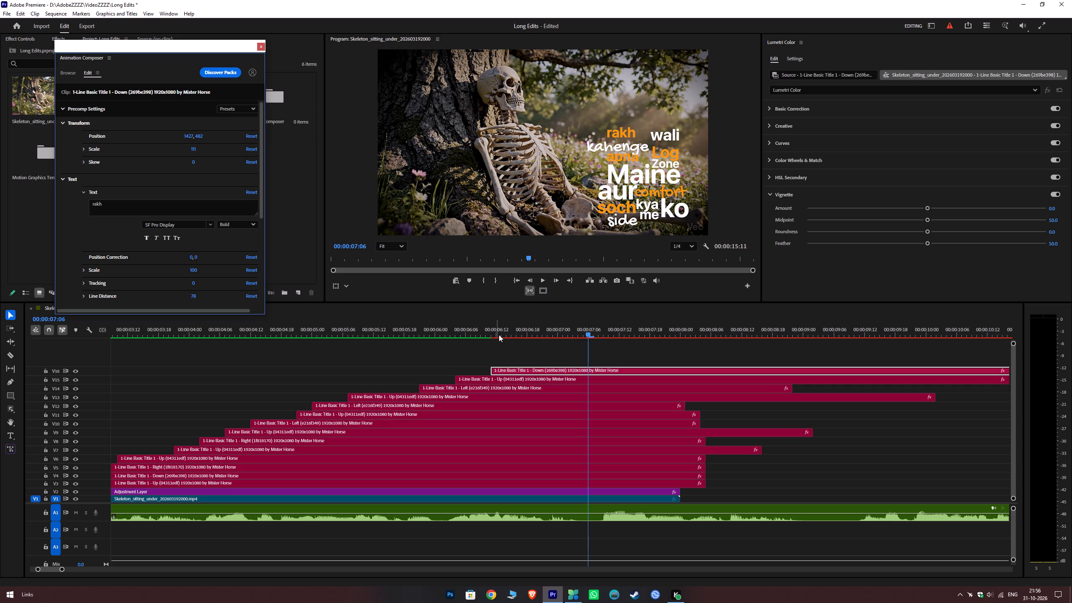
Retype the V16 title's text with a capital letter, as "Rakh".
drag(113, 205, 19, 208)
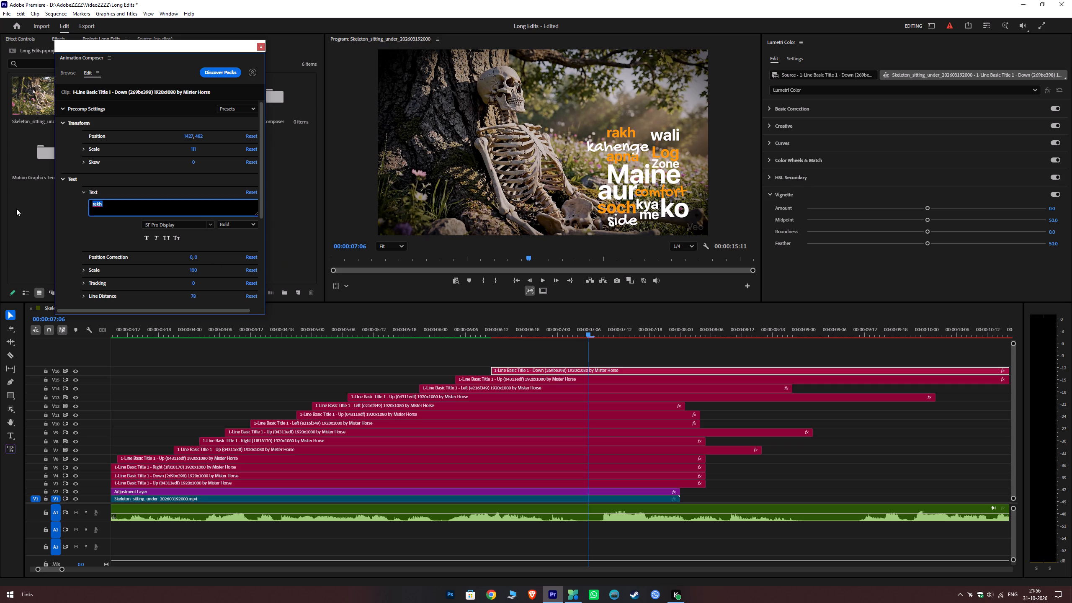
text(R$aa)
key(BackSpace)
key(BackSpace)
key(BackSpace)
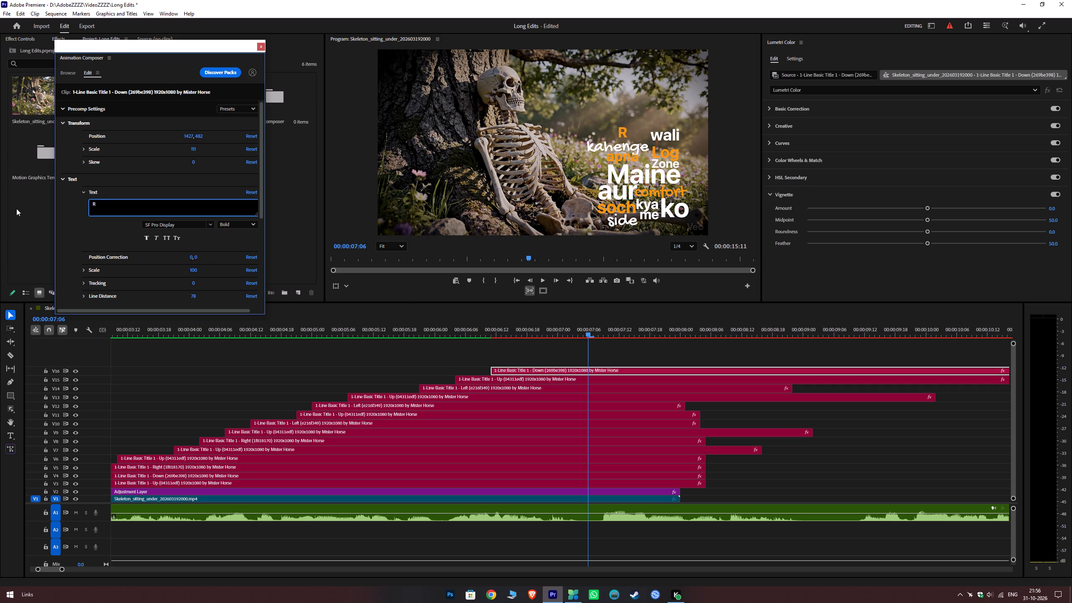
key(a)
text(kh)
Reposition the "Rakh" title to 1471, 512, just above "kahenge" and beside "wali".
ctrl+drag(201, 135, 202, 120)
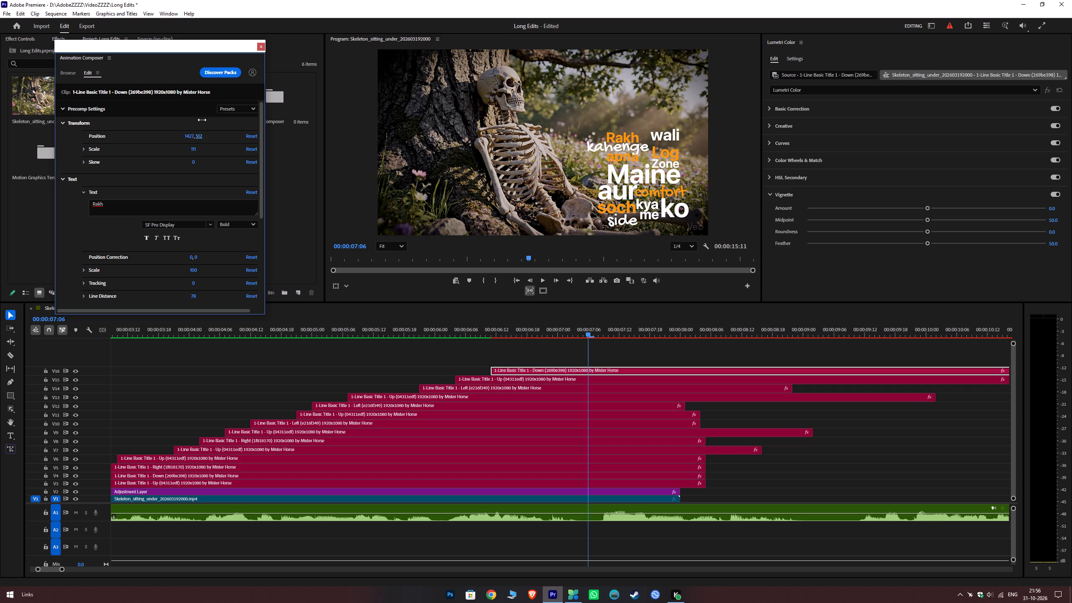
ctrl+drag(202, 120, 204, 126)
ctrl+drag(188, 134, 206, 138)
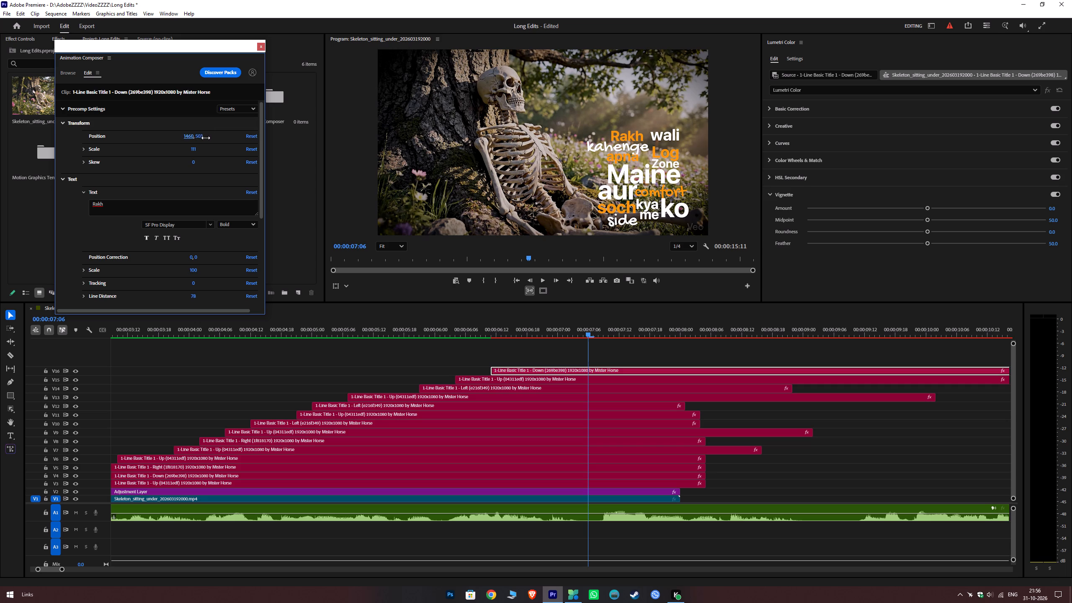
ctrl+drag(206, 138, 212, 140)
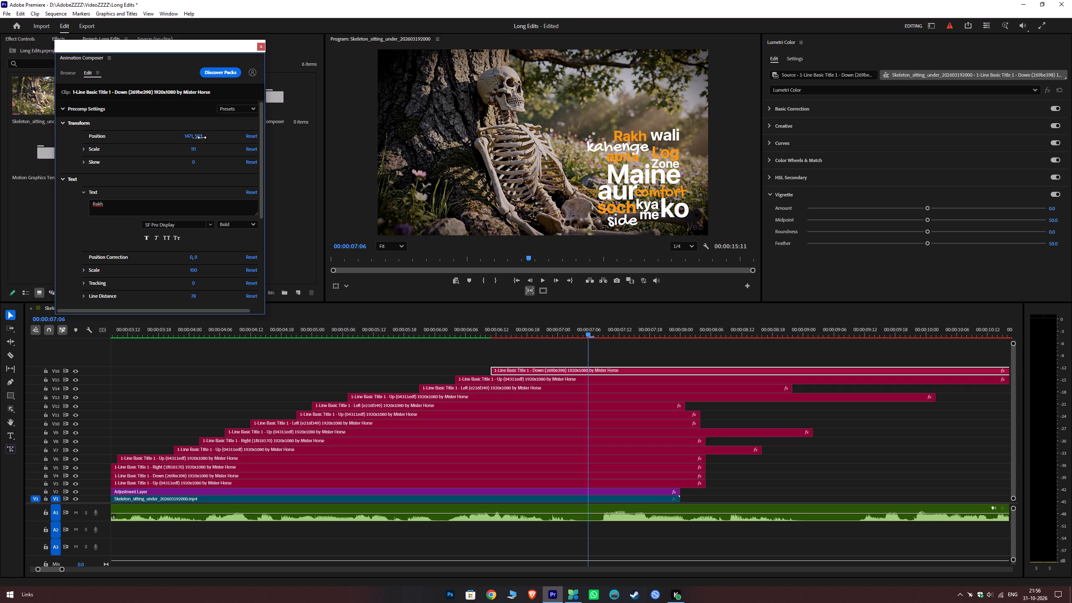
ctrl+click(201, 136)
Play back from about 00:00:05:18 to 00:00:06:20 to check the "Rakh" title's entrance against the voice-over.
click(405, 333)
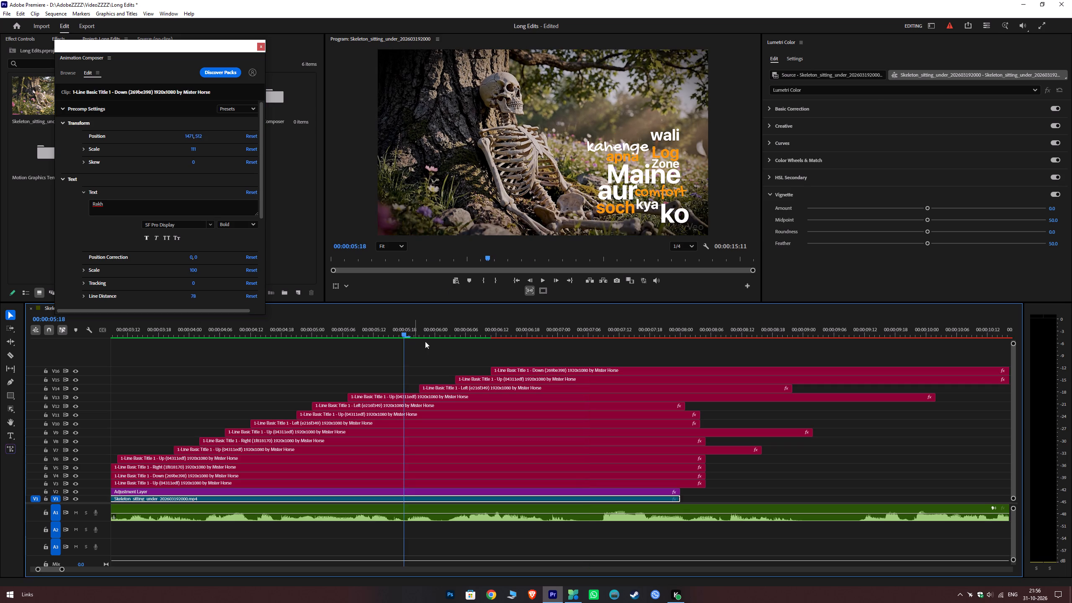
click(443, 348)
key(space)
key(space)
key(space)
key(space)
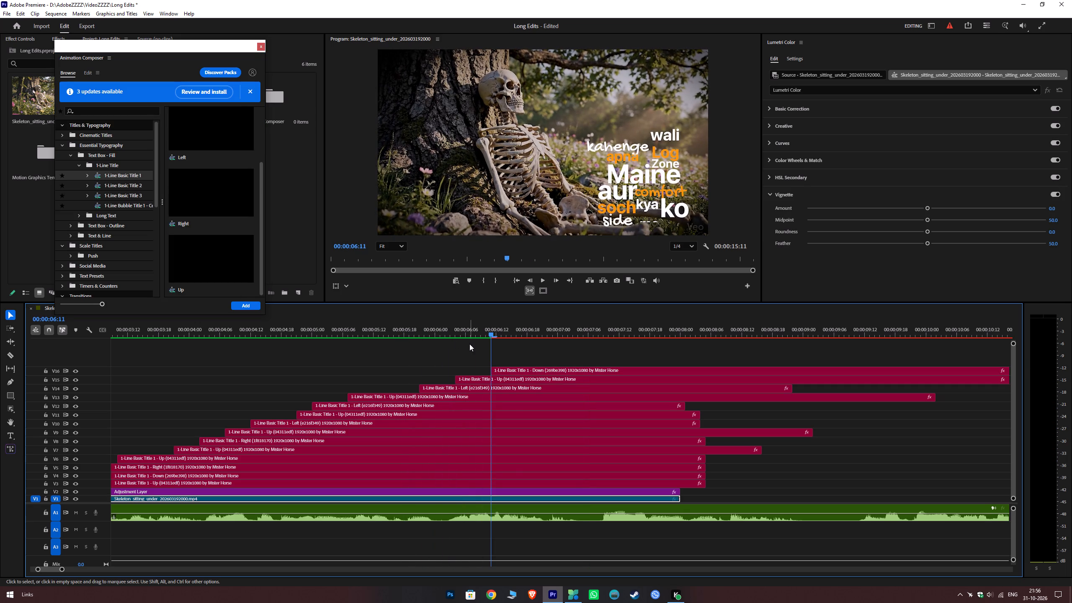
key(space)
key(space)
scroll(555, 349, down, 3)
key(space)
key(space)
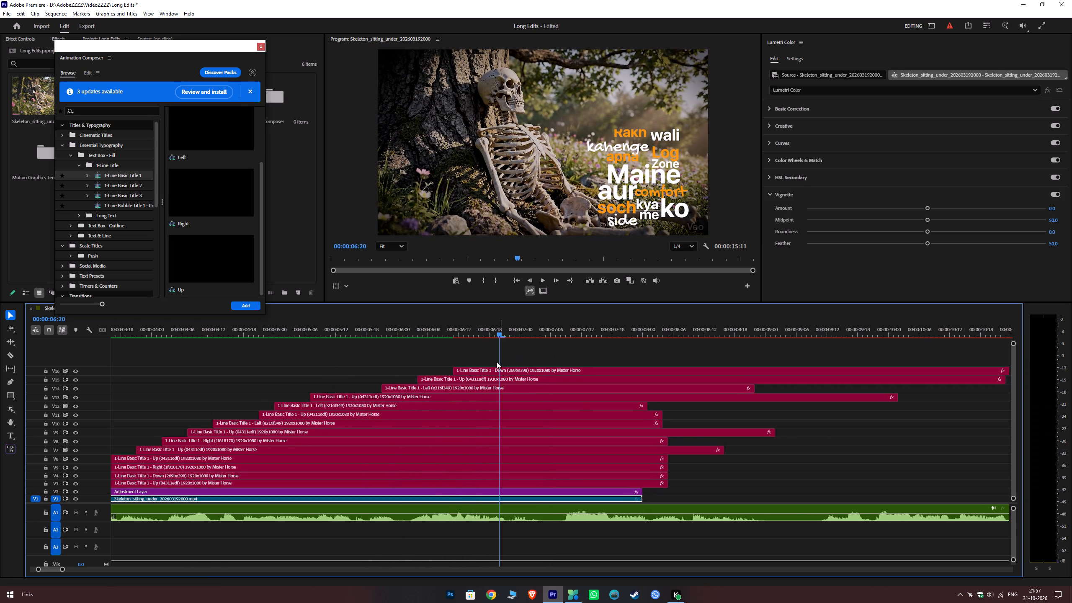
Shift the V16 "Rakh" title earlier to start at about 00:00:06:07, checking its timing by playback.
drag(481, 368, 474, 368)
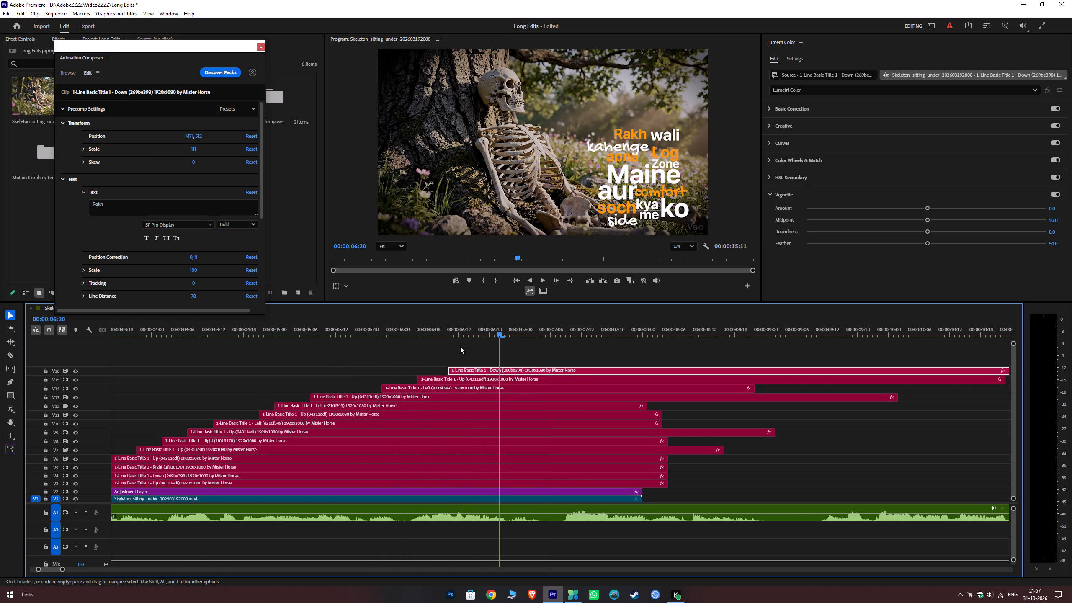
click(440, 327)
key(space)
key(space)
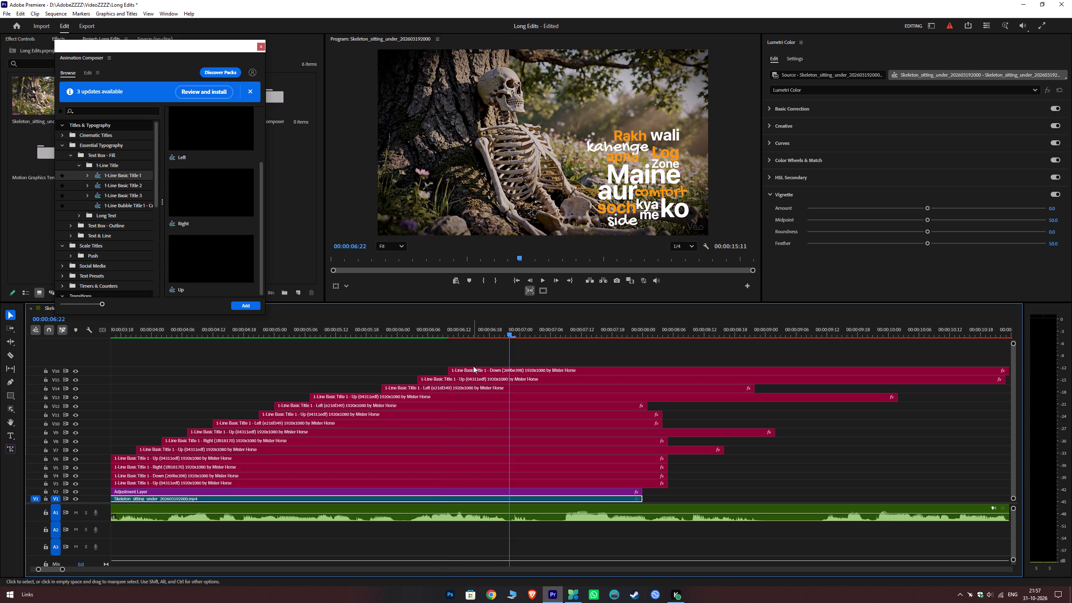
drag(472, 368, 458, 368)
click(441, 334)
key(space)
key(space)
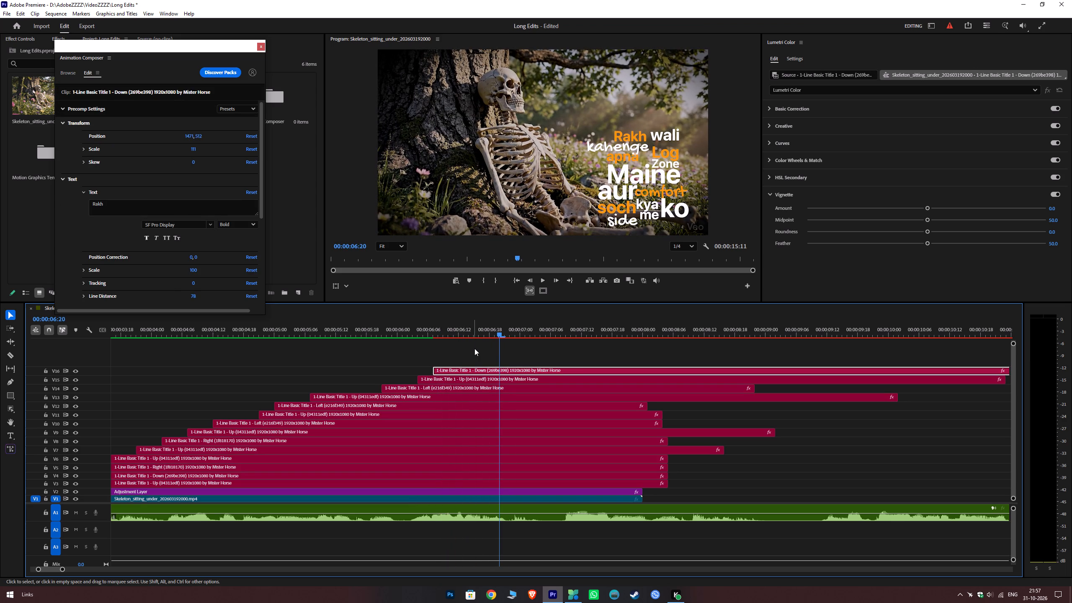
Shift the V16 "Rakh" title one frame later to start at about 00:00:06:08, checking its timing by playback.
click(435, 332)
key(space)
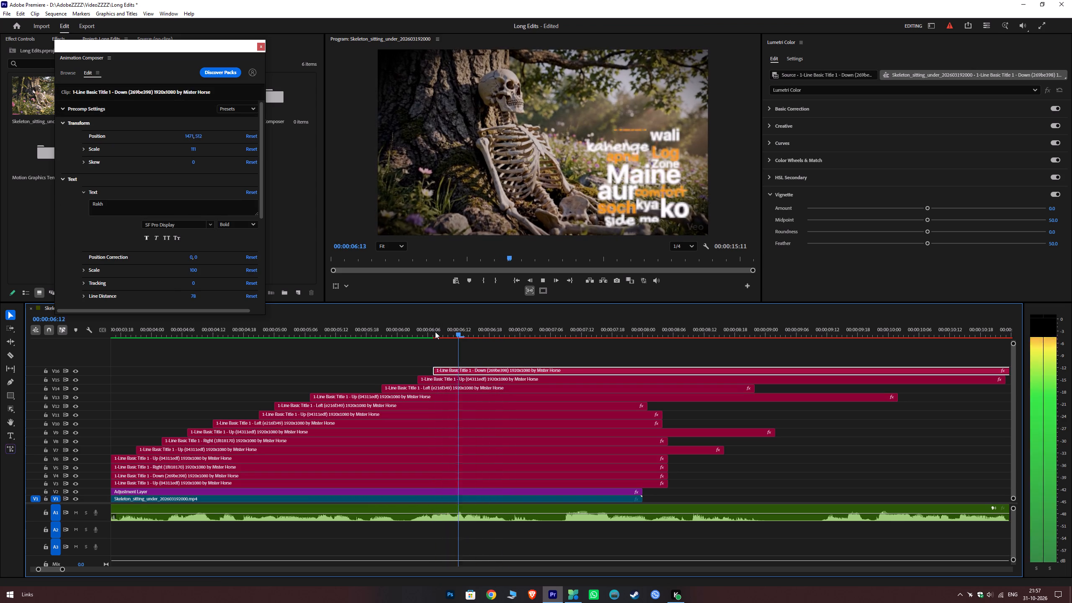
key(space)
drag(457, 367, 461, 367)
key(space)
key(space)
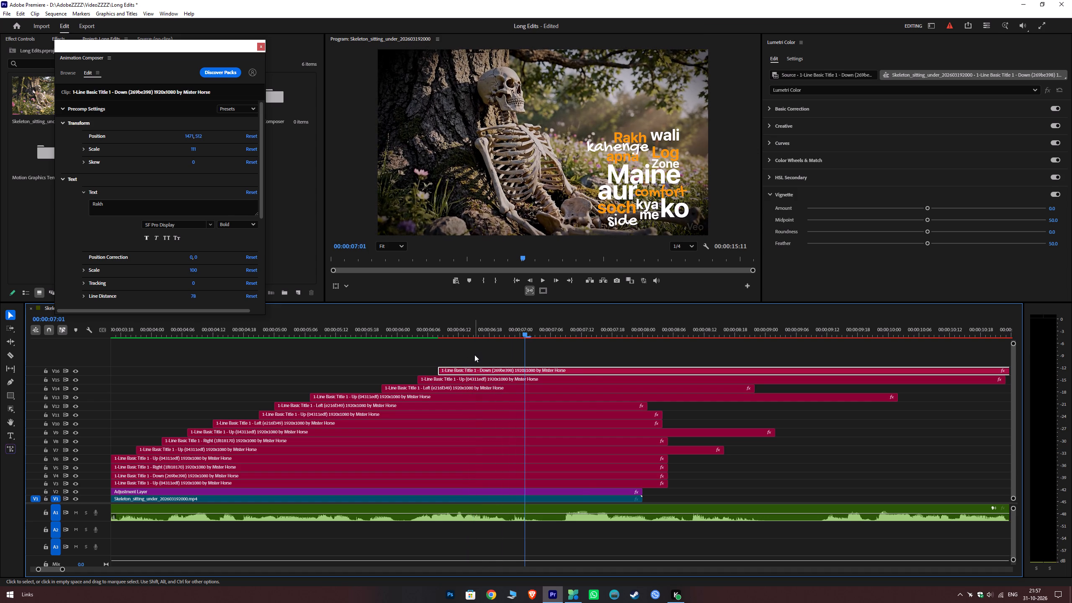
scroll(474, 355, down, 8)
click(425, 332)
key(space)
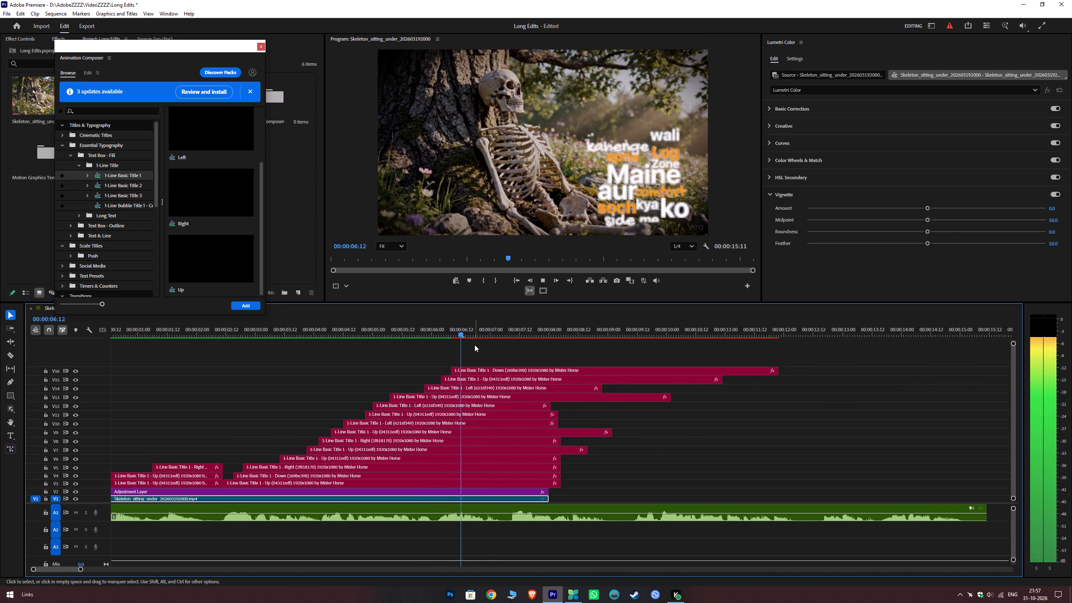
key(space)
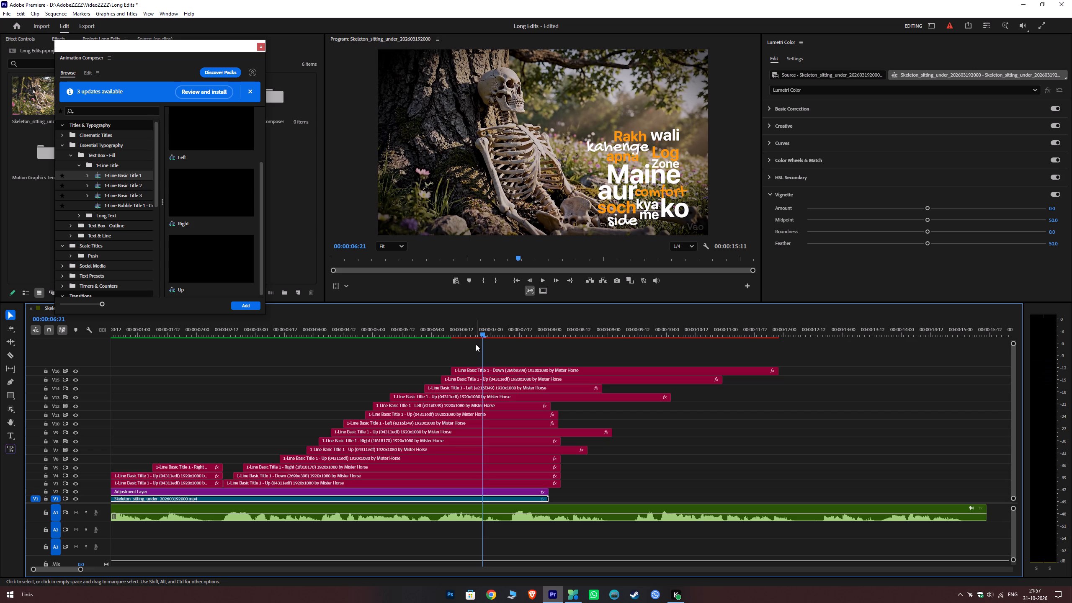
Render the sequence preview and play it back from the start to about 00:00:01:17.
key(Return)
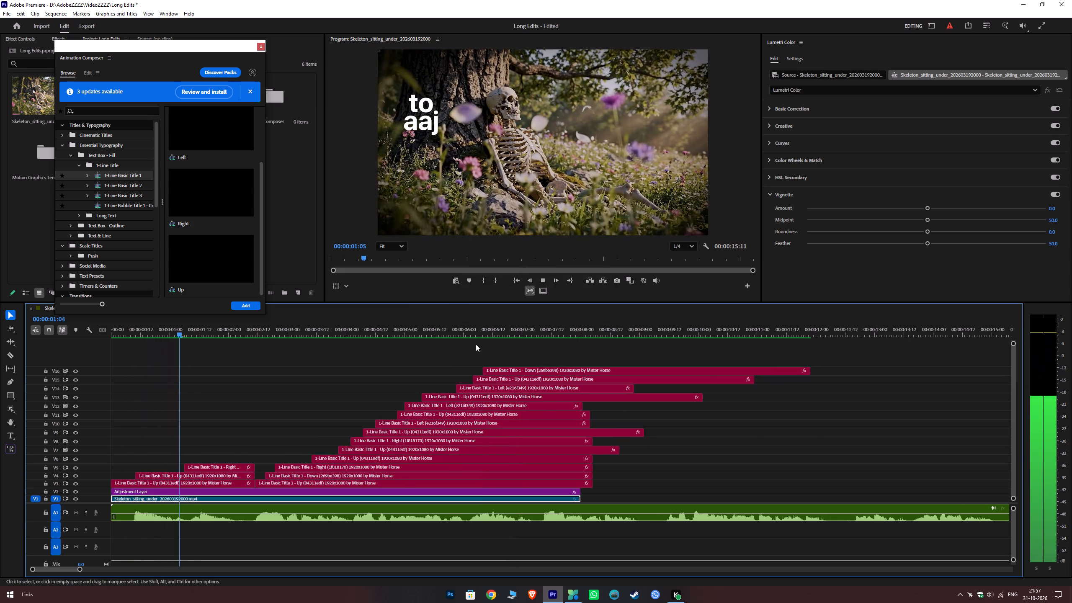
key(space)
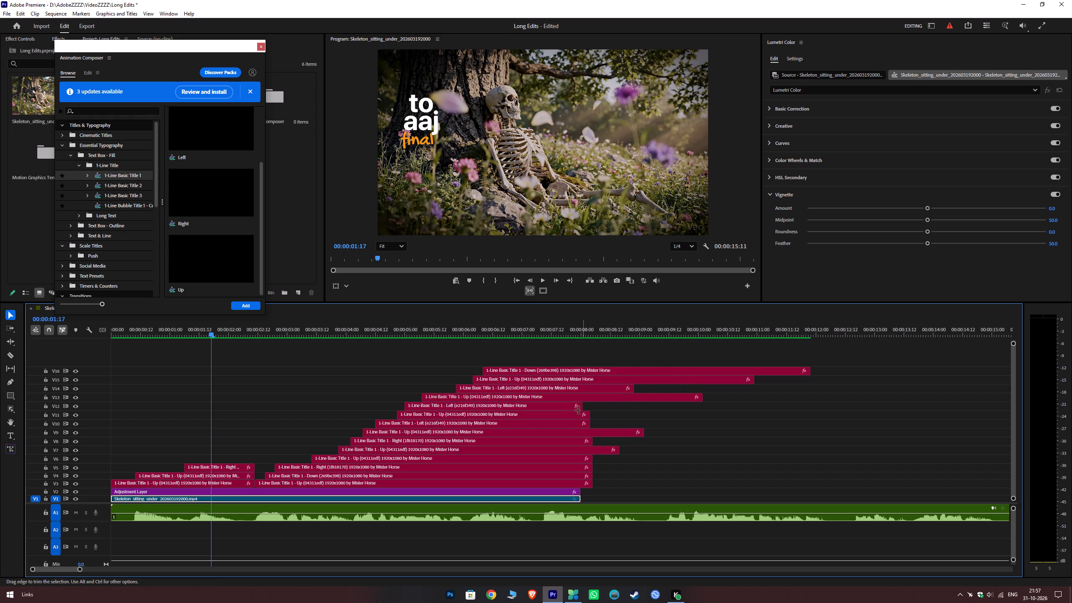
Duplicate the V8 "Log" title onto a new track V17, starting at about 00:00:06:14.
click(584, 443)
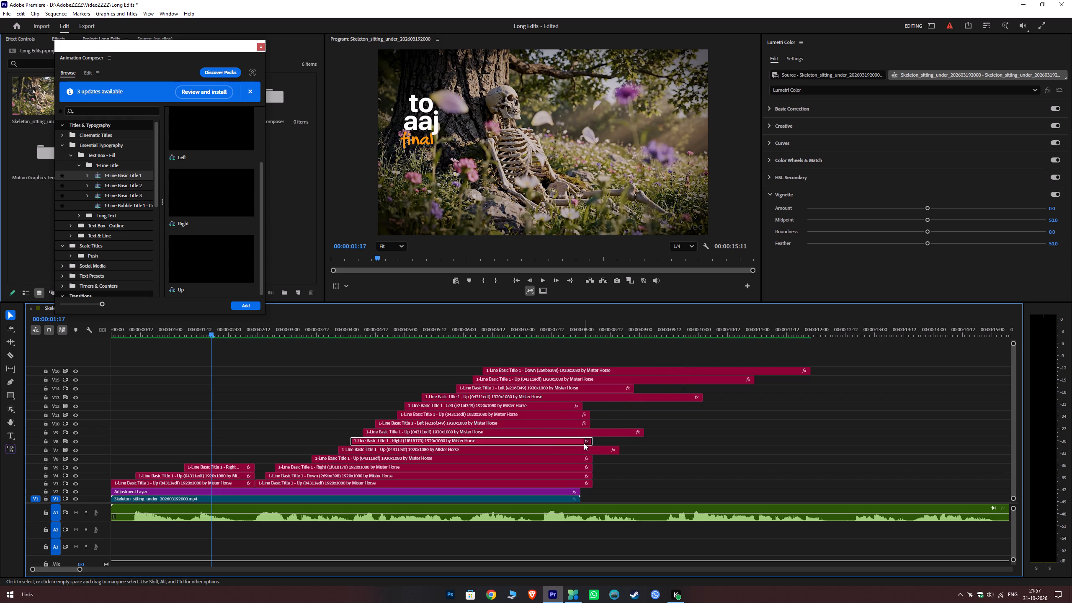
drag(464, 440, 612, 362)
alt+scroll(94, 359, down, 2)
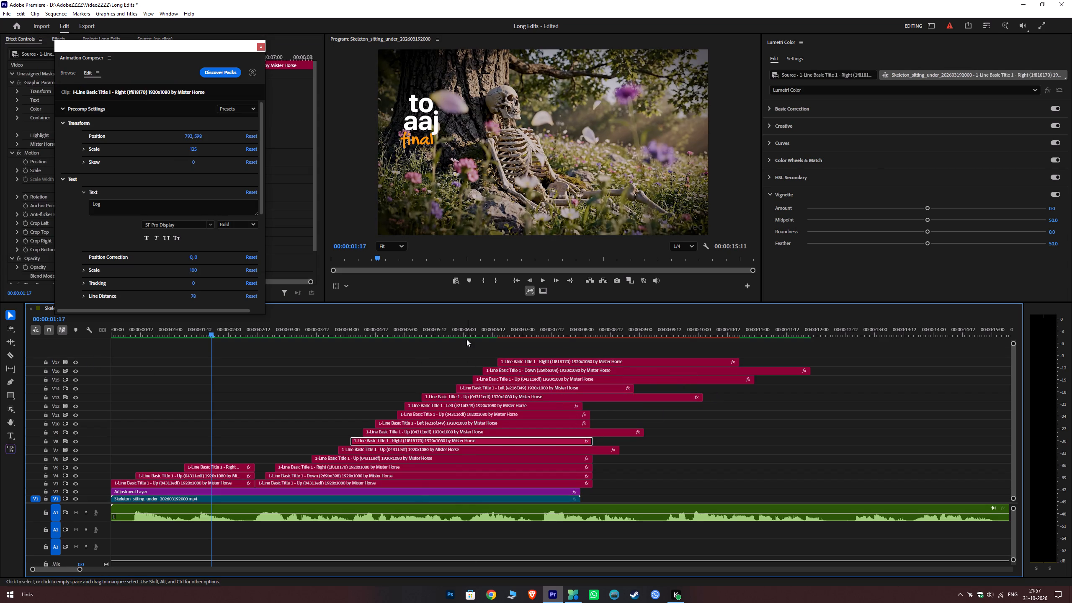
Play back in short stretches from about 00:00:06:00 to 00:00:06:22 to hear the voice-over word following "Rakh".
click(466, 329)
key(space)
key(space)
scroll(531, 340, down, 5)
key(space)
key(space)
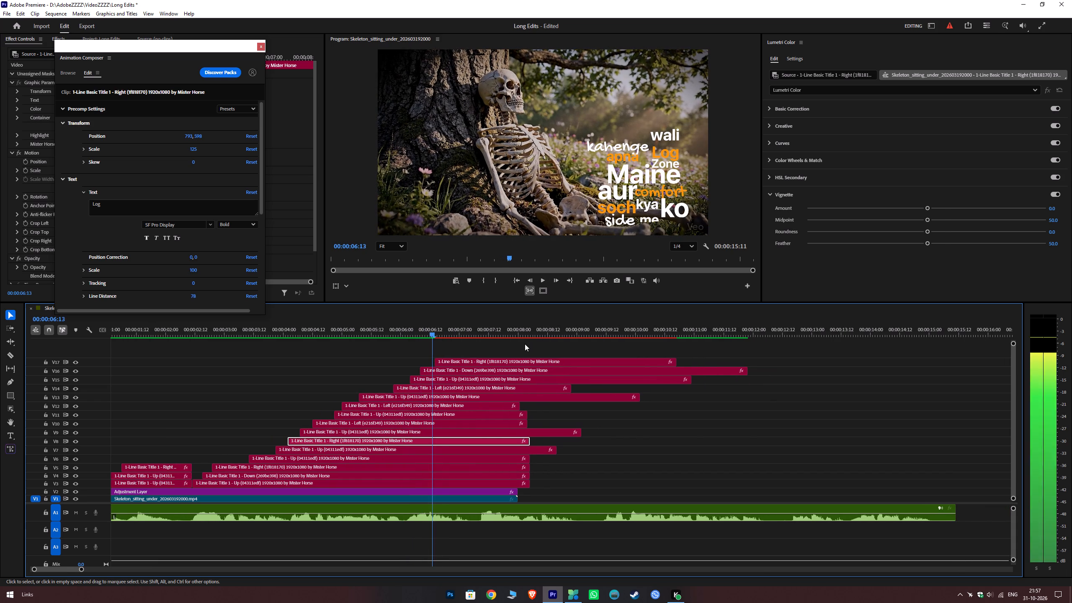
key(space)
key(space)
key(space)
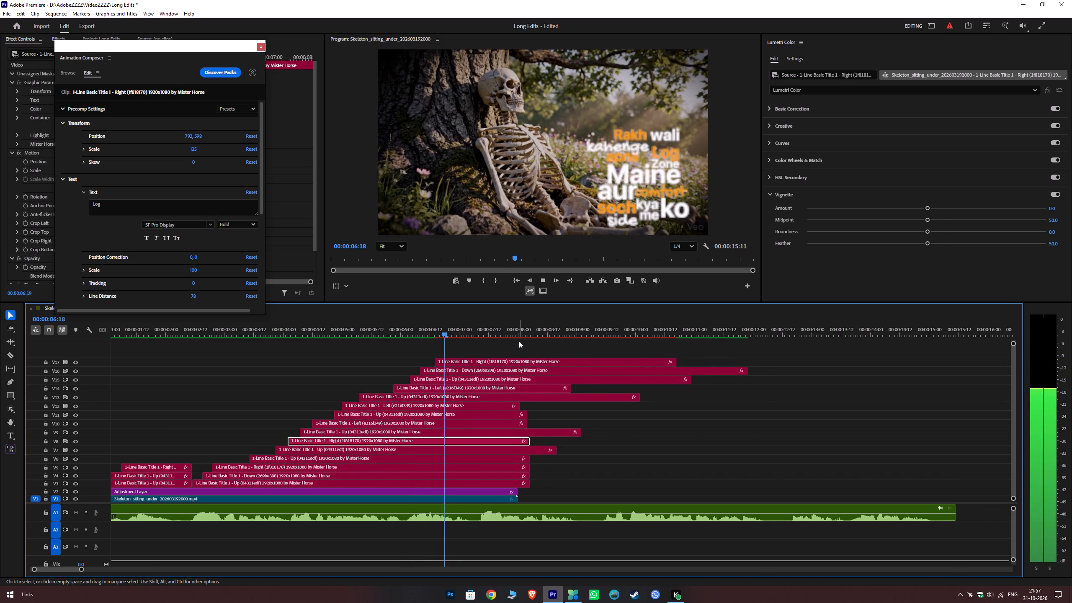
key(space)
Replace the text of the duplicated V17 title with "kar".
click(485, 361)
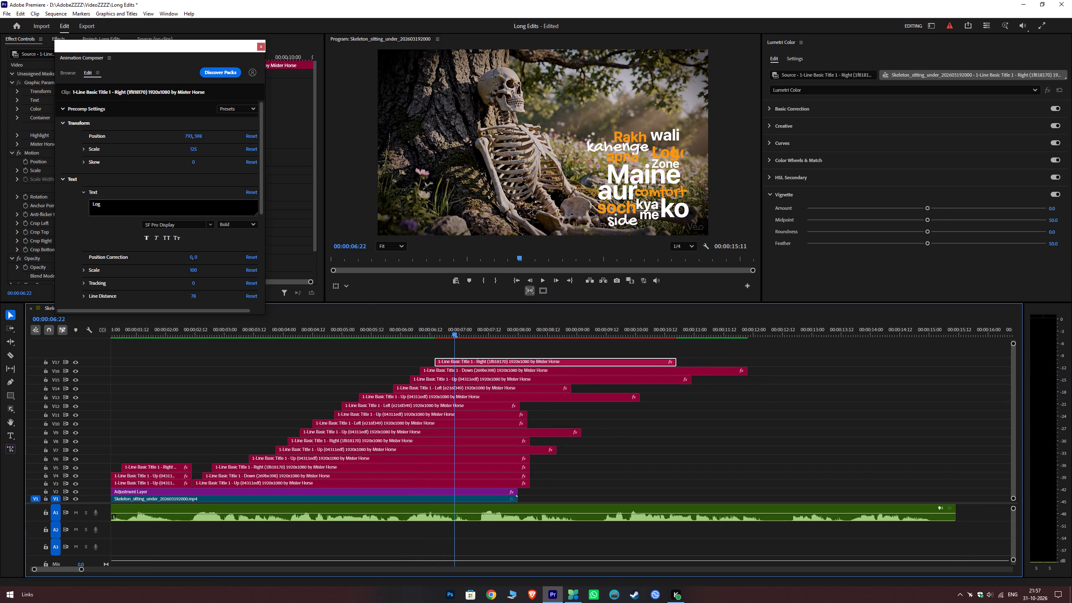
drag(87, 217, 21, 230)
drag(111, 204, 8, 225)
text(kar)
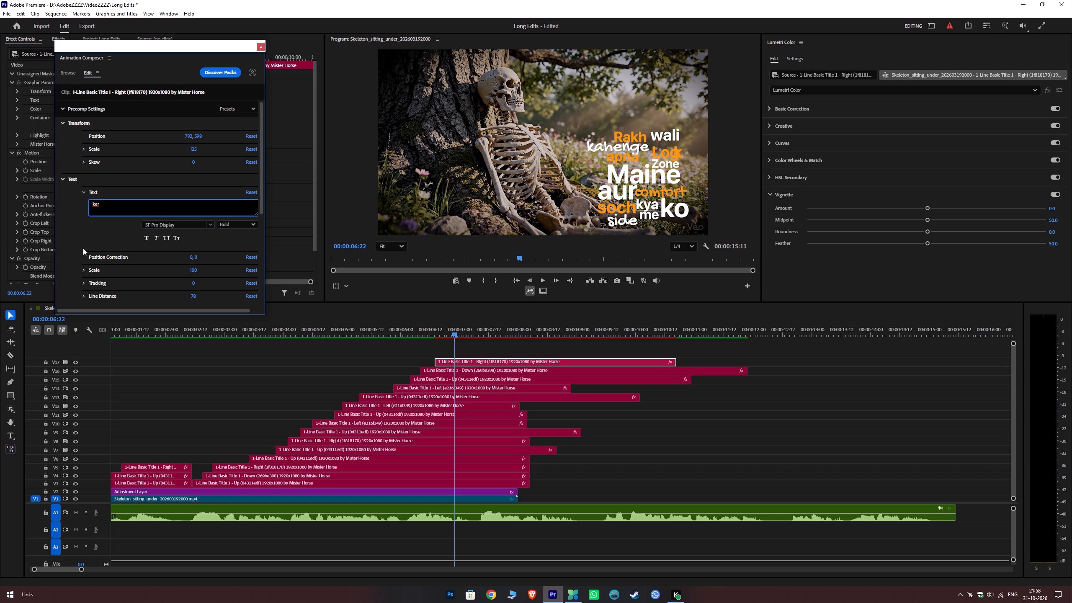
click(392, 358)
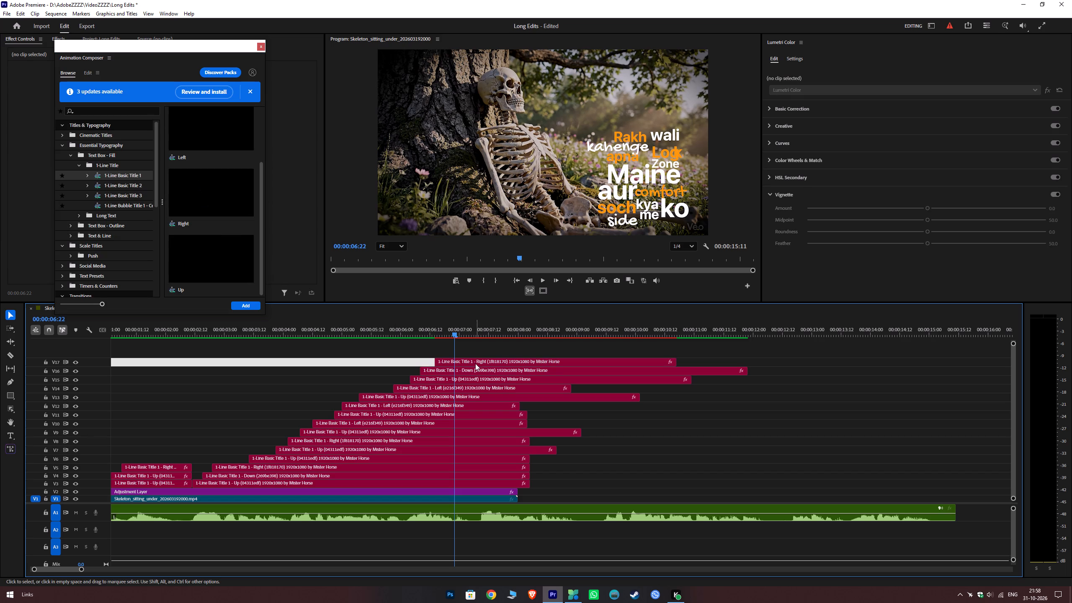
Reposition the "kar" title to 764, 440, just above "wali".
click(475, 363)
drag(197, 137, 213, 172)
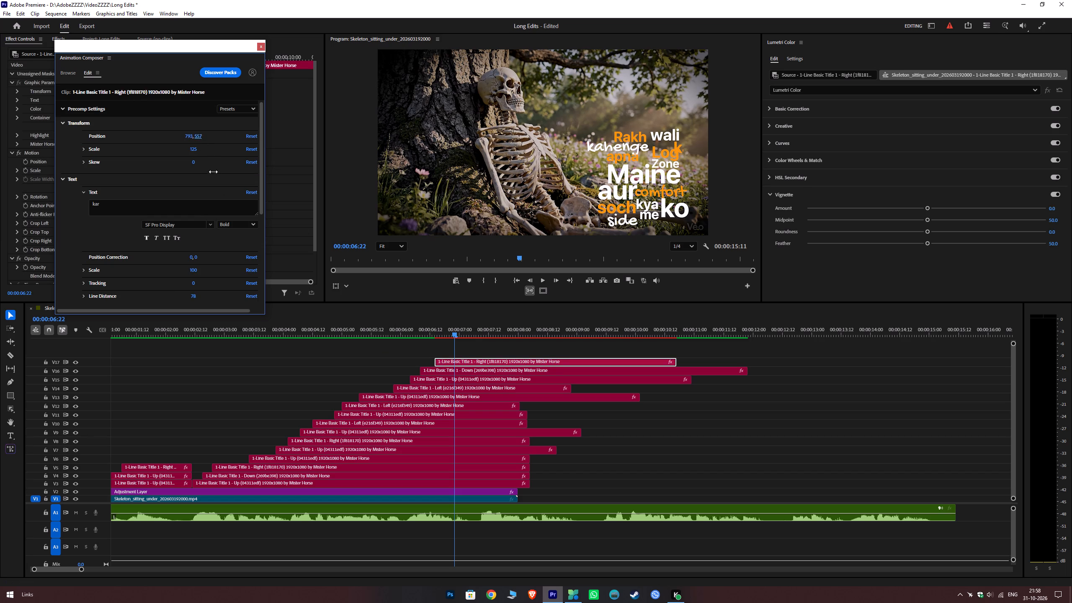
drag(213, 172, 226, 245)
drag(186, 135, 157, 144)
drag(157, 144, 159, 145)
key(space)
key(space)
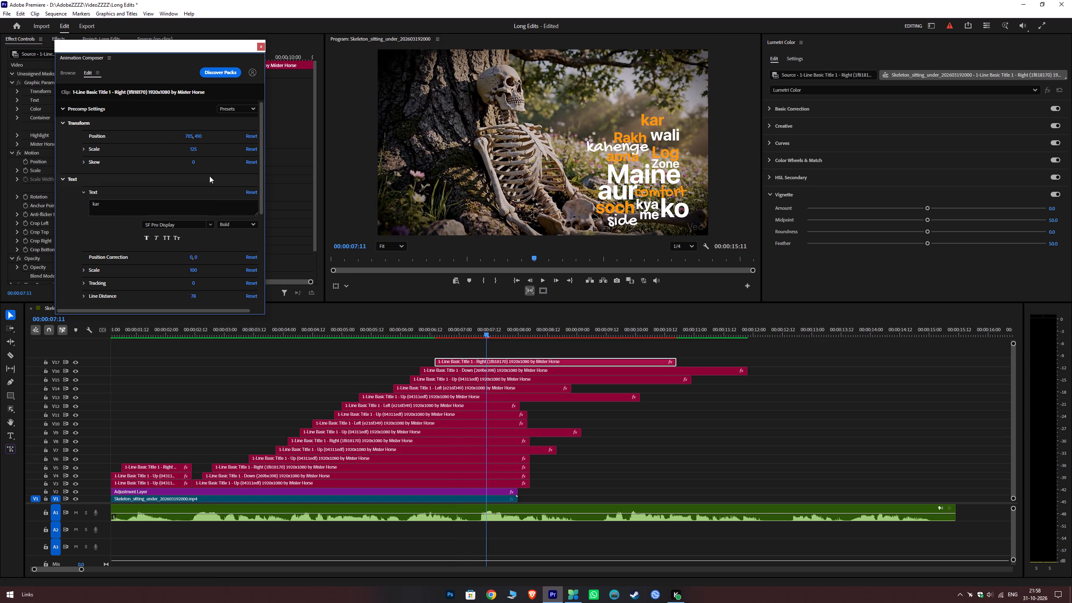
drag(199, 135, 196, 122)
drag(196, 122, 196, 119)
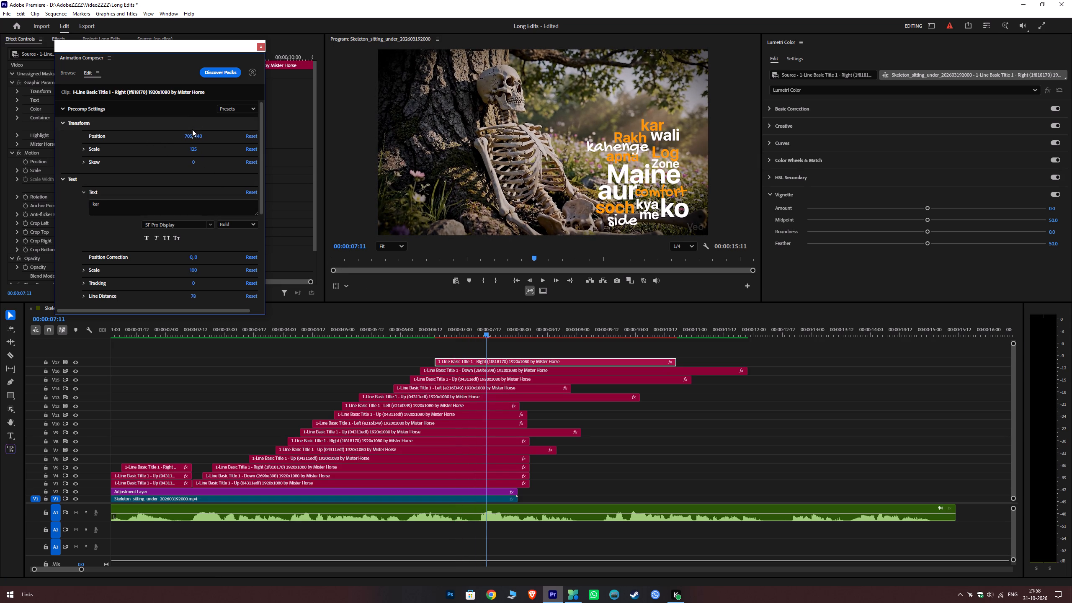
drag(187, 135, 201, 138)
drag(201, 138, 212, 141)
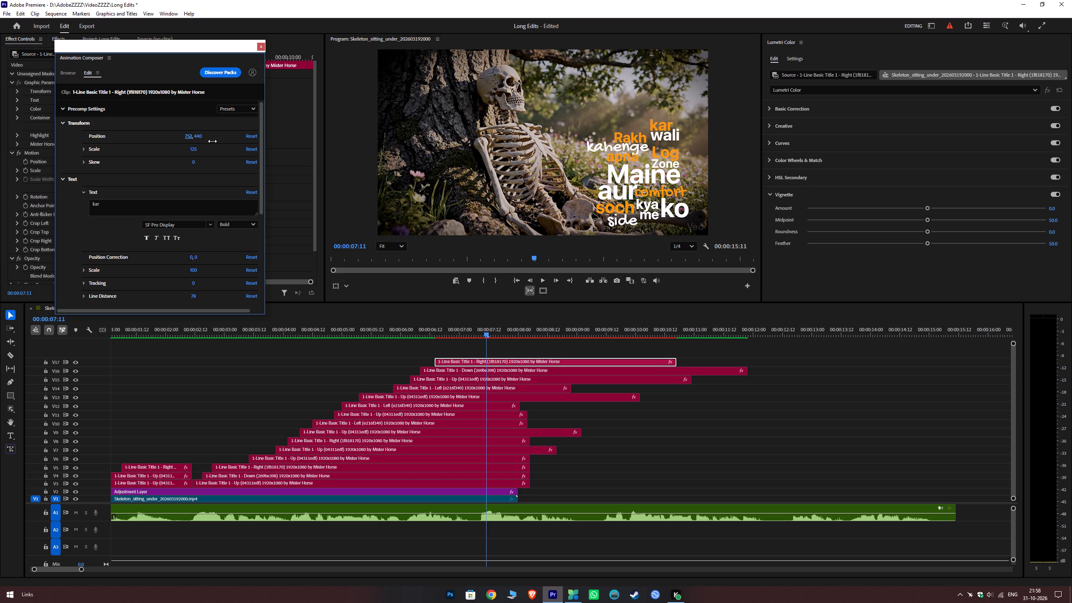
drag(212, 141, 219, 142)
Shift the V17 "kar" title earlier to start at about 00:00:06:12, checking it by playback up to about 00:00:08:02.
click(413, 327)
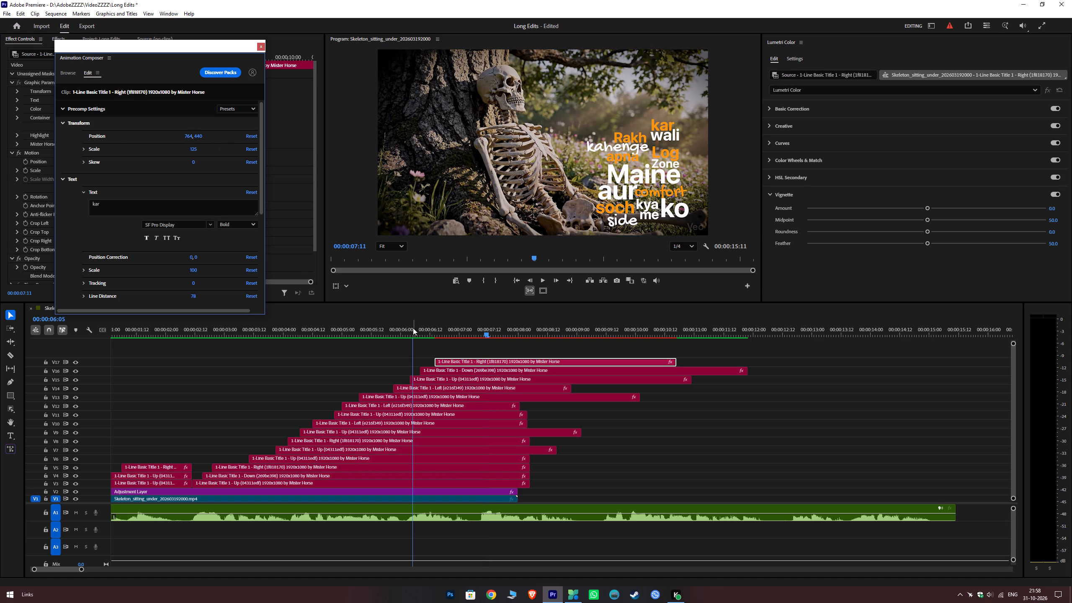
key(space)
key(space)
key(space)
key(space)
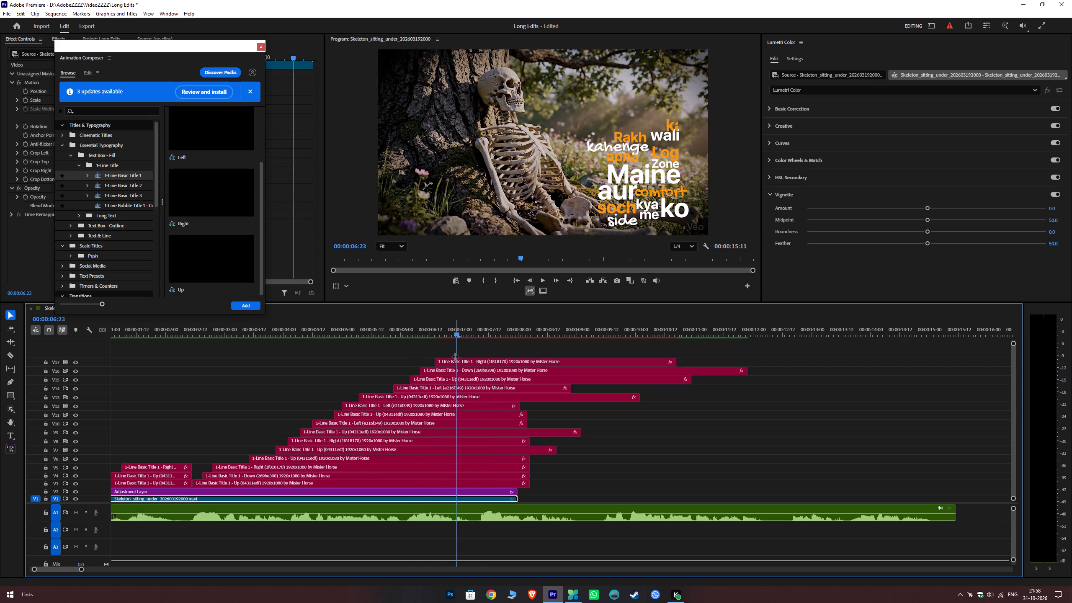
drag(458, 364, 453, 364)
click(426, 330)
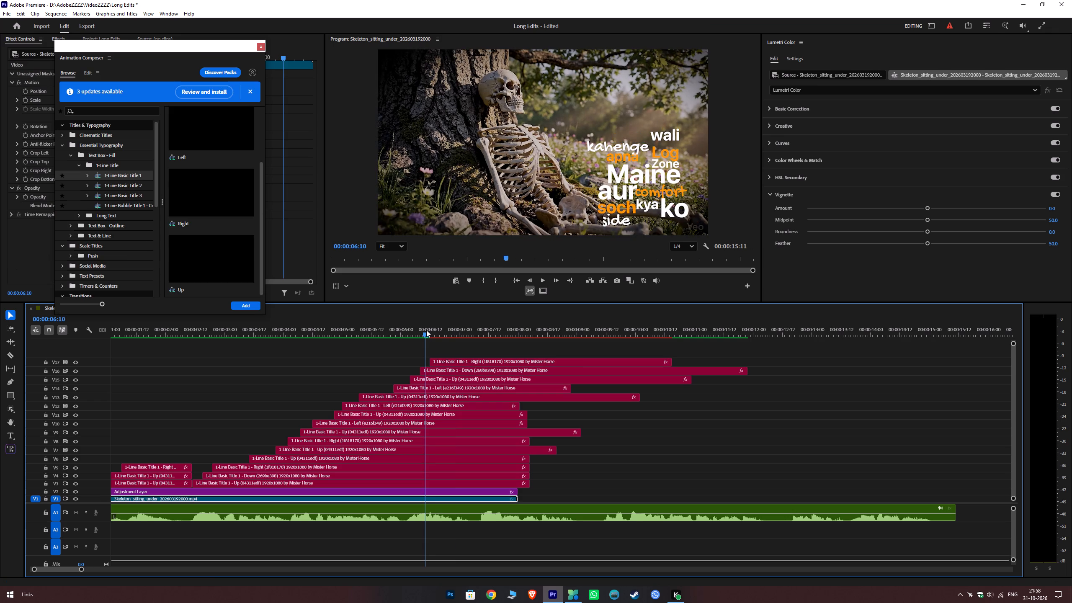
key(space)
key(space)
key(space)
key(space)
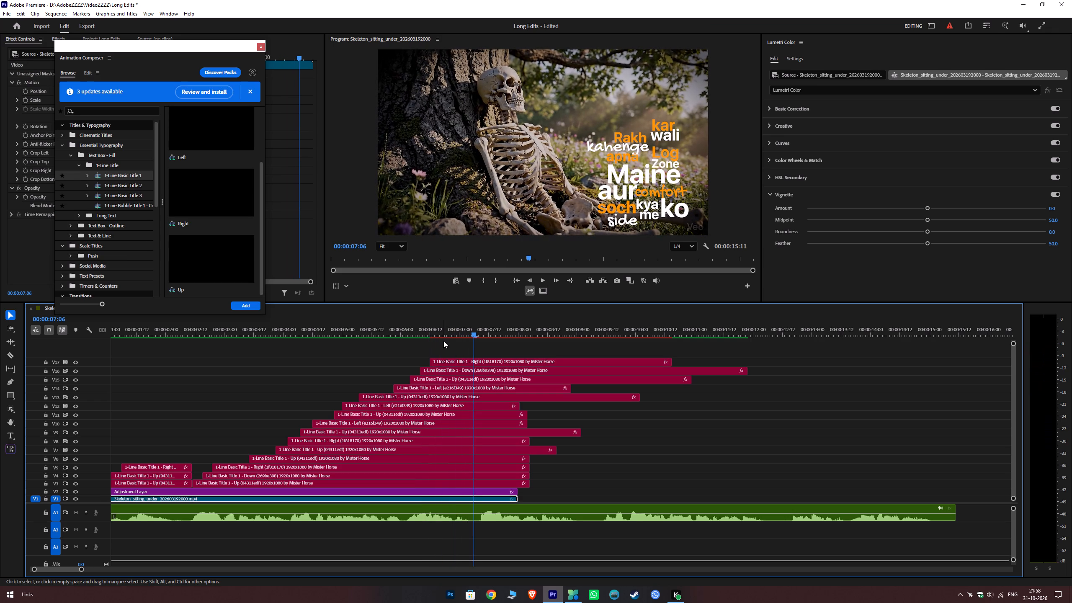
key(space)
key(space)
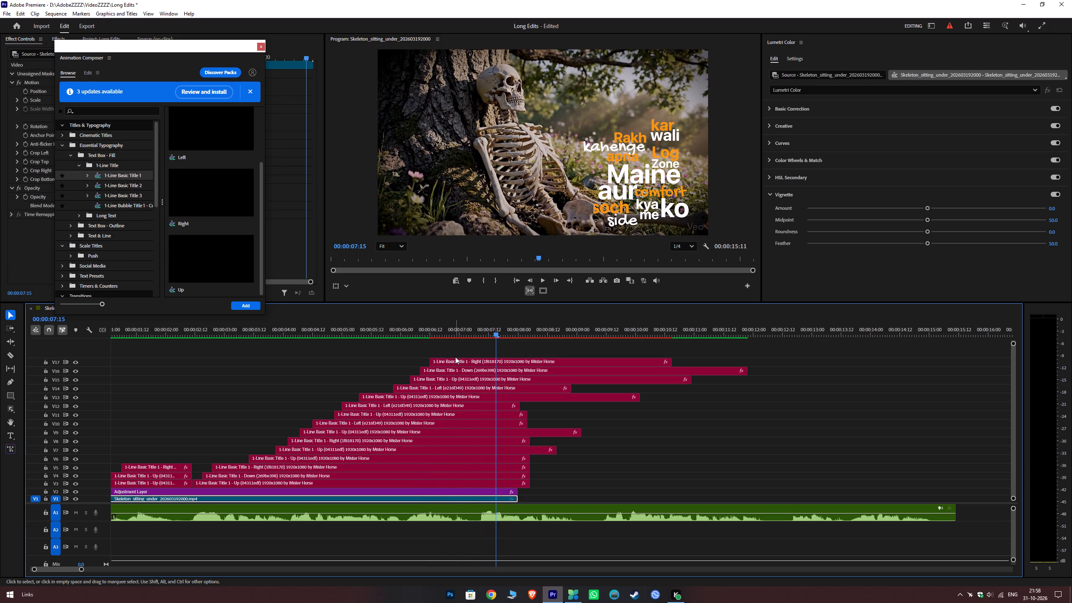
key(space)
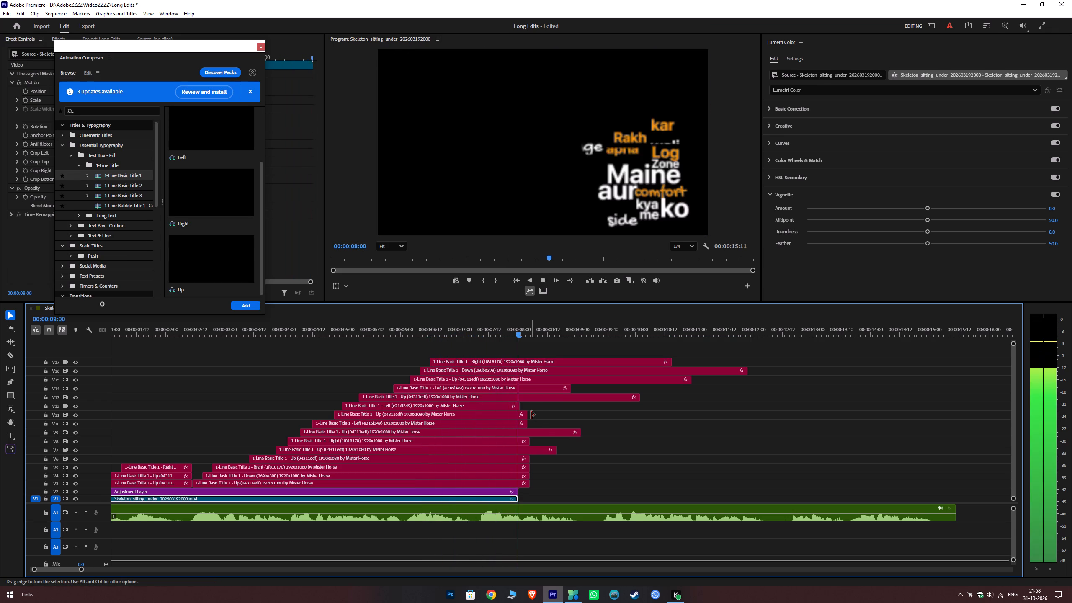
key(space)
Extend the V12, V11 and V10 titles to end at about 00:00:12:00.
drag(521, 408, 755, 416)
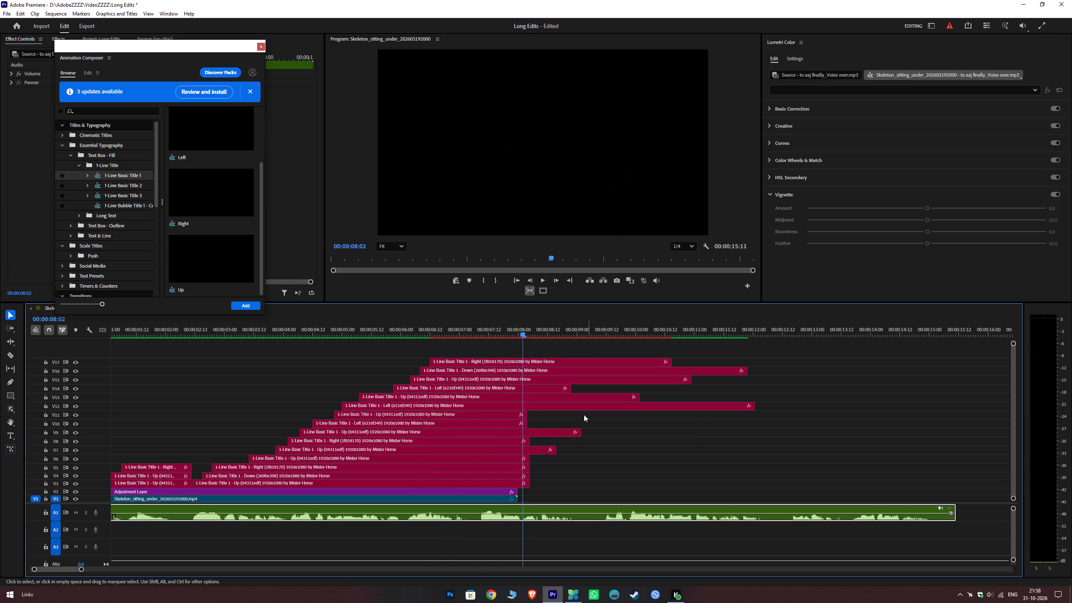
drag(547, 417, 524, 423)
drag(528, 418, 748, 426)
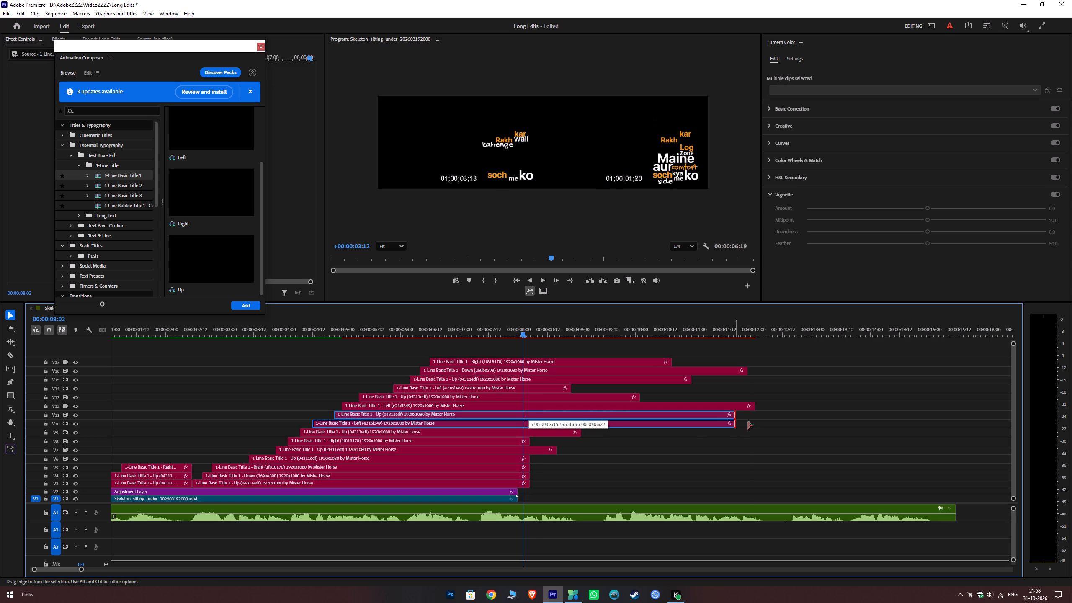
drag(748, 426, 753, 427)
Extend the ends of the seven later titles on V3 to V9 together by about 3.5 seconds, with V9 ending near 00:00:12:12.
drag(534, 488, 533, 458)
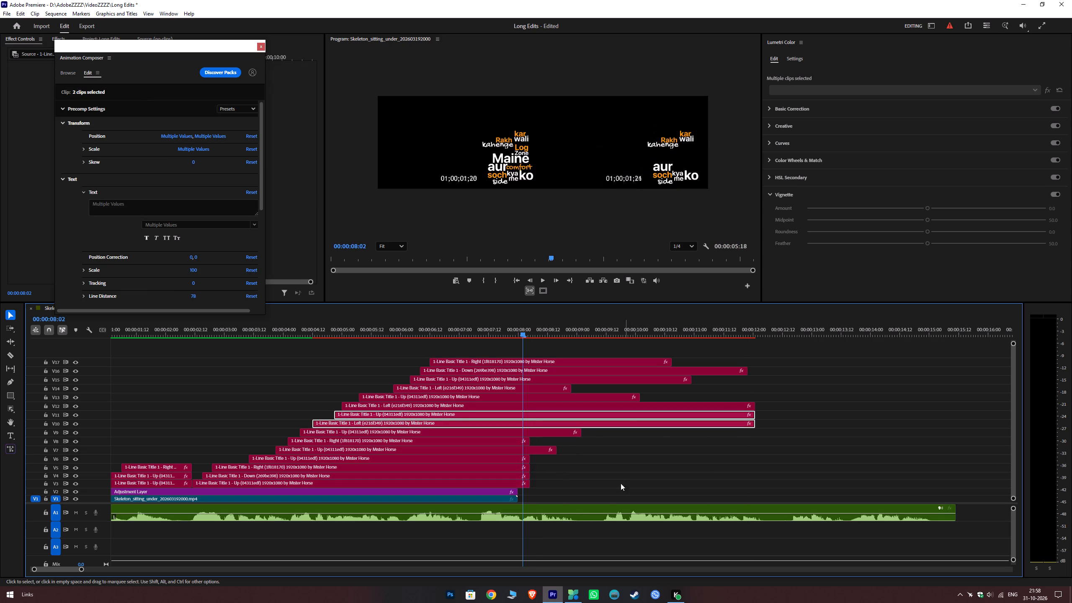
drag(618, 484, 515, 432)
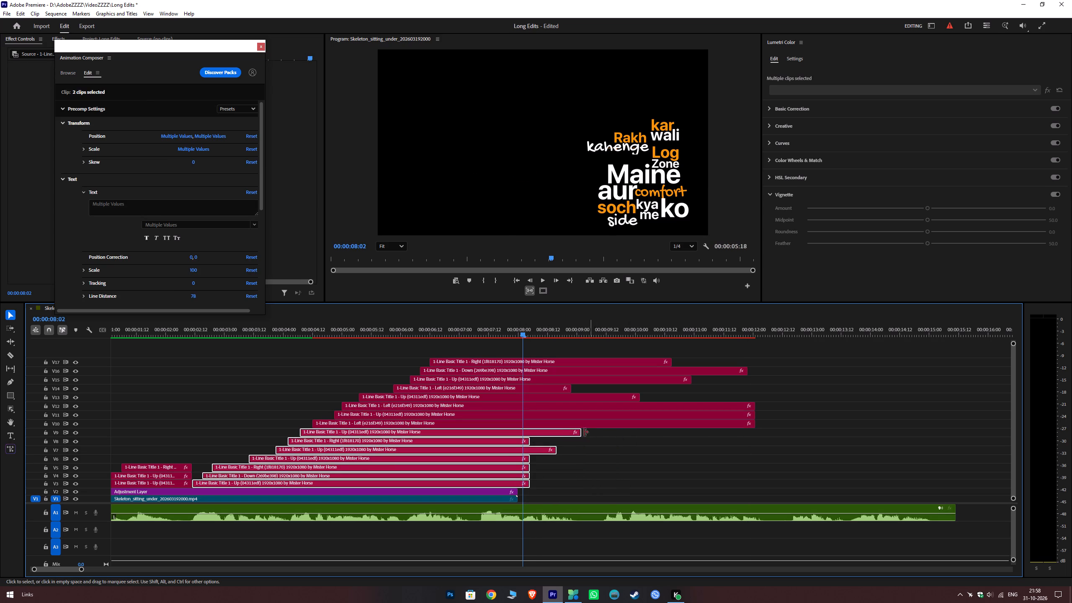
drag(580, 432, 782, 441)
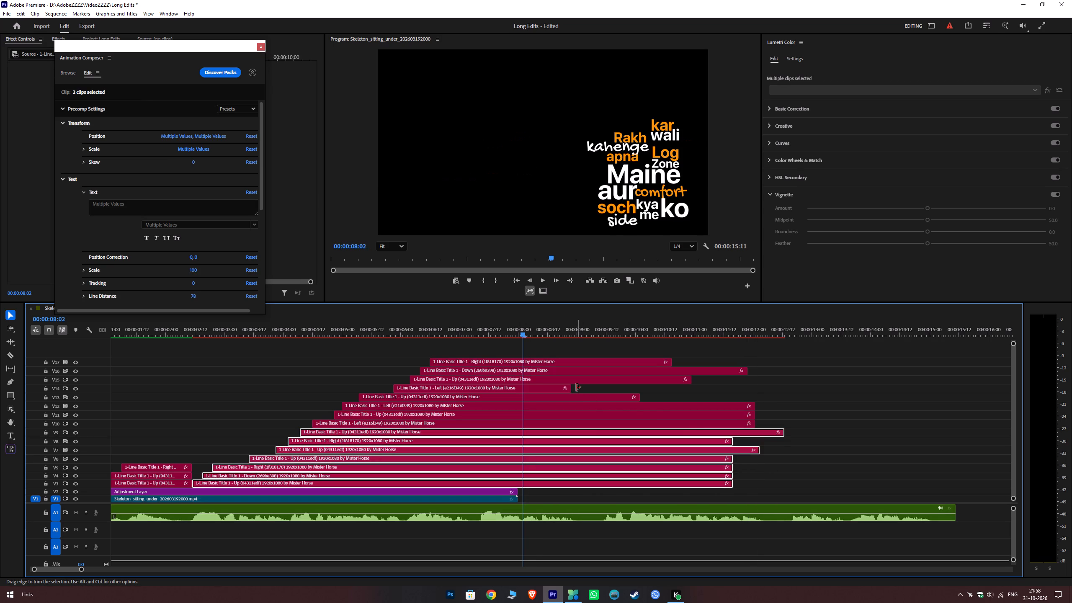
Extend the V13, V14 and V15 titles to end near 00:00:11:17, and the V17 "kar" title to about 00:00:12:15.
drag(575, 388, 743, 396)
drag(641, 397, 695, 400)
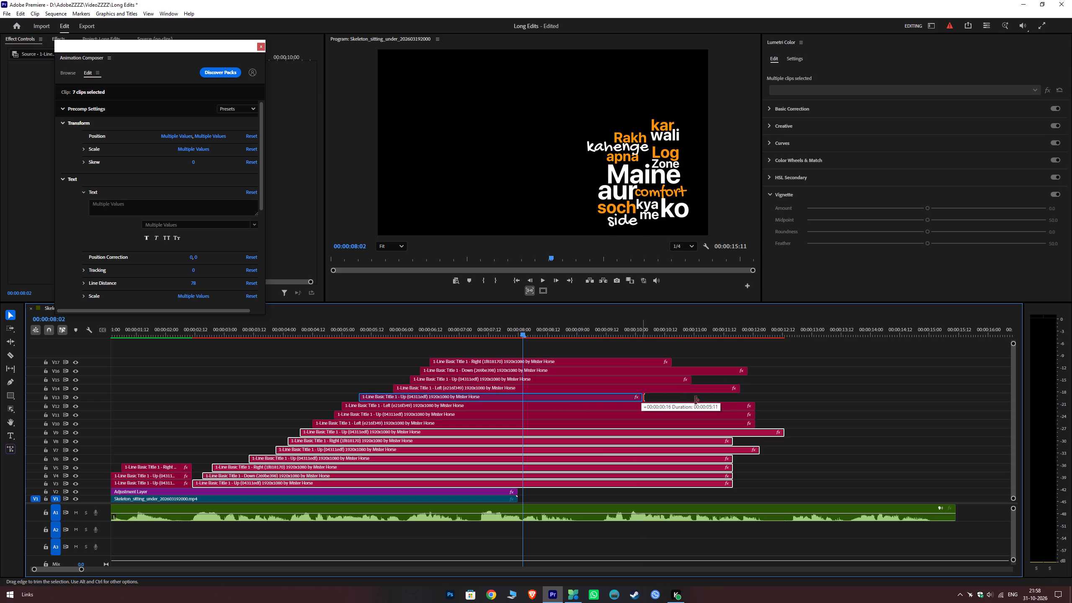
drag(695, 400, 744, 403)
drag(693, 381, 738, 385)
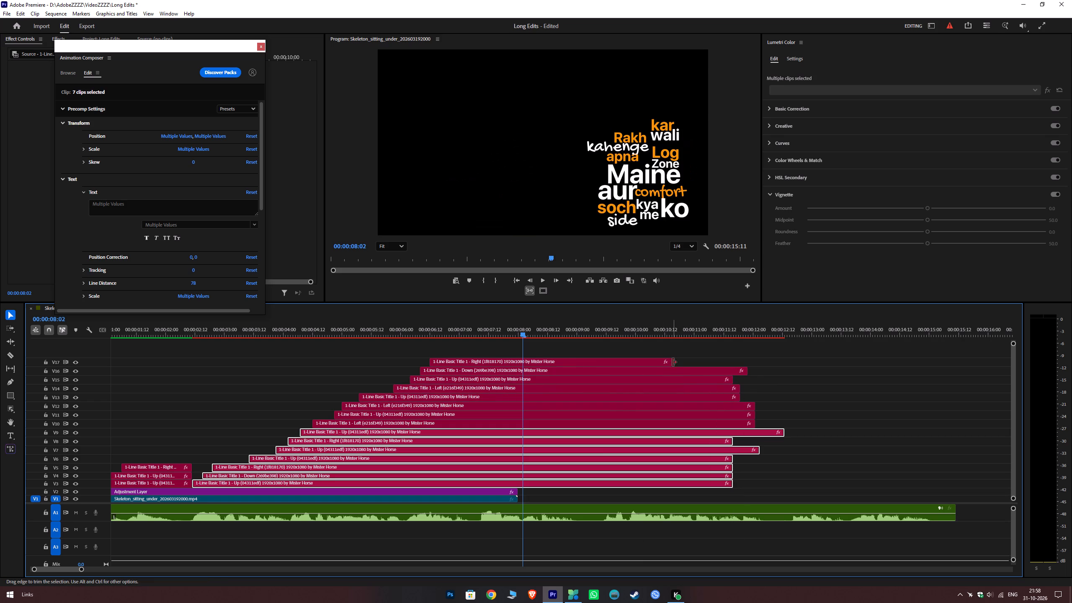
drag(673, 362, 794, 367)
Save the project and render the sequence preview with the extended titles.
key(ctrl+s)
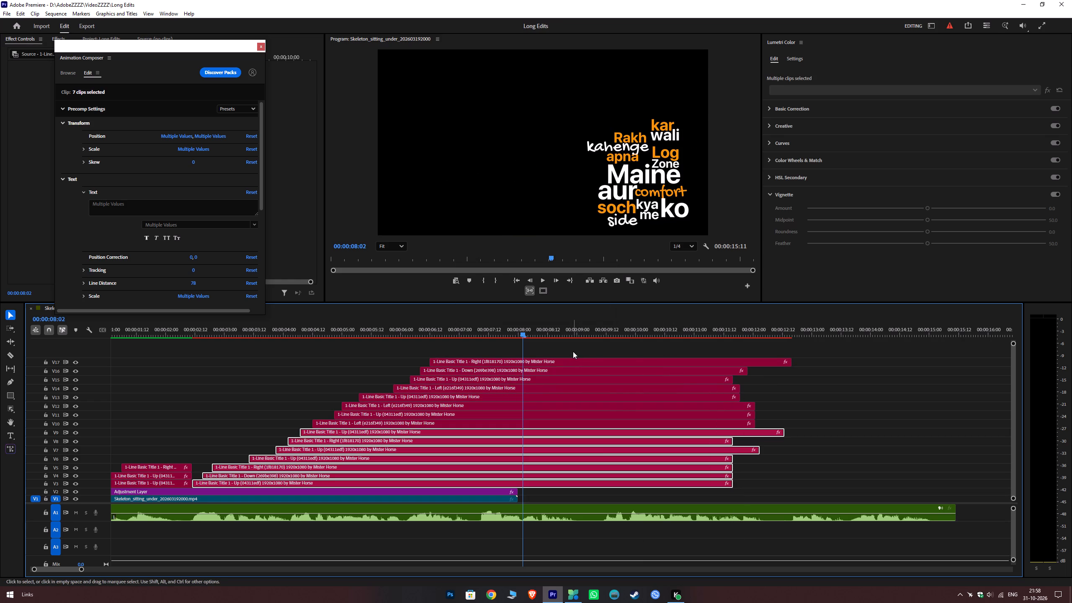
key(Return)
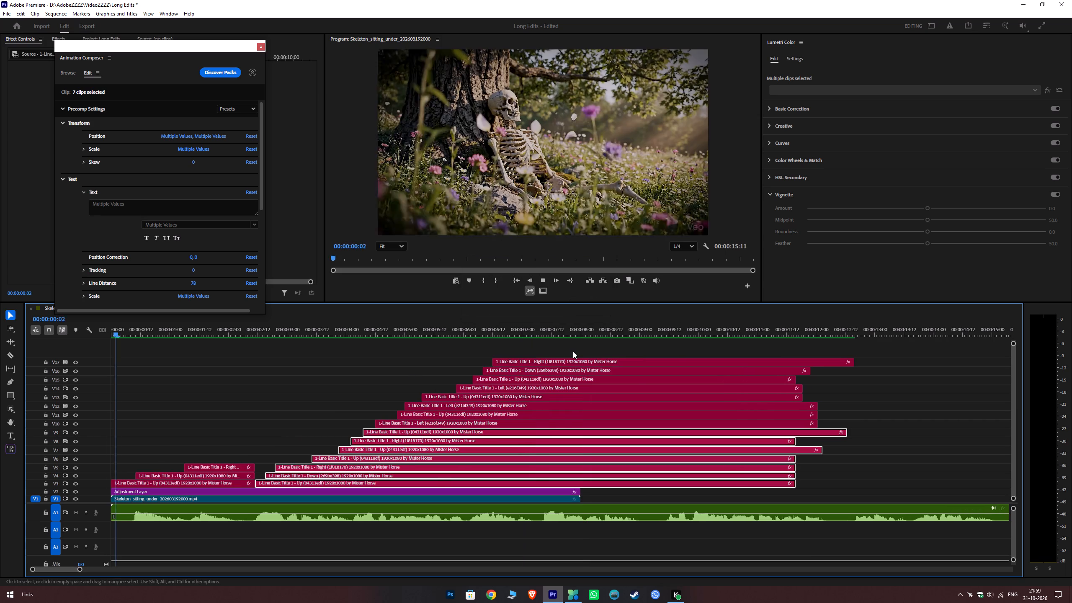
Play the sequence from the start to about 00:00:07:01 to review the timing and layout of the word titles.
key(space)
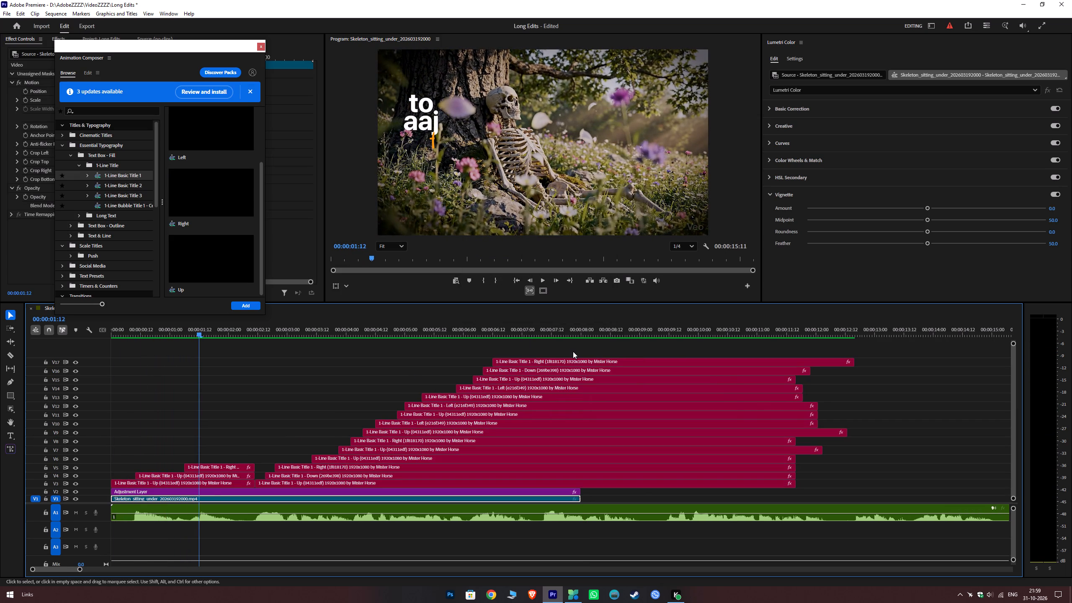
key(space)
key(space)
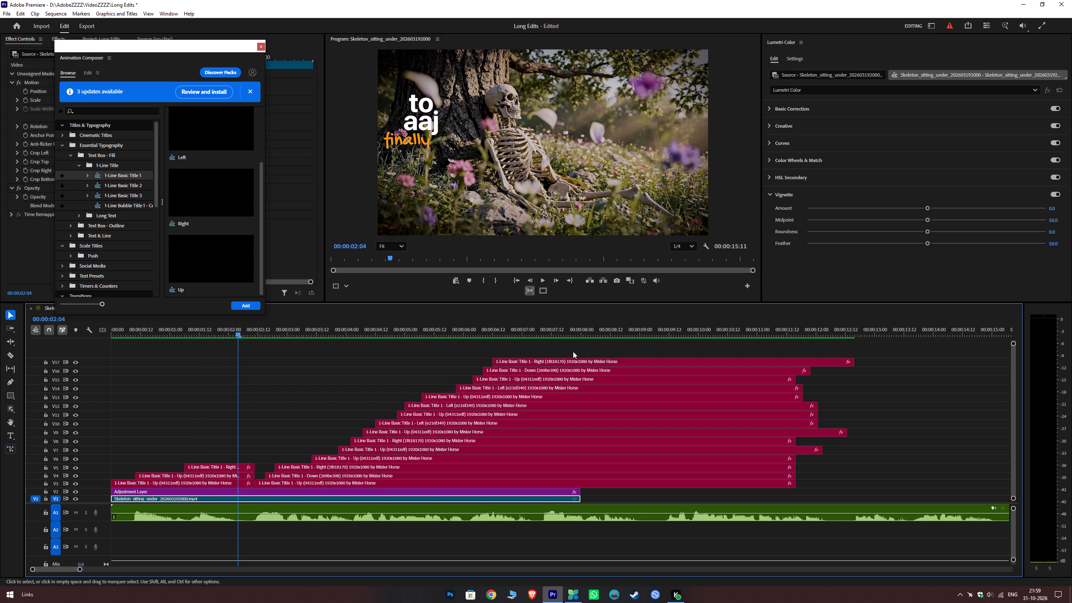
key(space)
scroll(629, 373, down, 6)
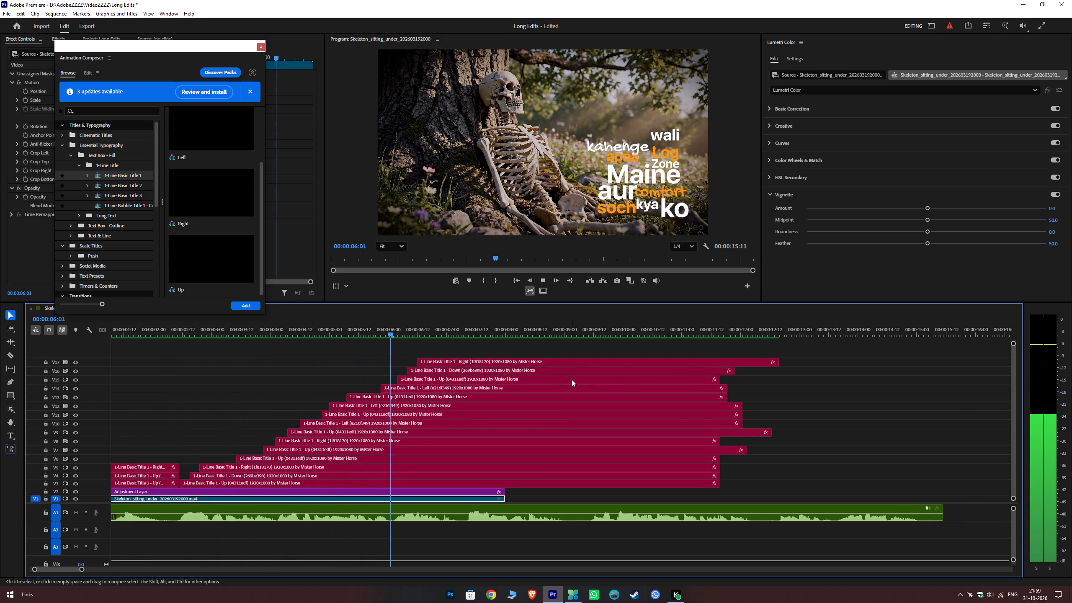
key(space)
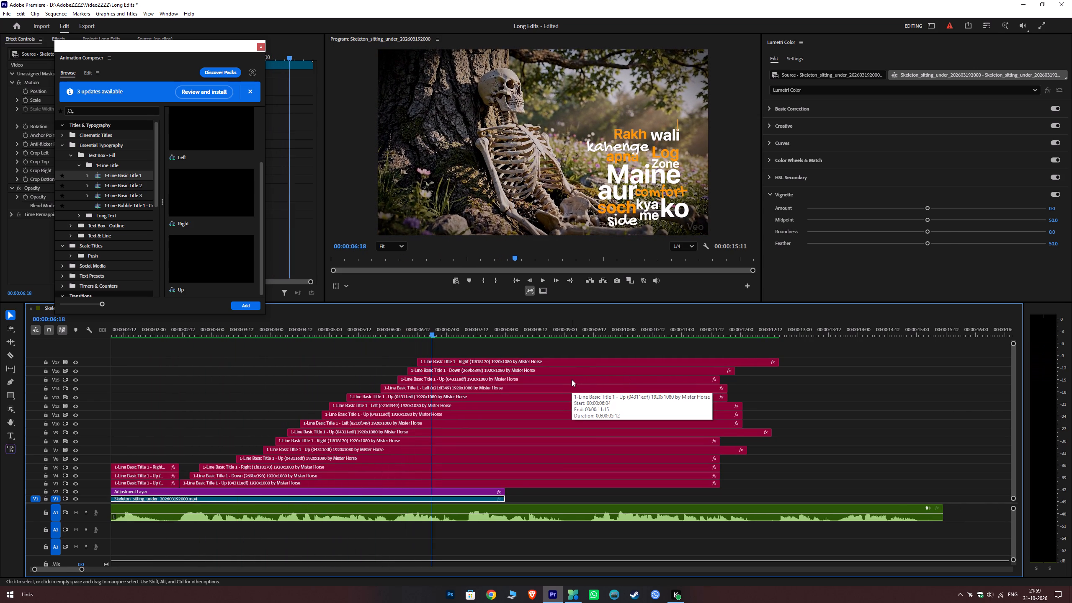
key(space)
key(space)
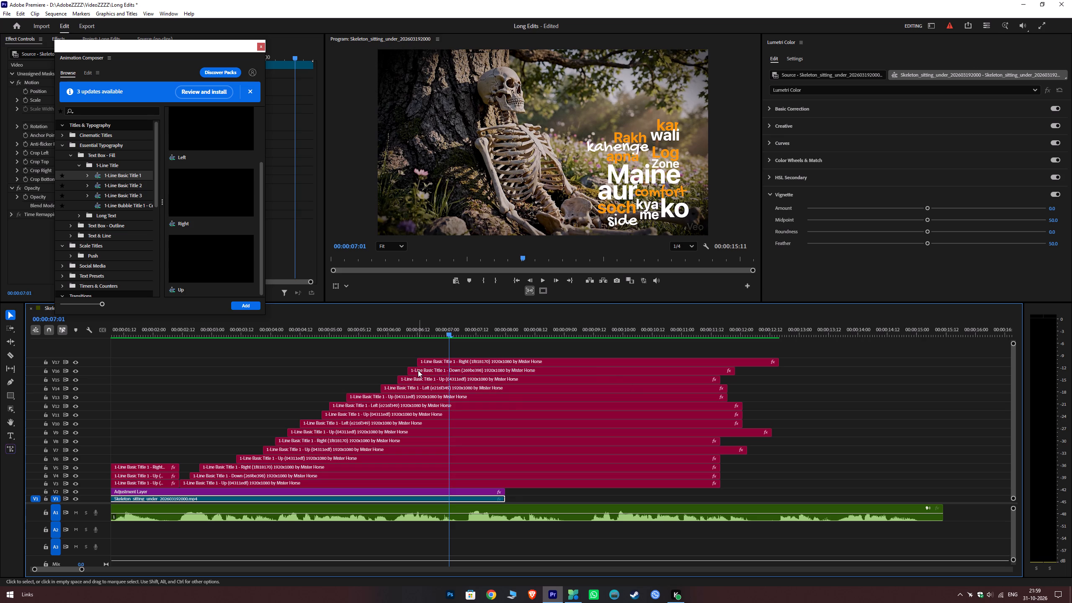
Briefly hide and restore tracks V16 down to V11 one at a time to identify which one holds the "wali" title.
click(76, 371)
click(76, 371)
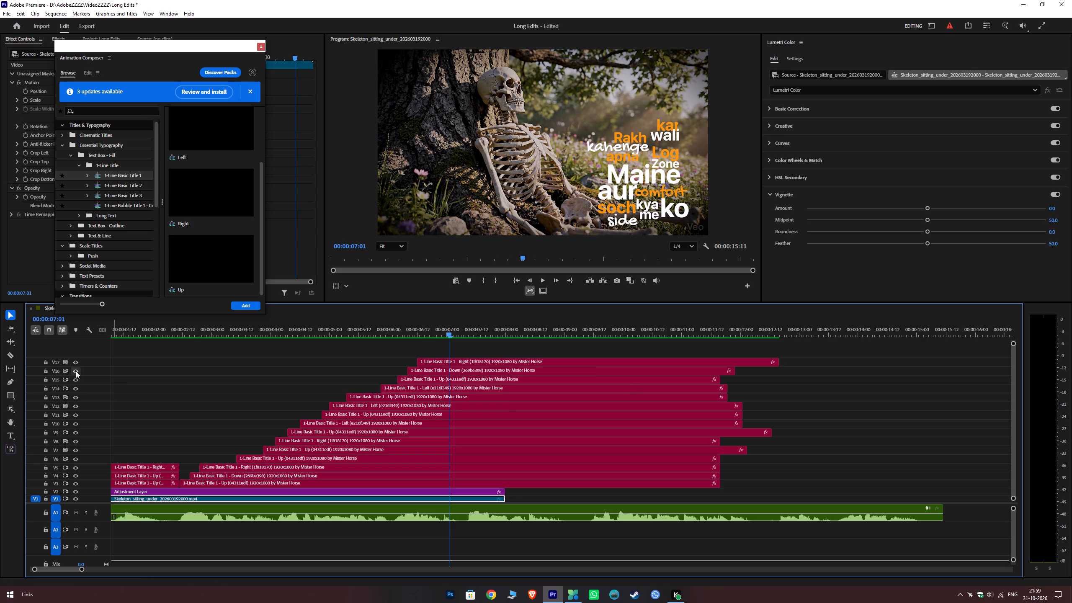
click(75, 382)
click(75, 382)
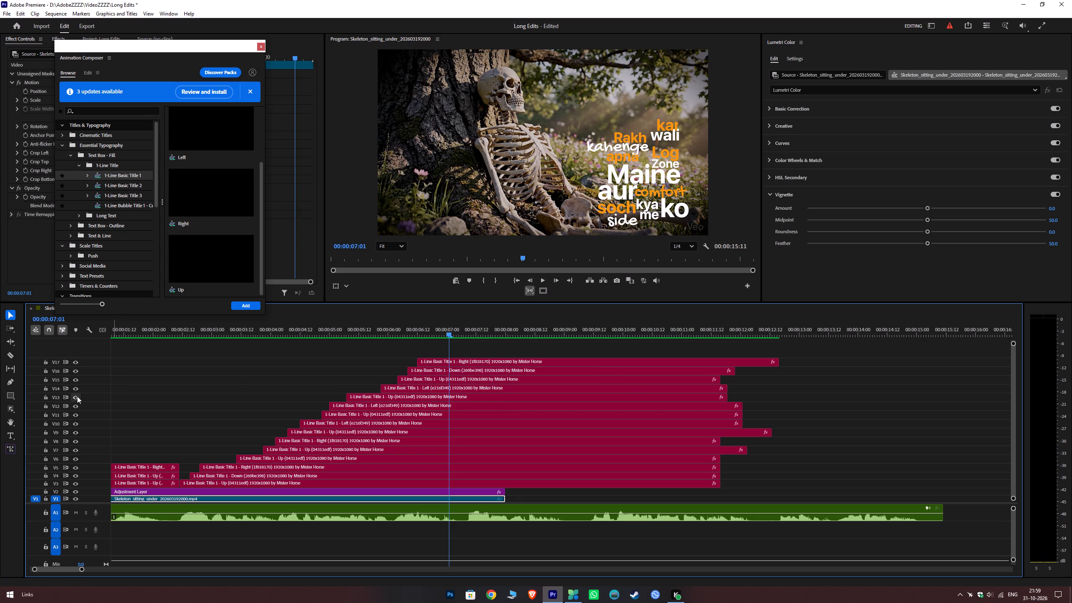
click(77, 396)
click(77, 396)
click(79, 407)
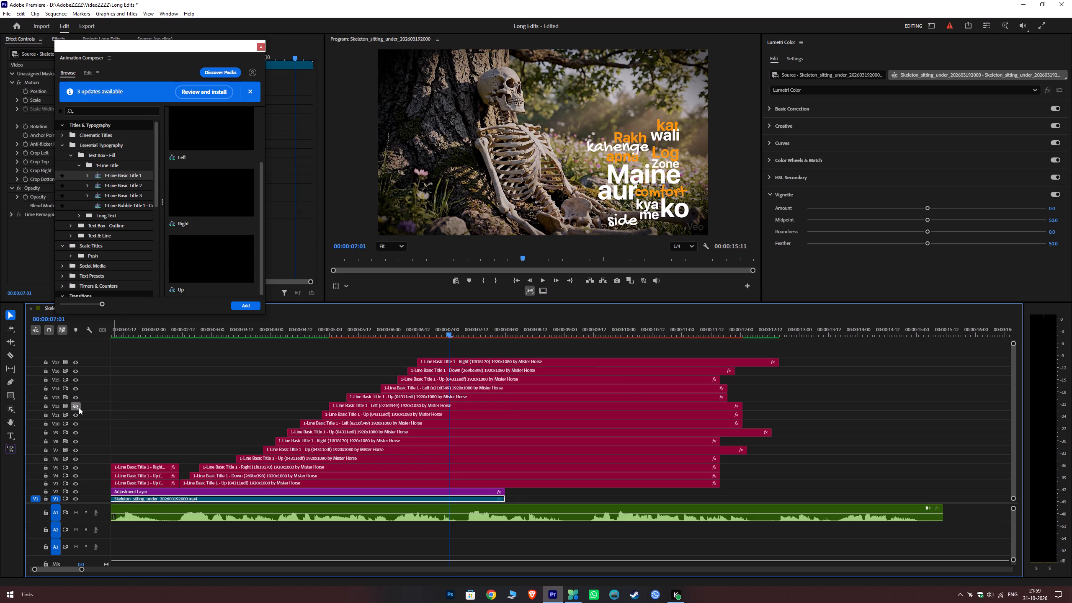
click(79, 407)
click(76, 419)
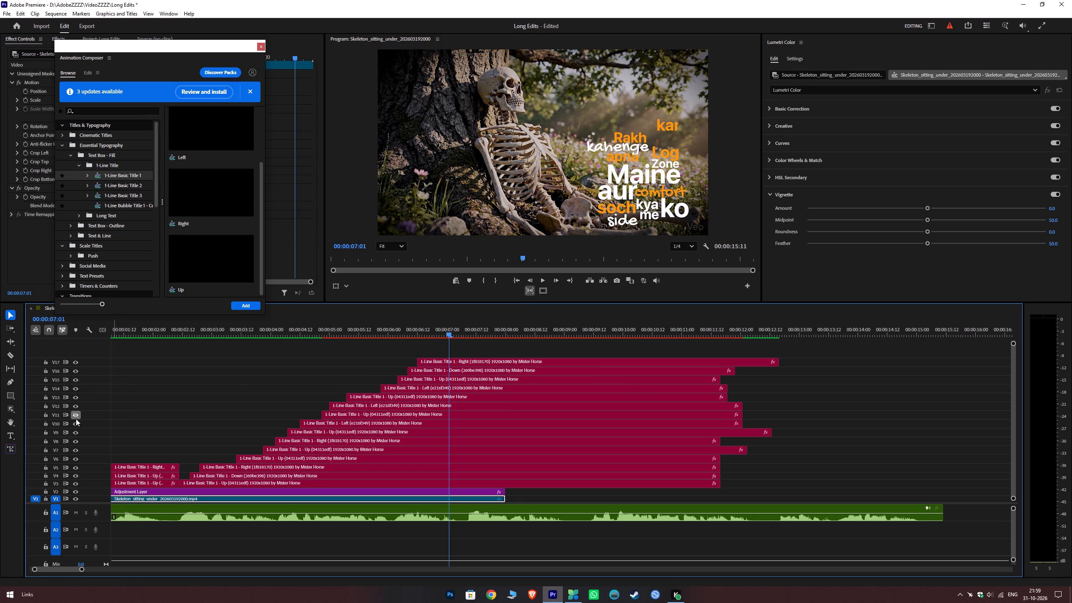
click(76, 419)
click(77, 415)
click(77, 415)
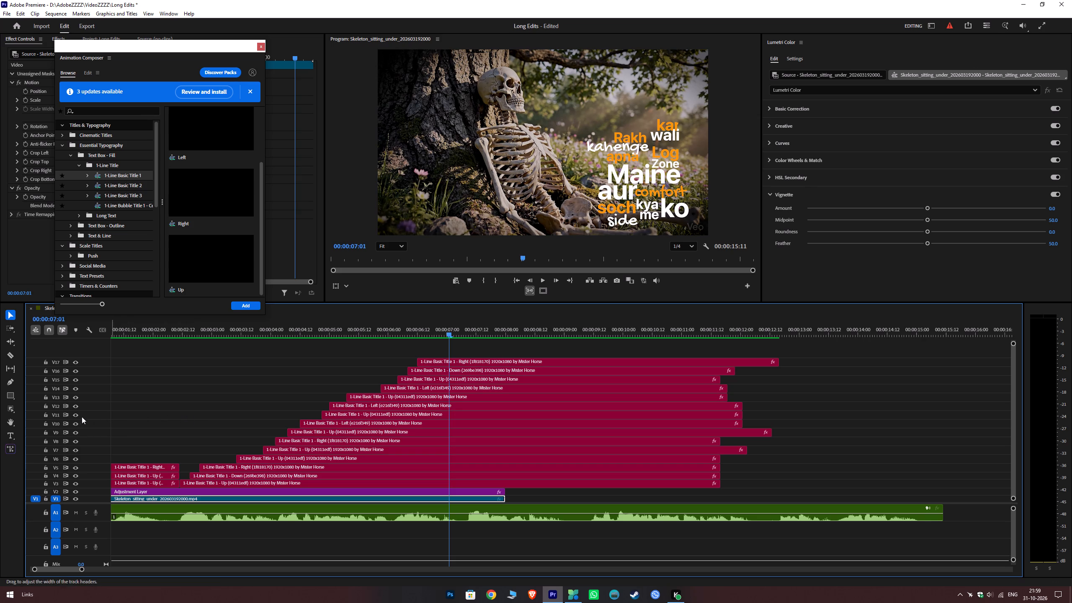
click(76, 415)
click(76, 415)
click(123, 415)
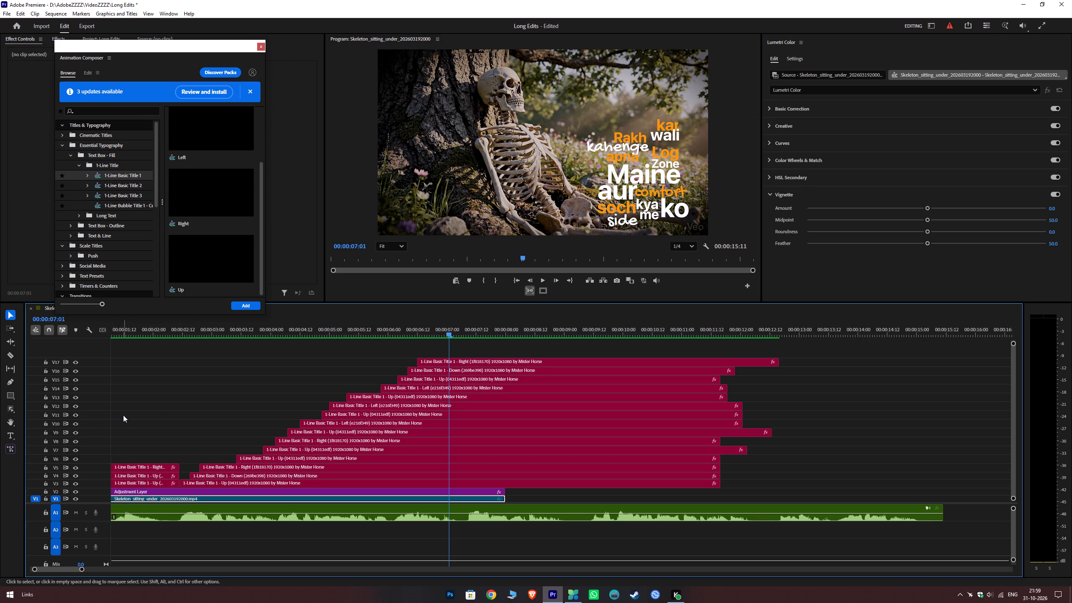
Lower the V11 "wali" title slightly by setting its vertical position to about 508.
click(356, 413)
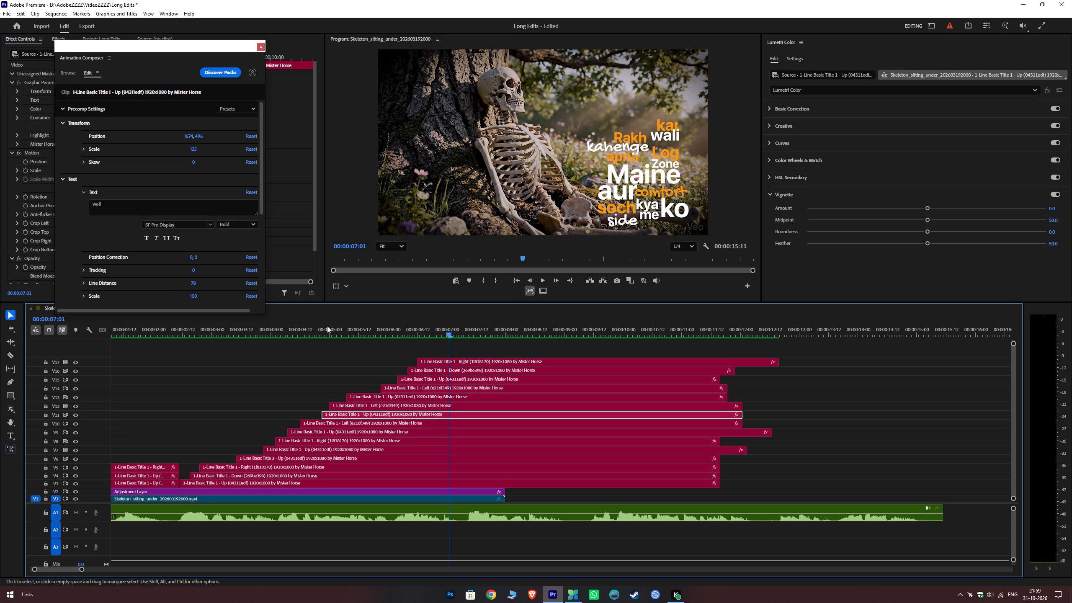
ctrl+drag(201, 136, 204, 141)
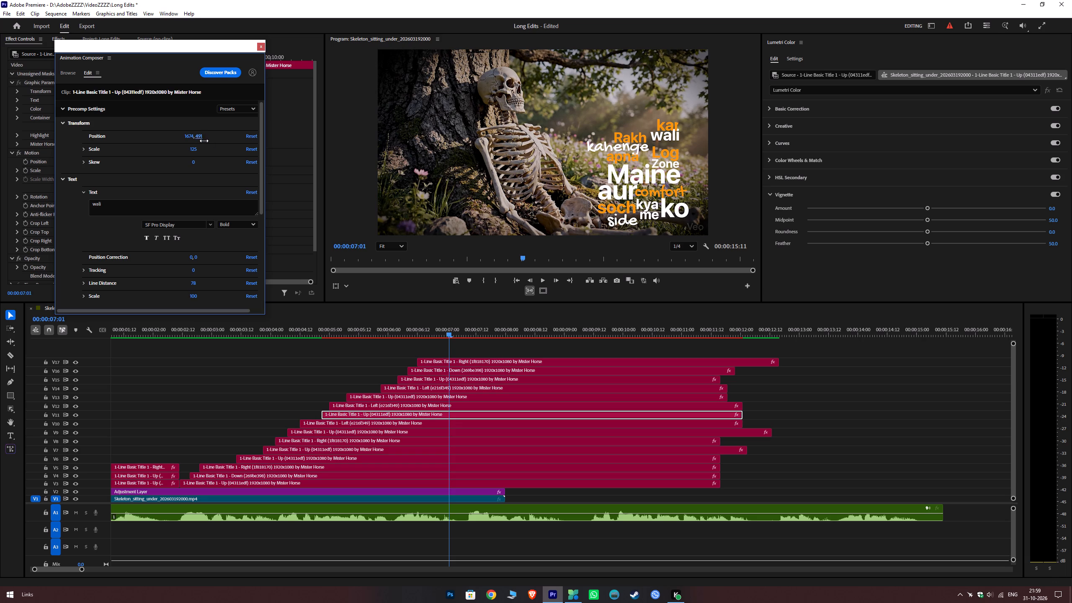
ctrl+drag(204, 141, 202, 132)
Play back the section between about 00:00:05:00 and 00:00:06:09 to check the "wali" title's spacing among the other words.
click(371, 331)
key(space)
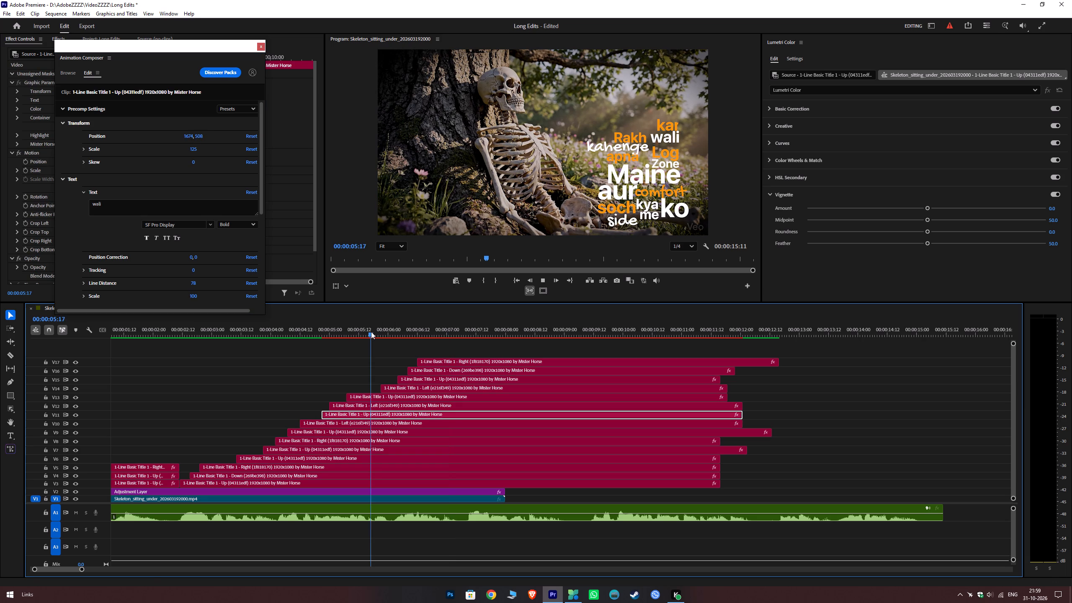
click(410, 344)
key(space)
key(space)
key(space)
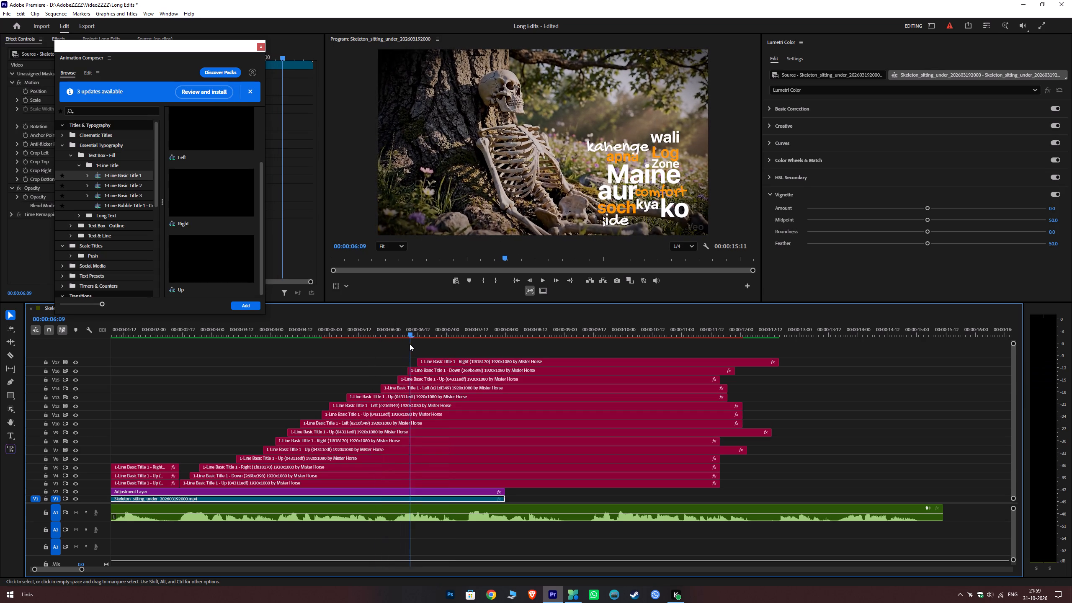
key(space)
key(space)
click(346, 335)
drag(325, 338, 322, 338)
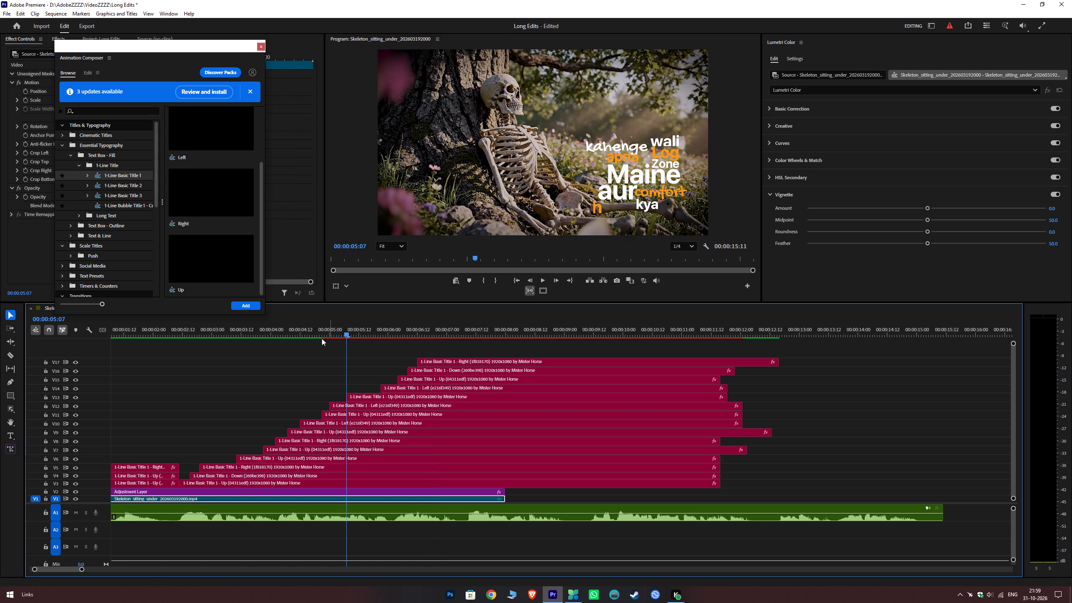
key(space)
click(308, 340)
key(space)
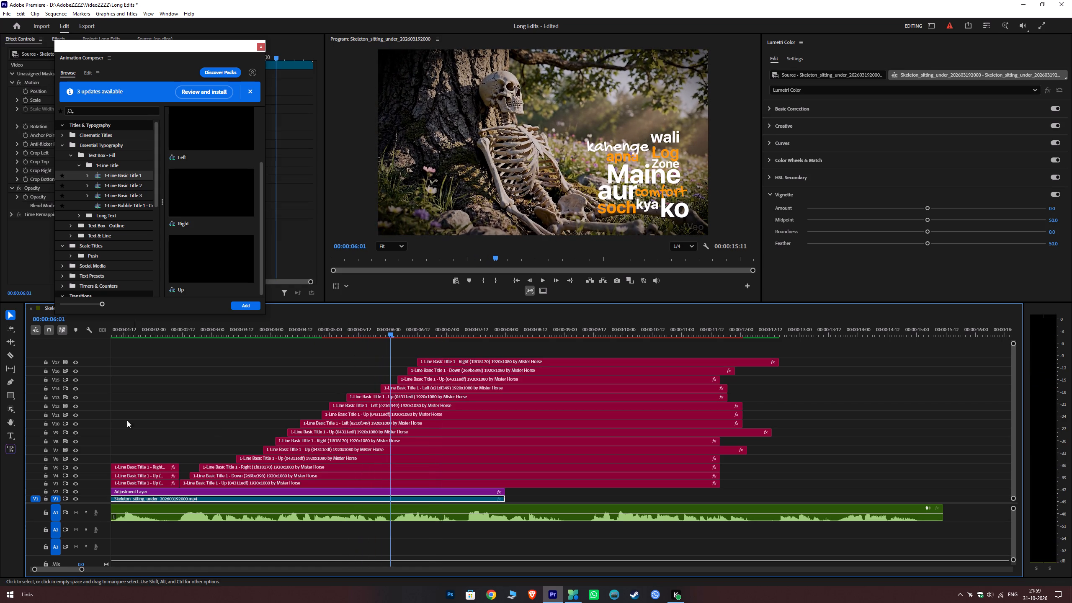
Fine-tune the V11 "wali" title's vertical position to about 510, keeping its horizontal position at 1674.
click(90, 413)
click(75, 417)
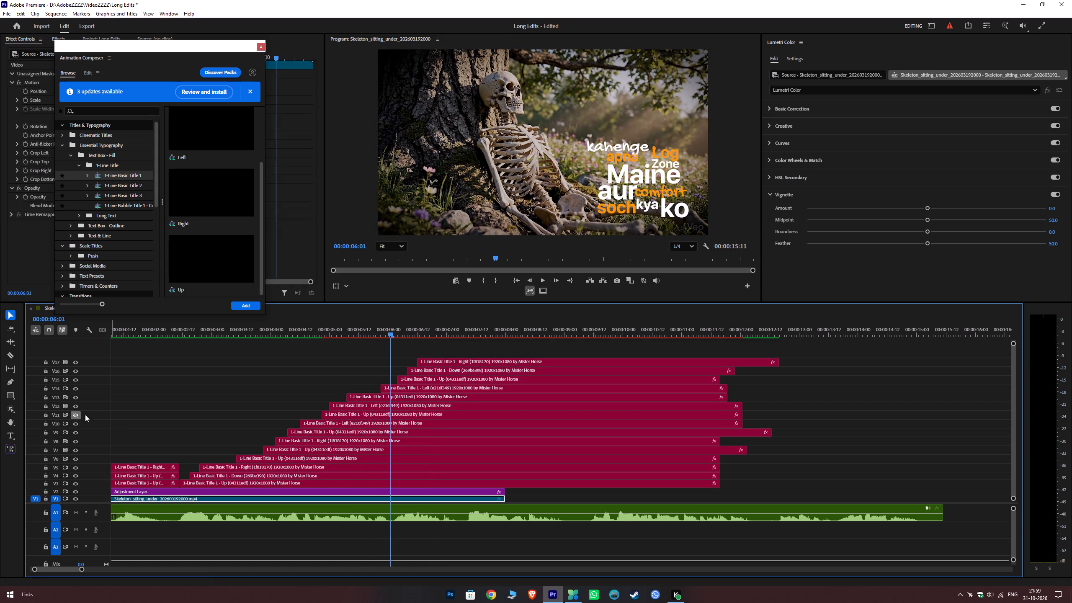
click(75, 414)
click(129, 414)
click(371, 415)
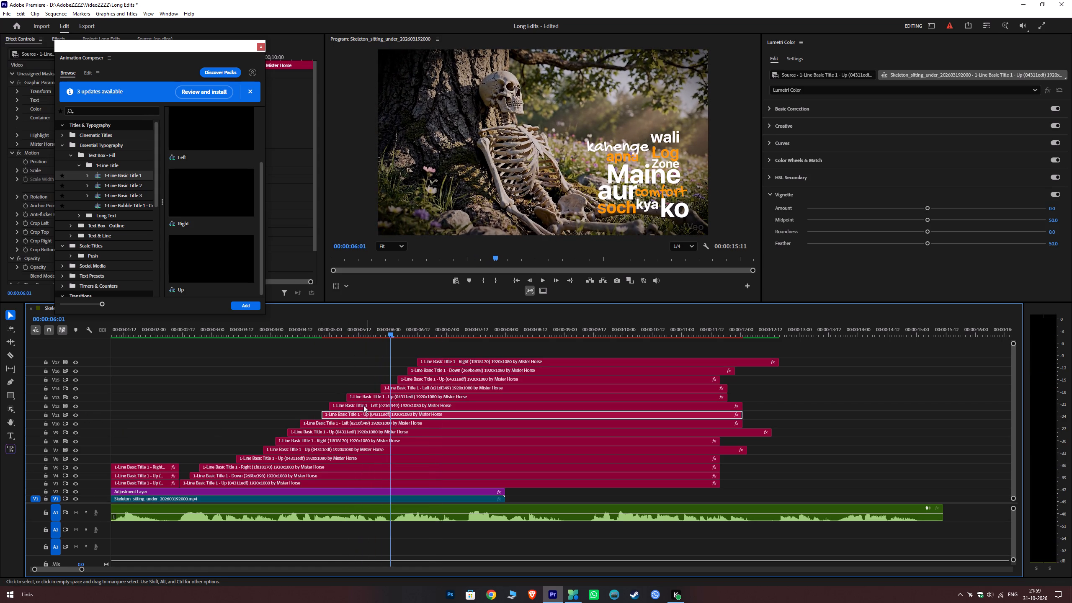
ctrl+drag(198, 137, 197, 129)
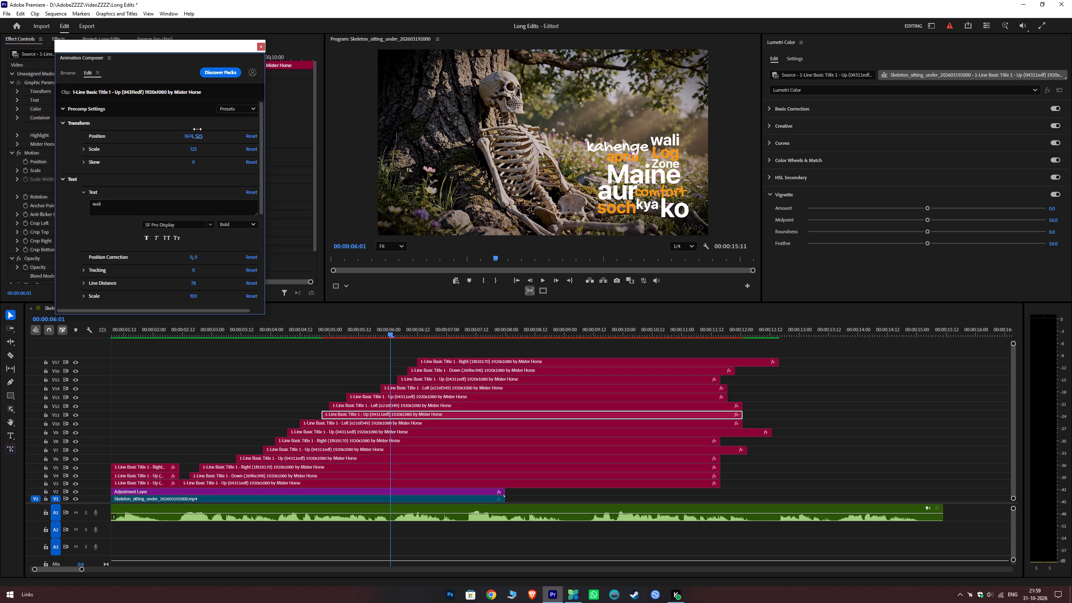
ctrl+drag(197, 129, 198, 132)
ctrl+drag(198, 132, 198, 133)
Reposition the V17 "kar" title above "wali", setting its horizontal position to 750 and nudging it slightly lower.
key(space)
key(space)
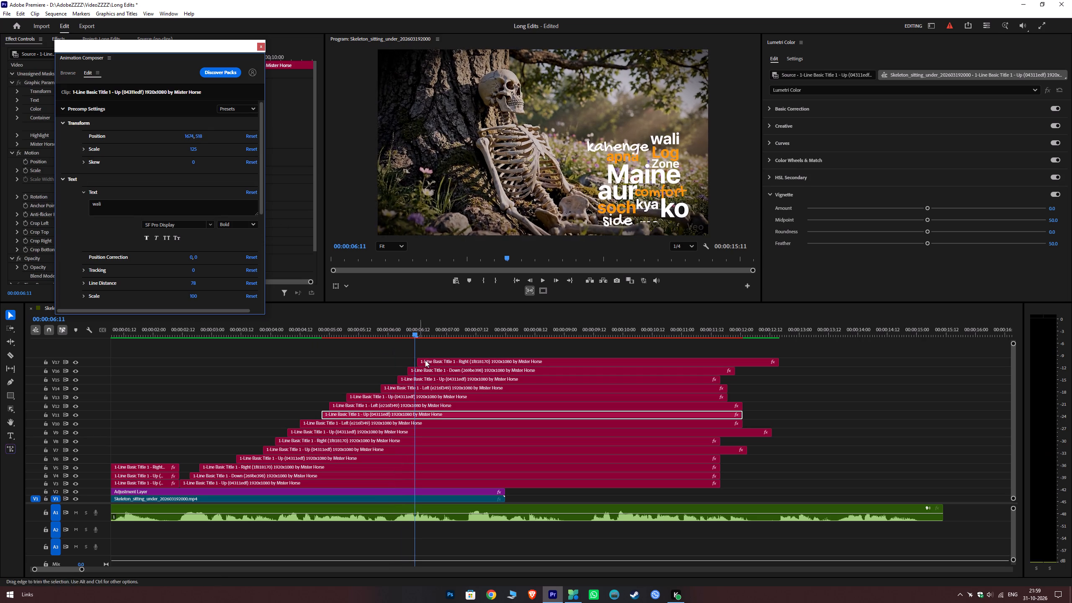
key(space)
key(space)
key(space)
key(space)
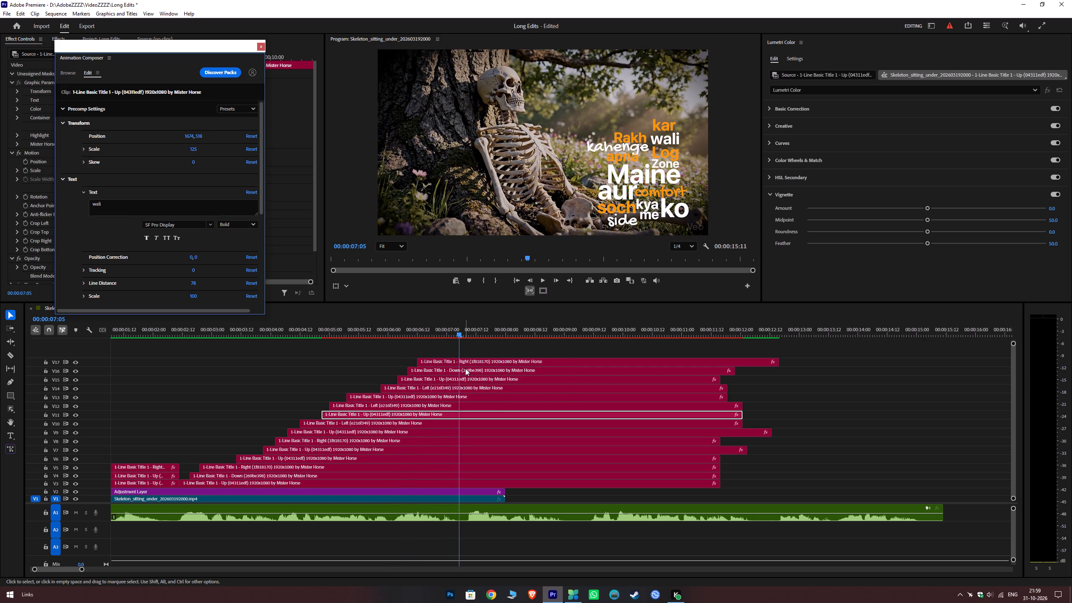
click(464, 362)
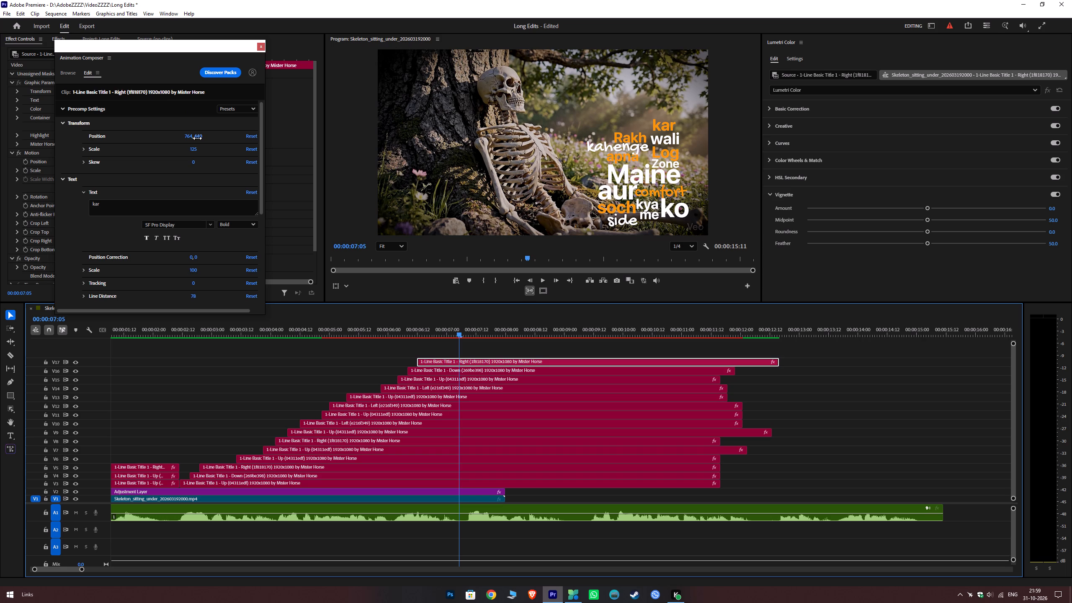
ctrl+click(197, 138)
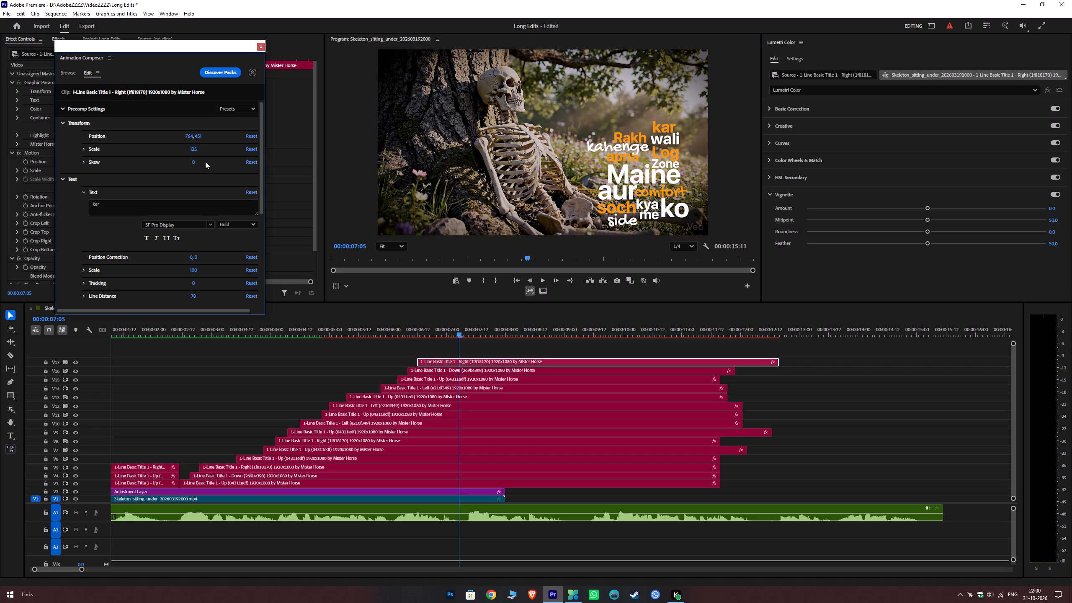
ctrl+click(188, 137)
ctrl+drag(199, 136, 199, 131)
Play back from about 00:00:05:06 to 00:00:07:00 to check the repositioned "wali" and "kar" titles against the voice-over.
click(345, 322)
key(space)
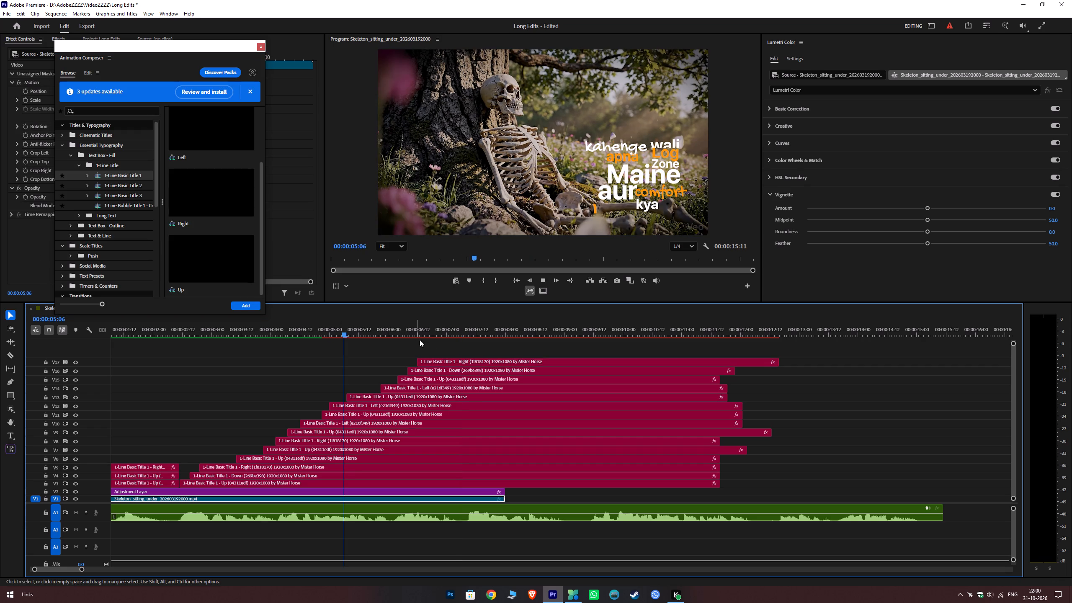
click(432, 340)
key(space)
key(space)
key(space)
key(space)
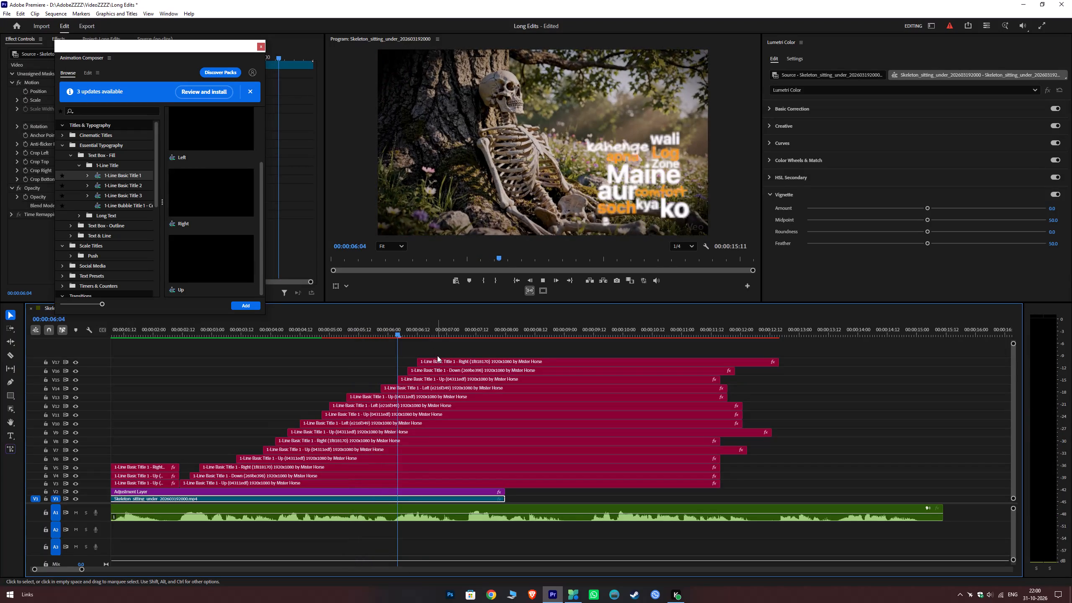
key(space)
key(space)
key(space)
key(space)
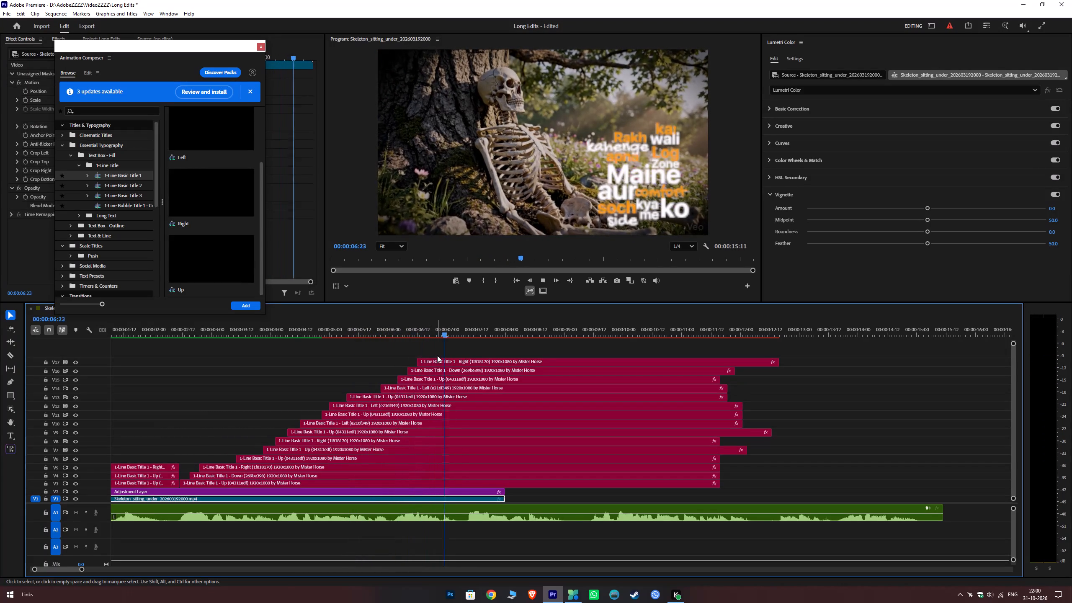
key(space)
Replay from about 00:00:06:12 past the end of the video clip to listen for the words that follow "kar".
click(422, 330)
key(space)
key(space)
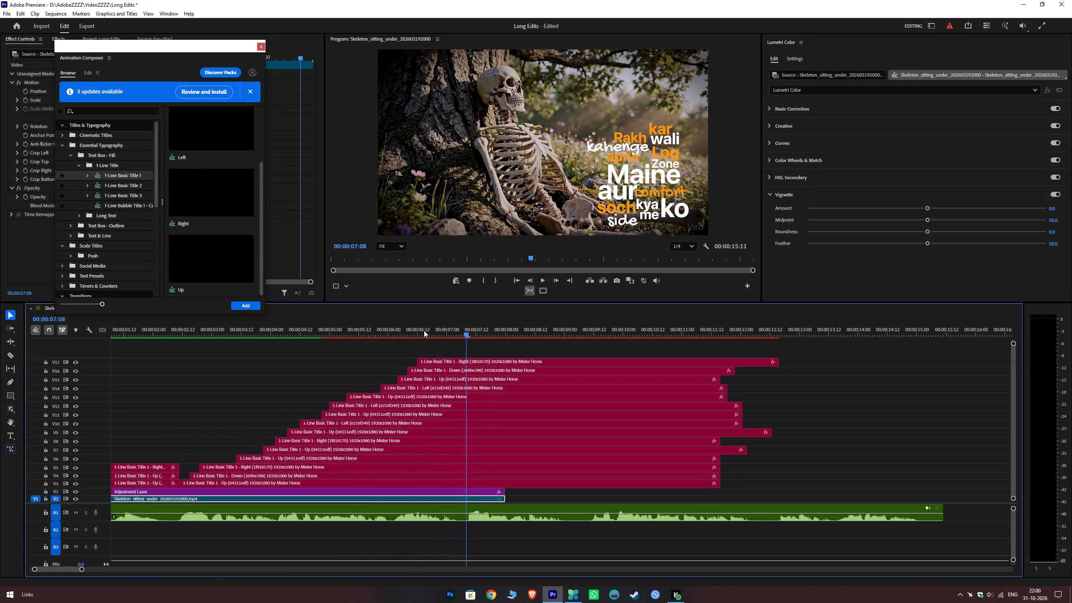
key(space)
key(space)
key(space)
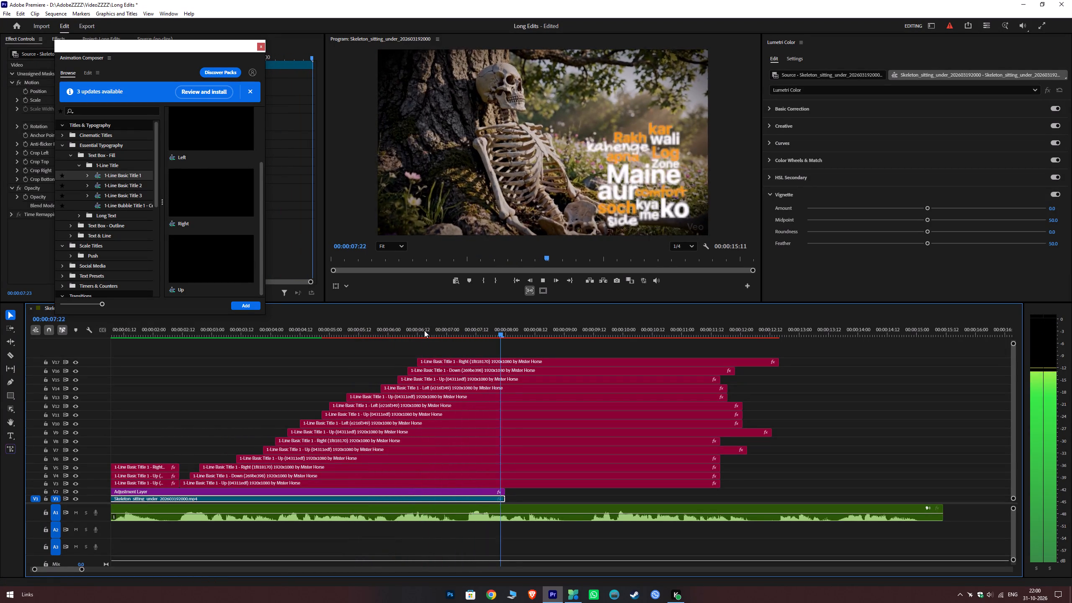
key(space)
key(space)
key(space)
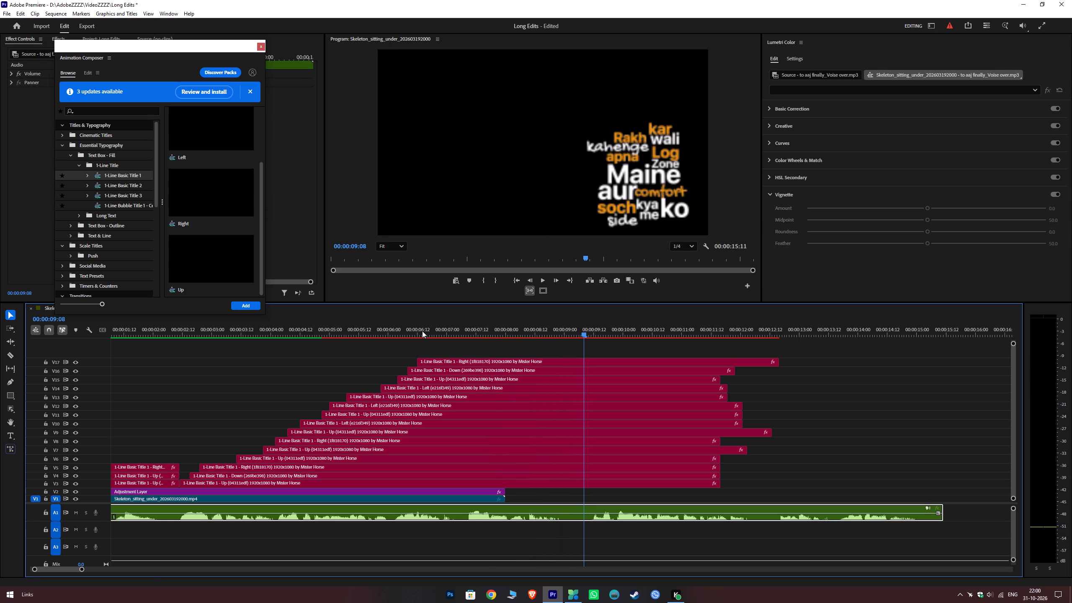
click(441, 332)
key(space)
key(space)
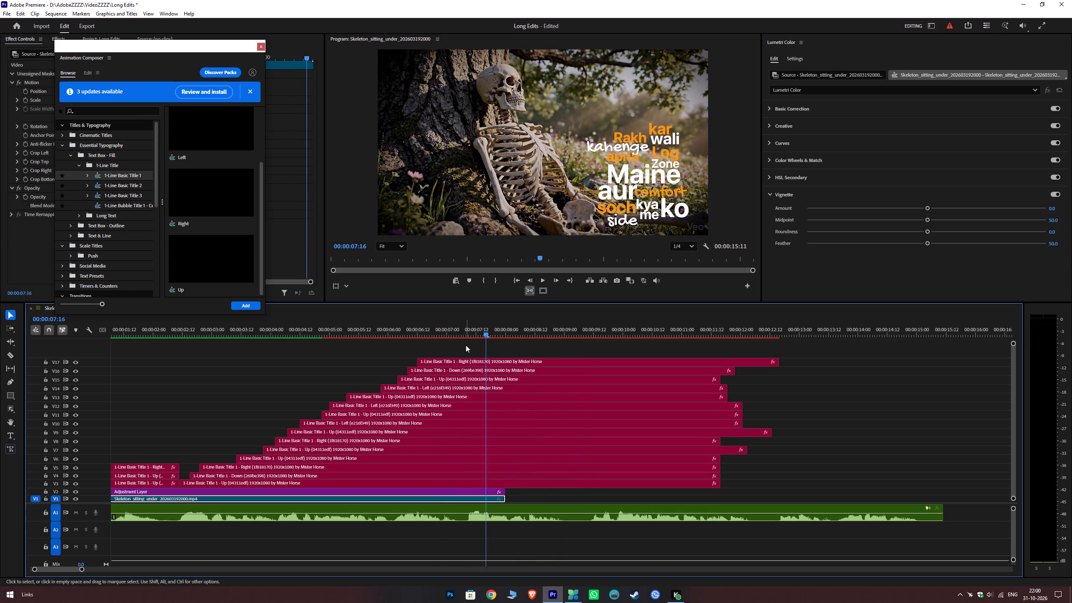
key(space)
key(space)
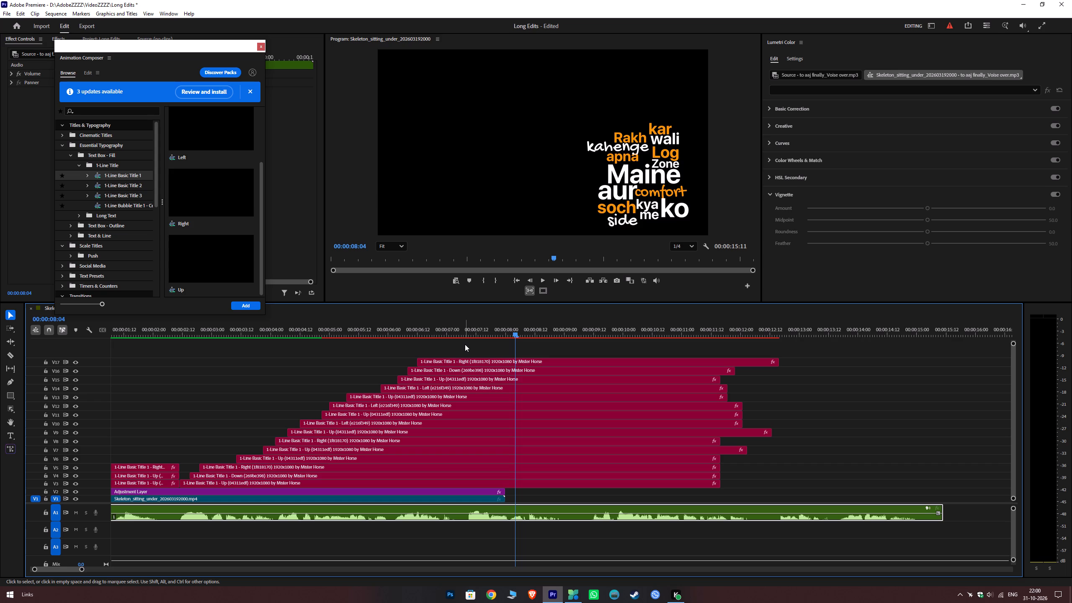
Save the project.
key(ctrl+s)
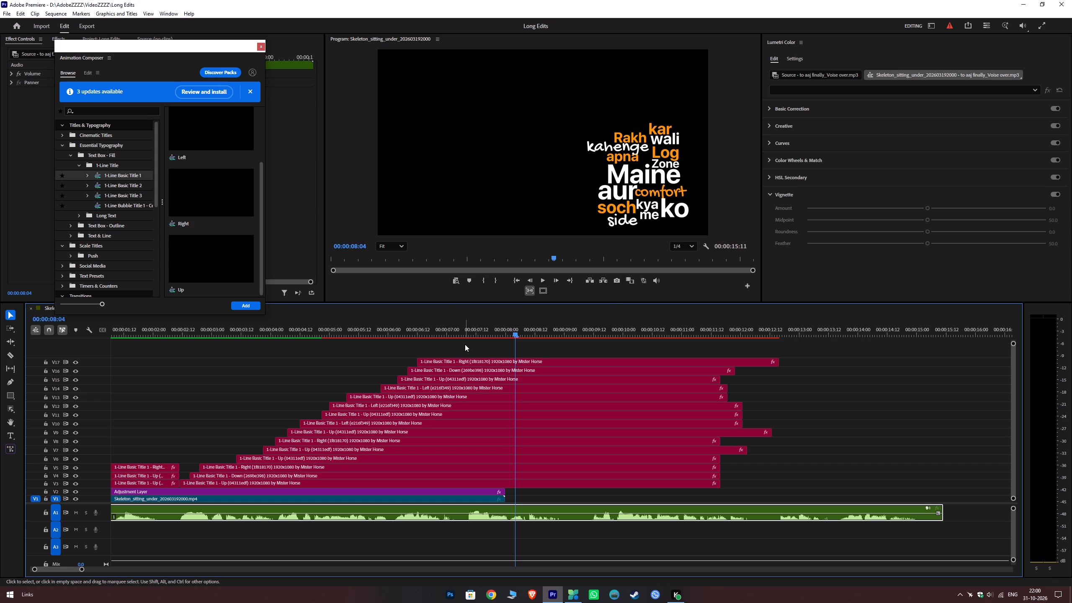
Save the project.
key(ctrl+s)
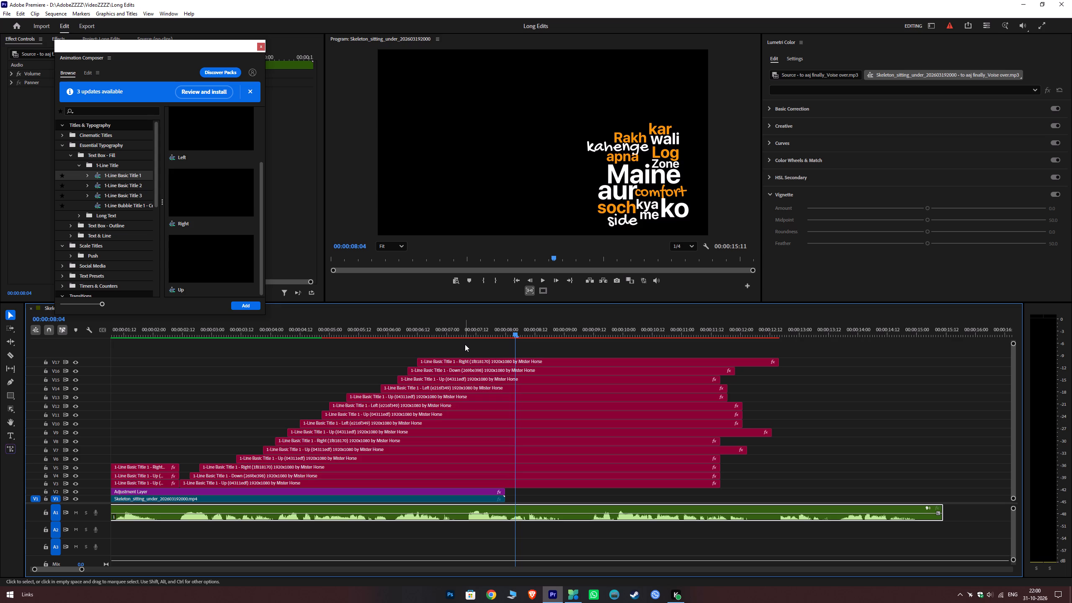
Render the sequence previews and play the rendered result from the start to about 00:00:01:16.
key(space)
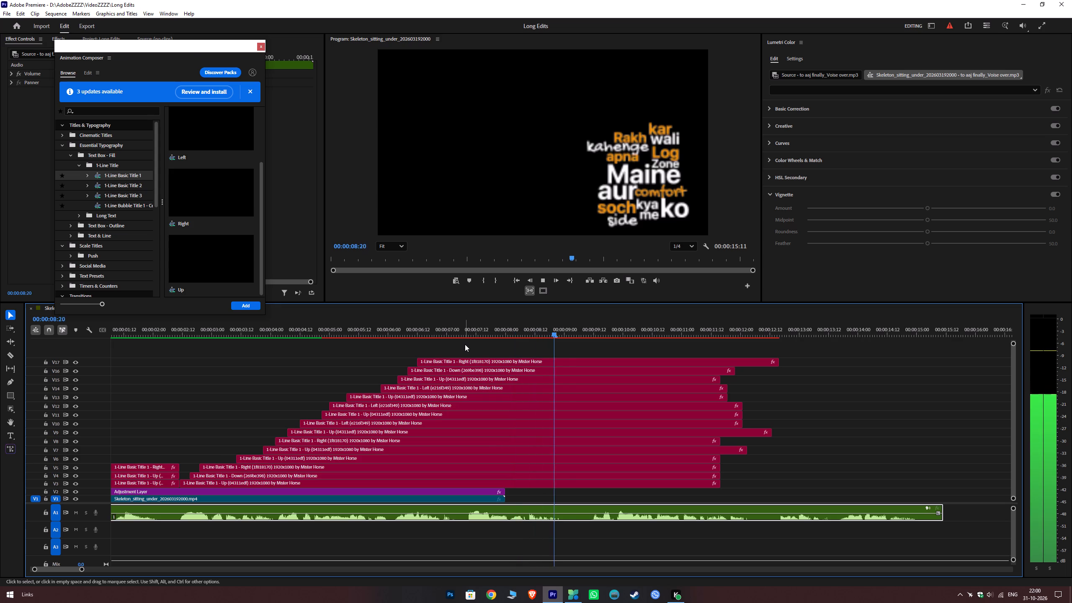
key(Return)
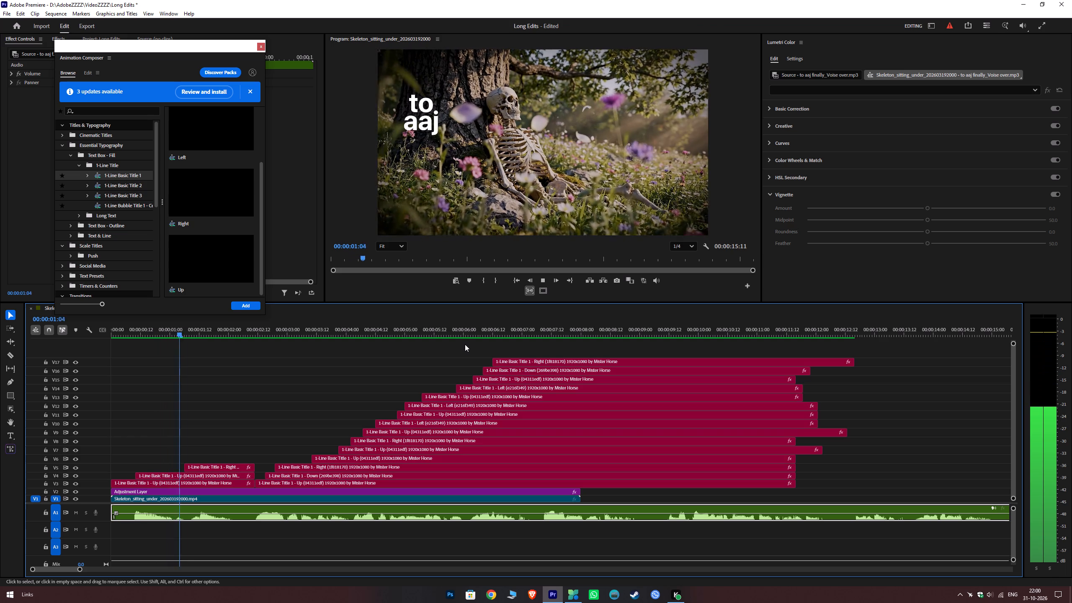
key(space)
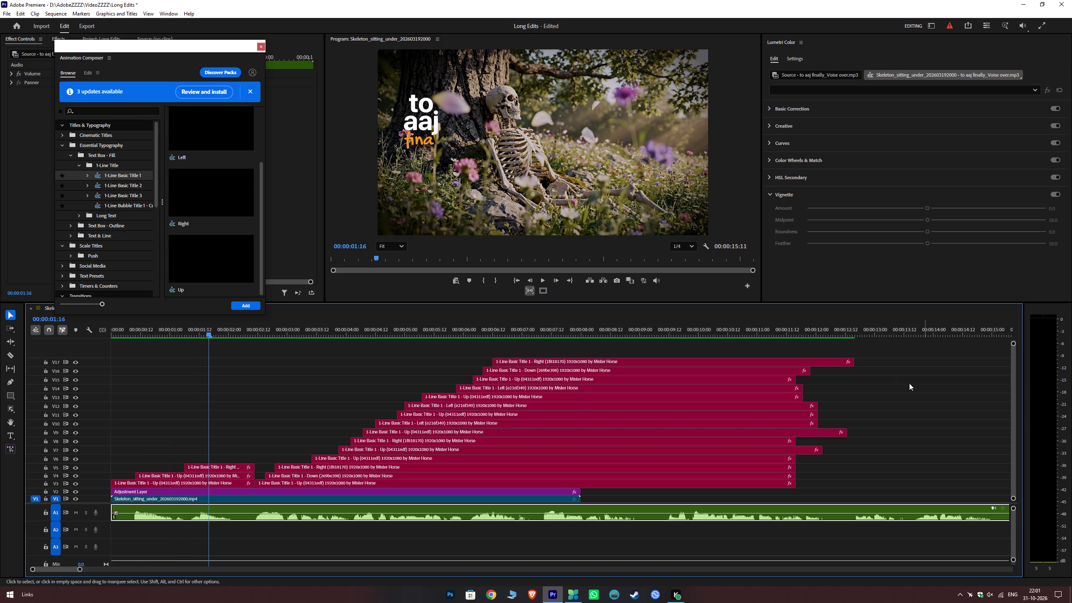
Trim the ends of all titles after the opening "to aaj finally" group together so the V17 title ends at about 00:00:10:08.
drag(891, 345, 772, 497)
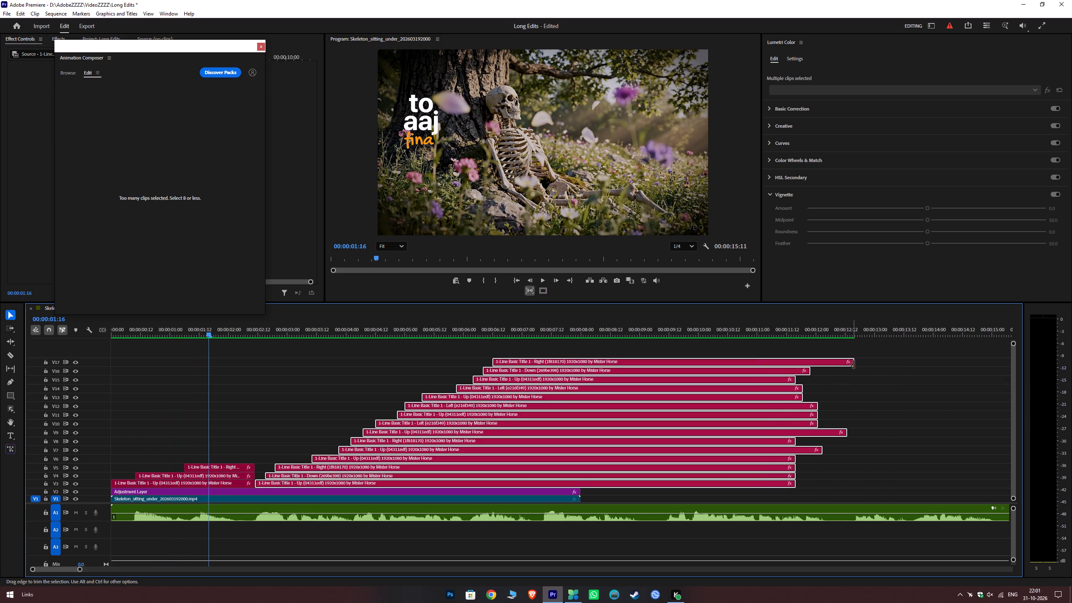
drag(853, 364, 852, 364)
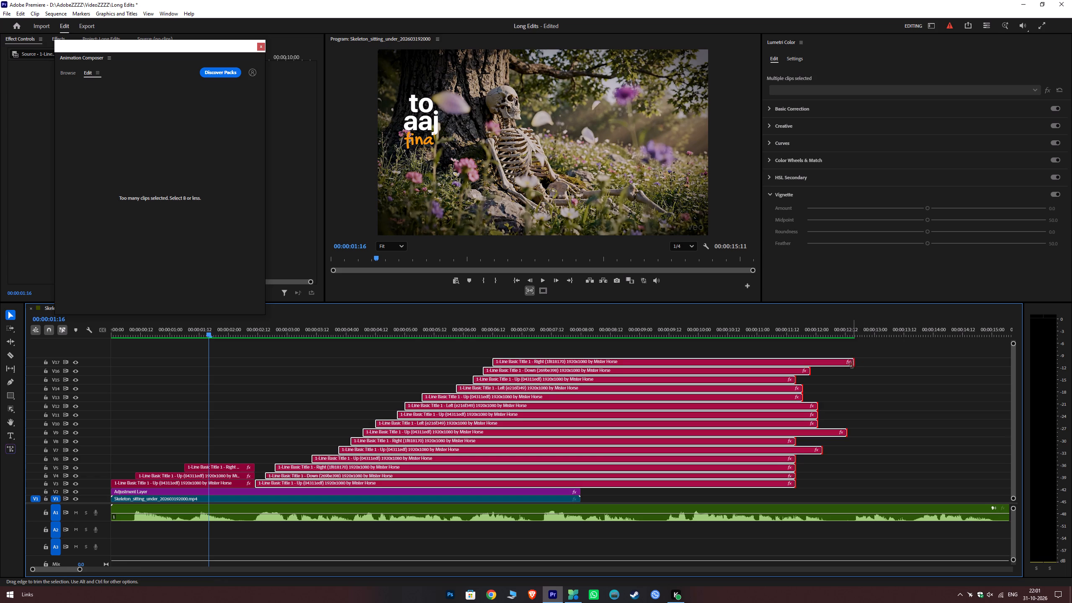
drag(852, 364, 708, 392)
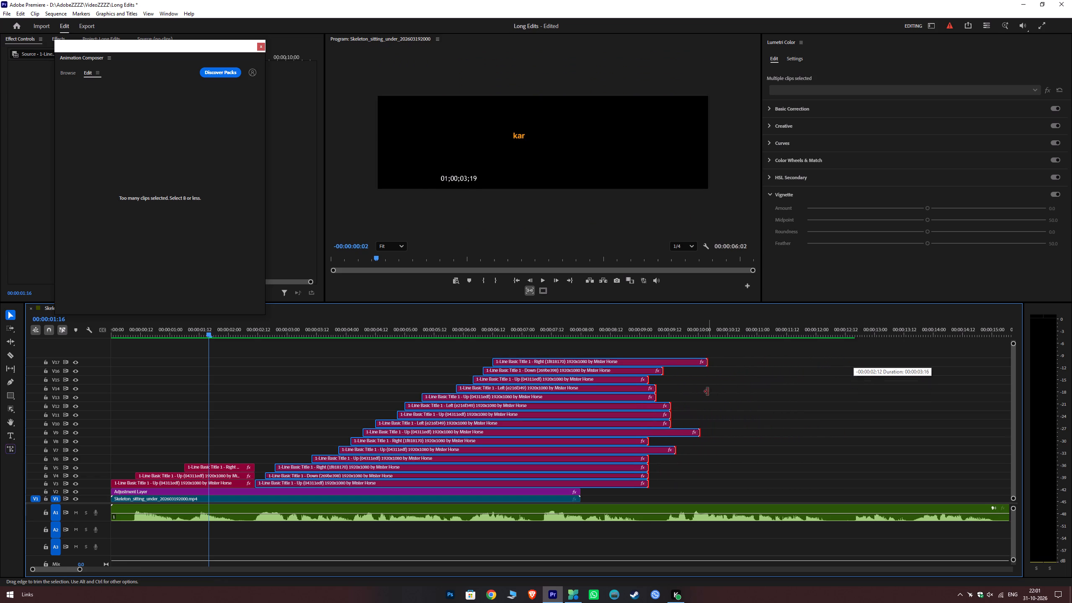
drag(708, 392, 719, 393)
Play back from about 00:00:06:22 to around 00:00:10:02 to check how the shortened titles end.
click(519, 334)
click(584, 347)
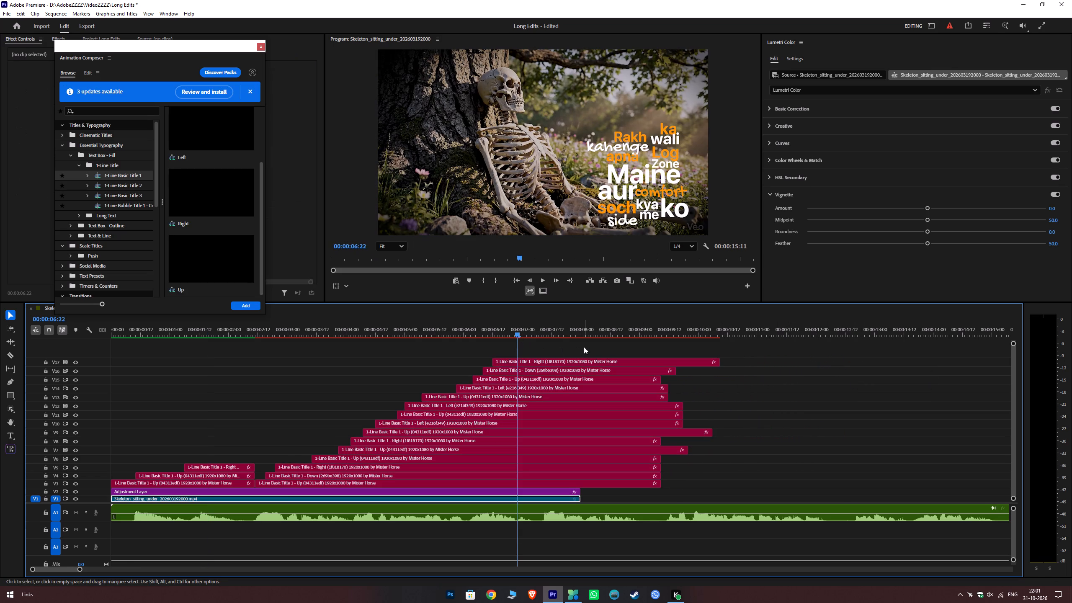
key(space)
click(768, 368)
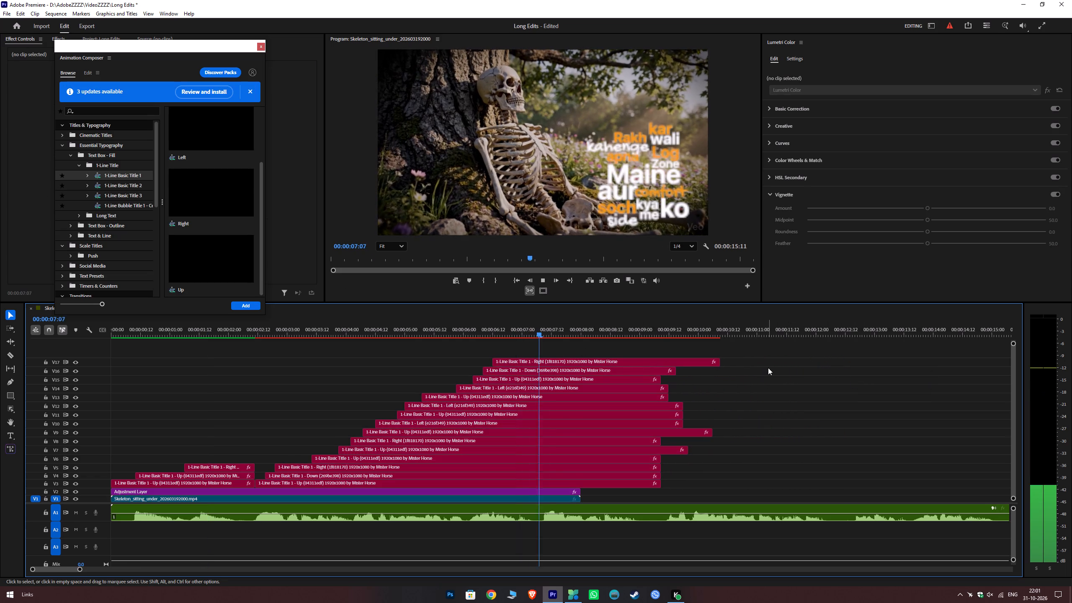
key(space)
key(space)
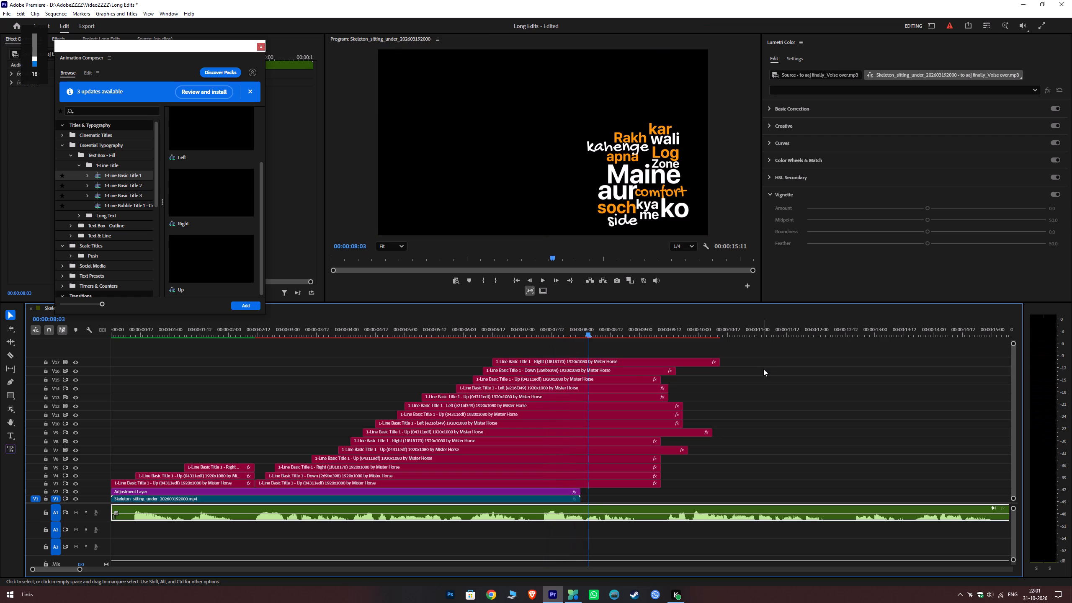
scroll(766, 404, down, 15)
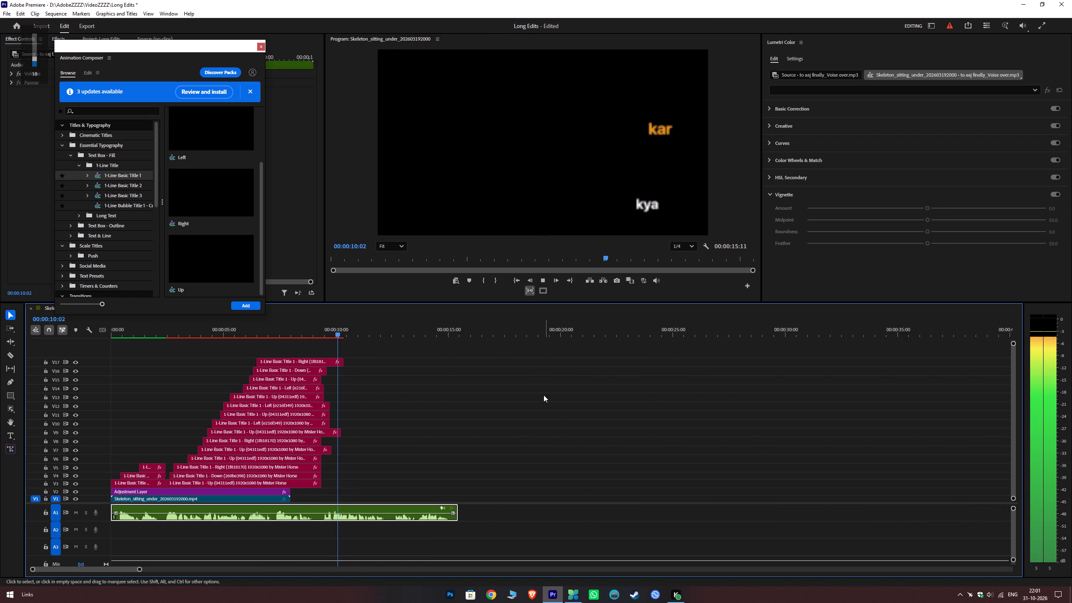
Save the project.
key(ctrl+s)
Play the rest of the sequence through to the end of the voice-over.
ctrl+scroll(540, 383, down, 1)
key(space)
key(space)
key(space)
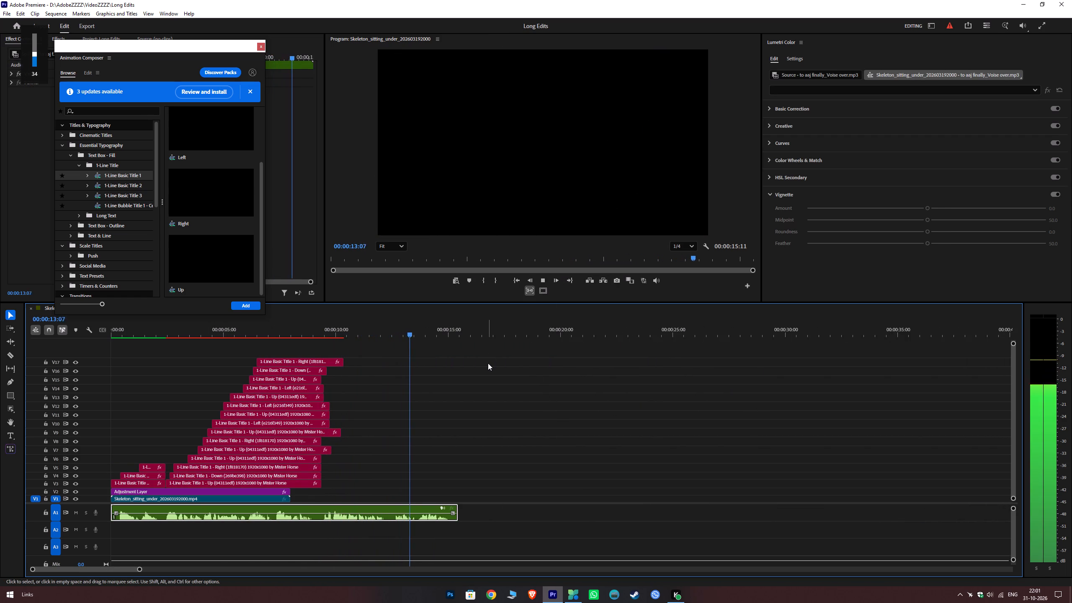
Close the Animation Composer window and the Lumetri Color panel.
click(255, 44)
click(262, 47)
right_click(802, 48)
click(814, 54)
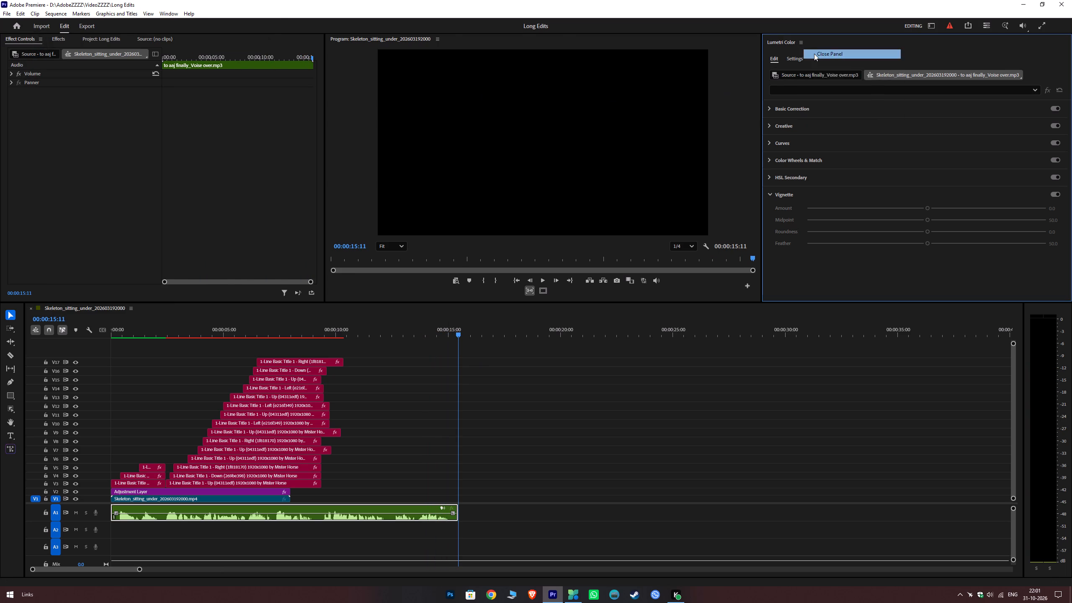
Review the sequence from the start to about 00:00:10:05 in a temporarily enlarged Program monitor.
drag(469, 304, 469, 316)
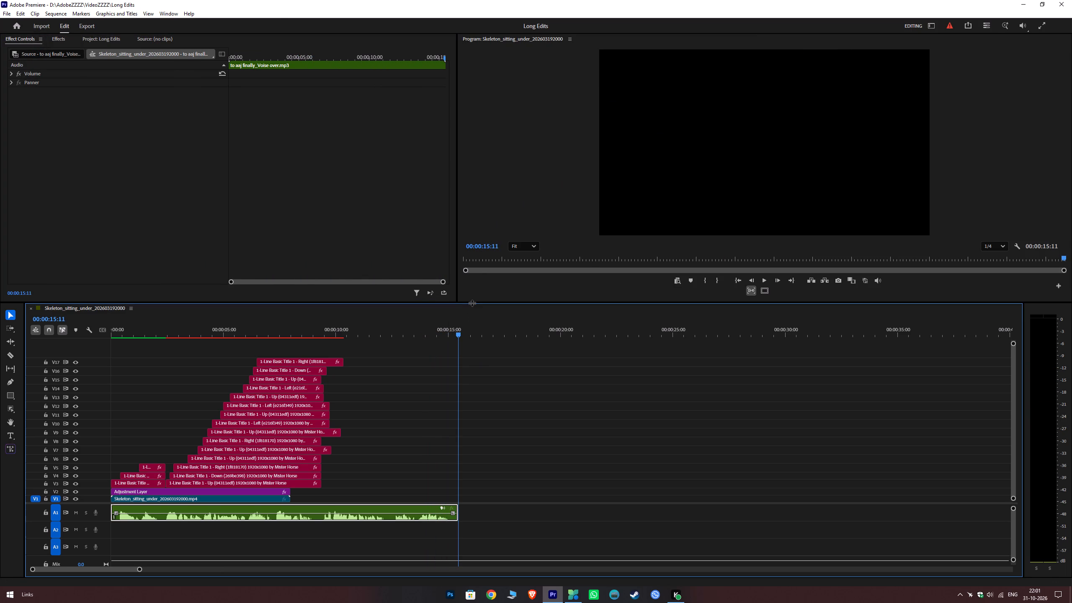
drag(472, 303, 439, 408)
drag(479, 367, 422, 369)
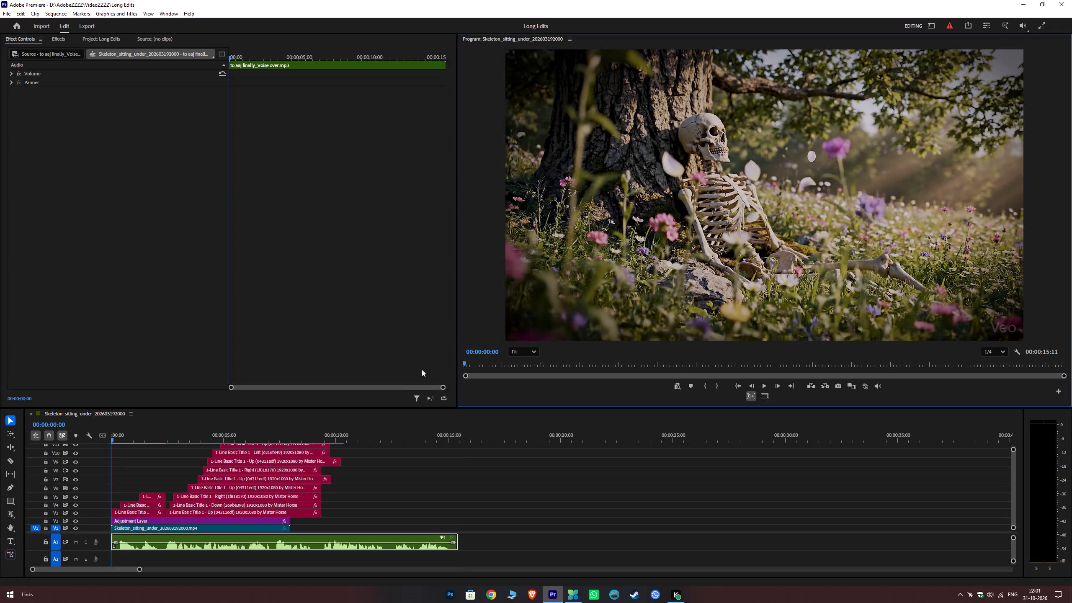
drag(422, 369, 400, 378)
key(space)
key(space)
key(space)
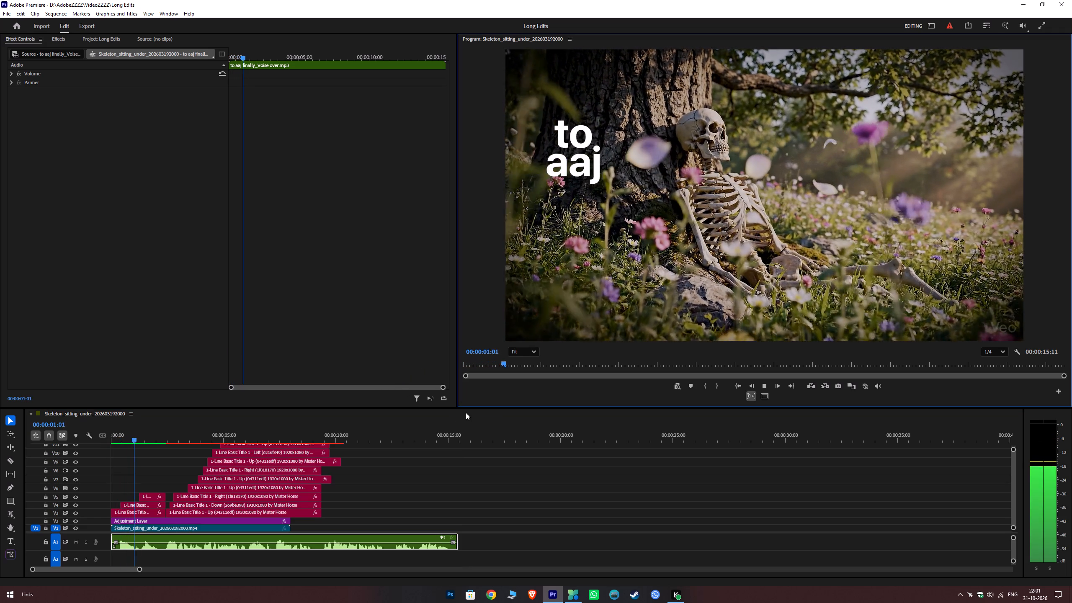
key(space)
key(space)
key(space)
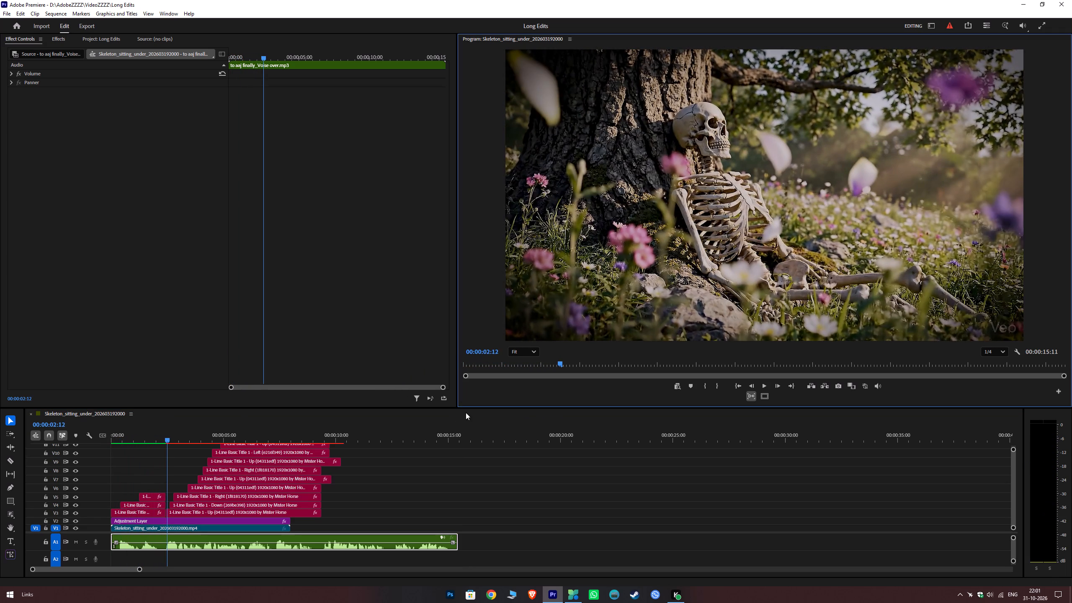
key(space)
key(space)
key(space)
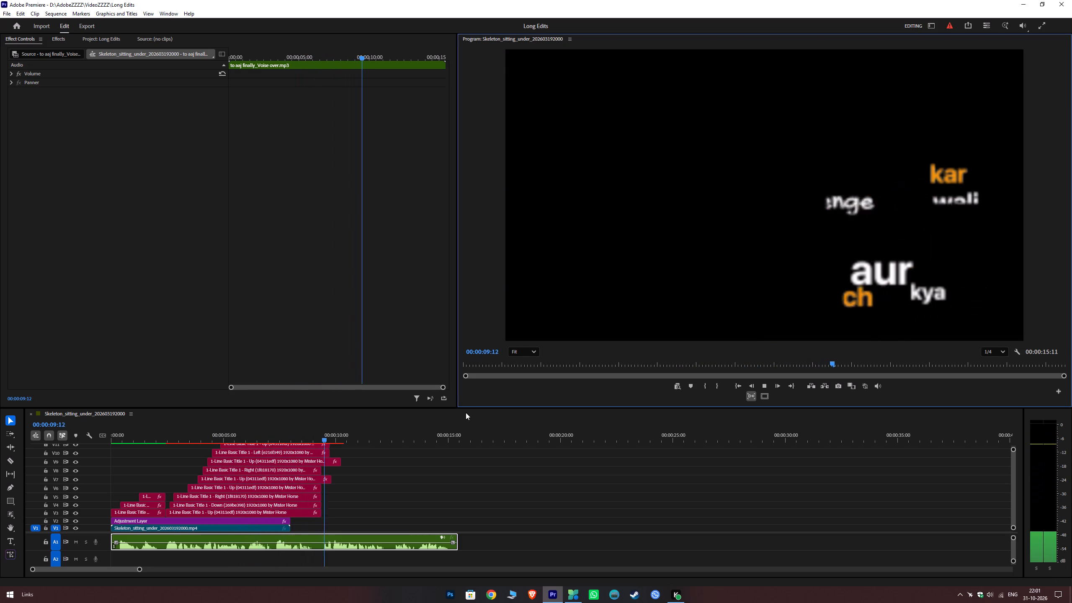
key(space)
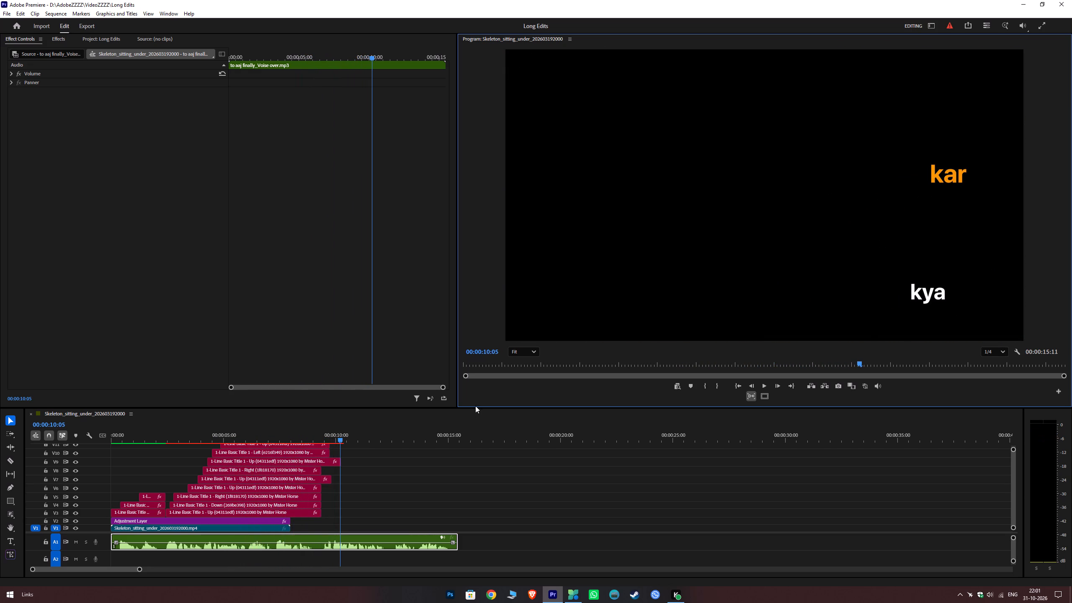
drag(476, 407, 496, 300)
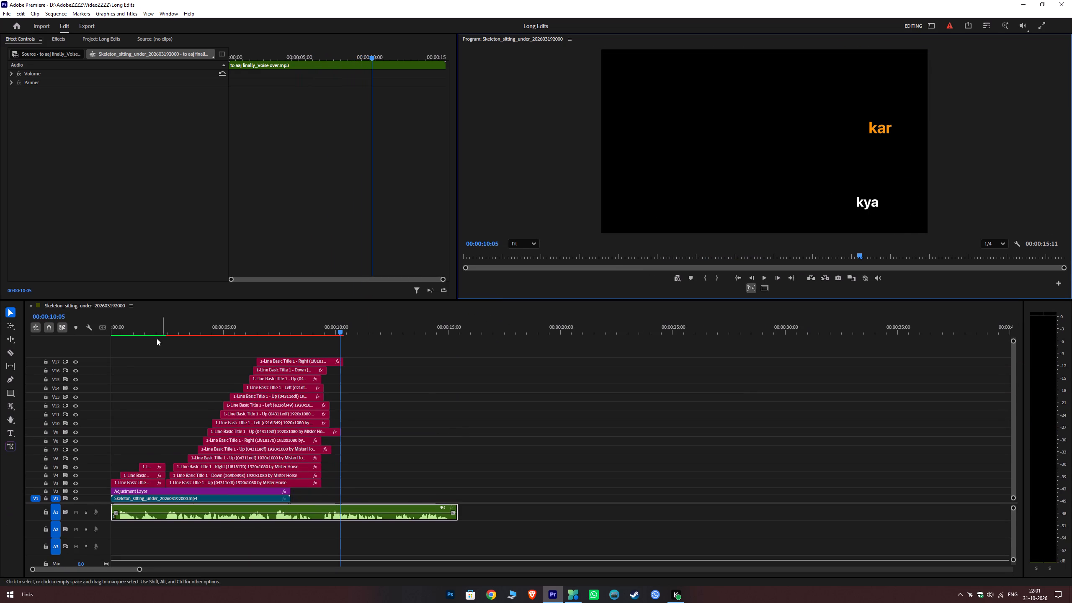
Return the playhead to the start, open the export settings and match the video settings to the source.
drag(146, 331, 35, 353)
click(86, 29)
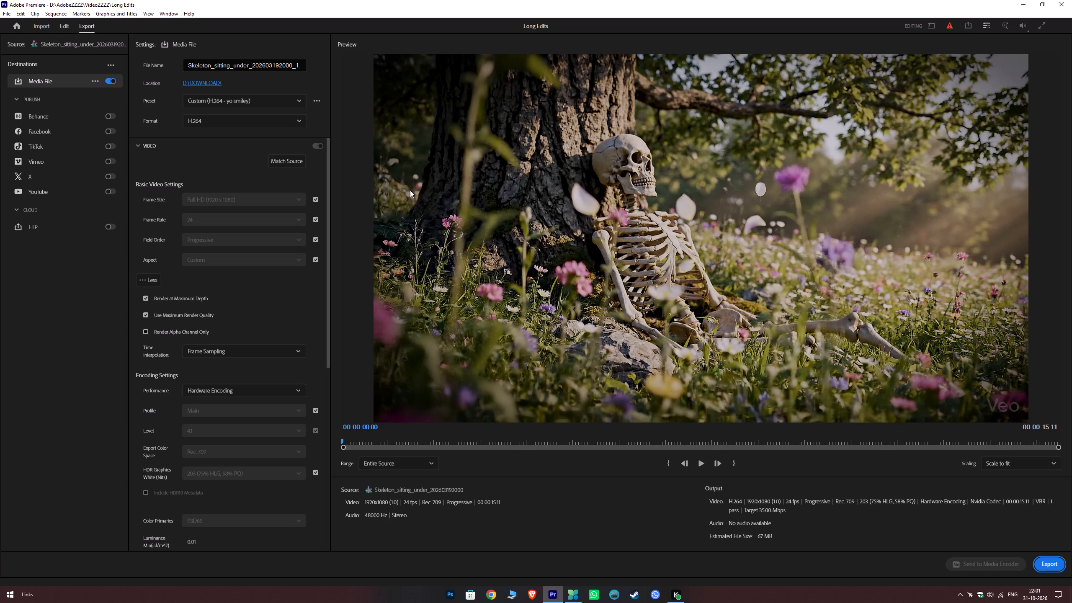
click(287, 165)
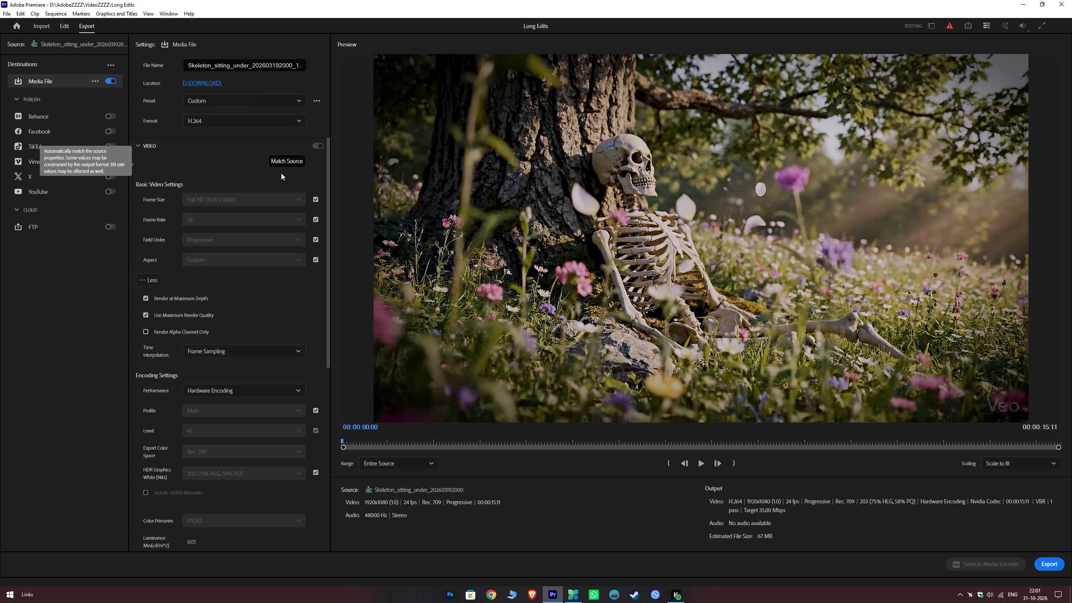
Name the export file "Typography end here cuz 2part".
click(266, 60)
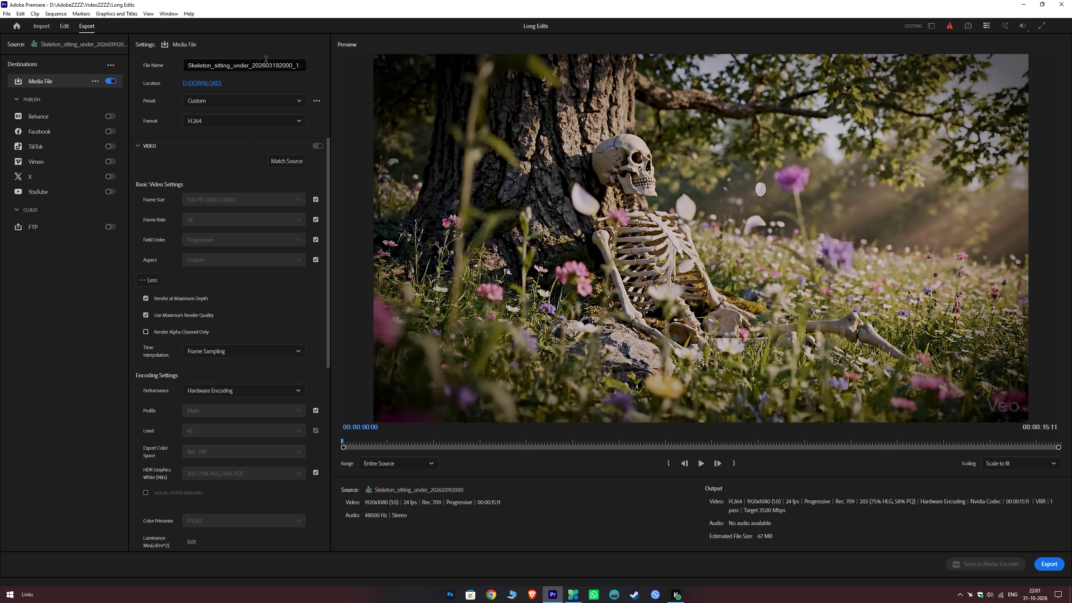
click(268, 62)
key(ctrl+a)
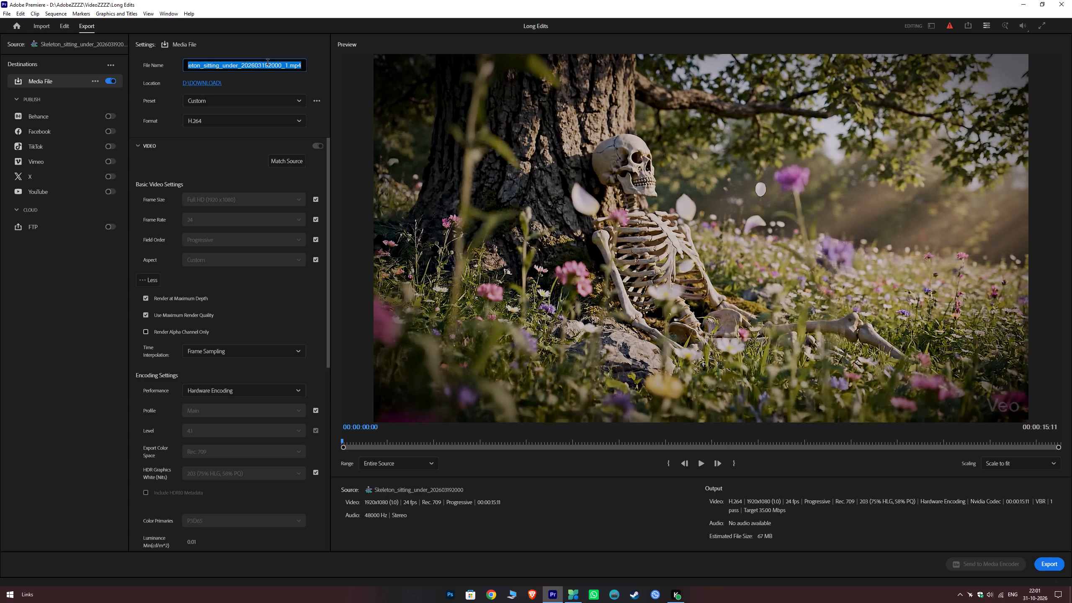
text(Typ)
text(ogra[p)
key(BackSpace)
key(BackSpace)
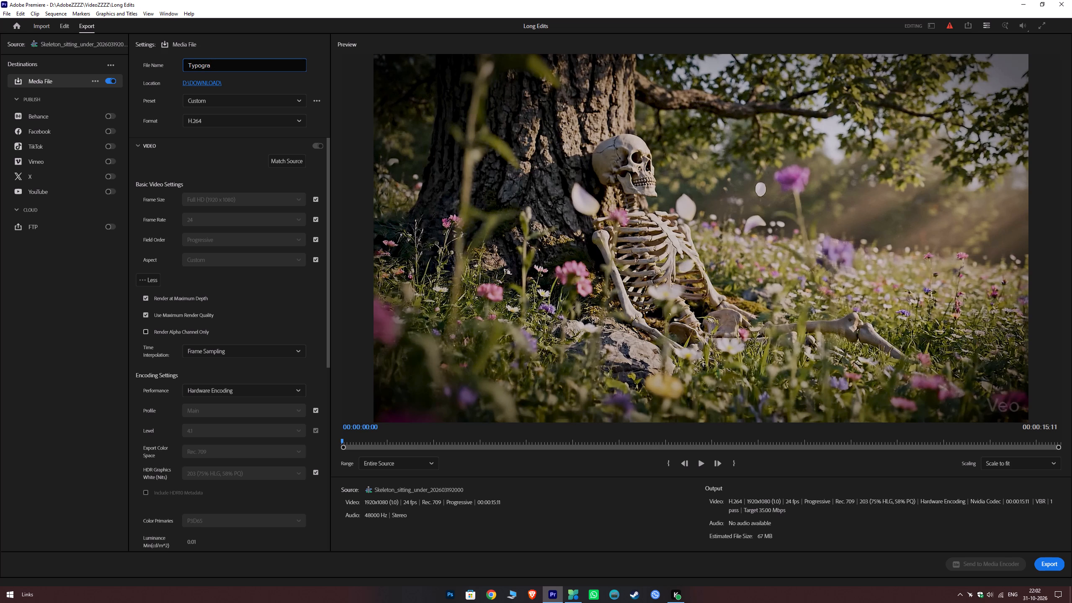
key(bracketleft)
key(BackSpace)
text(phy)
key(space)
text(end here)
key(space)
text(bux)
key(BackSpace)
key(z)
key(space)
key(BackSpace)
key(BackSpace)
key(BackSpace)
key(BackSpace)
text(cuz)
key(space)
text(2part)
key(Return)
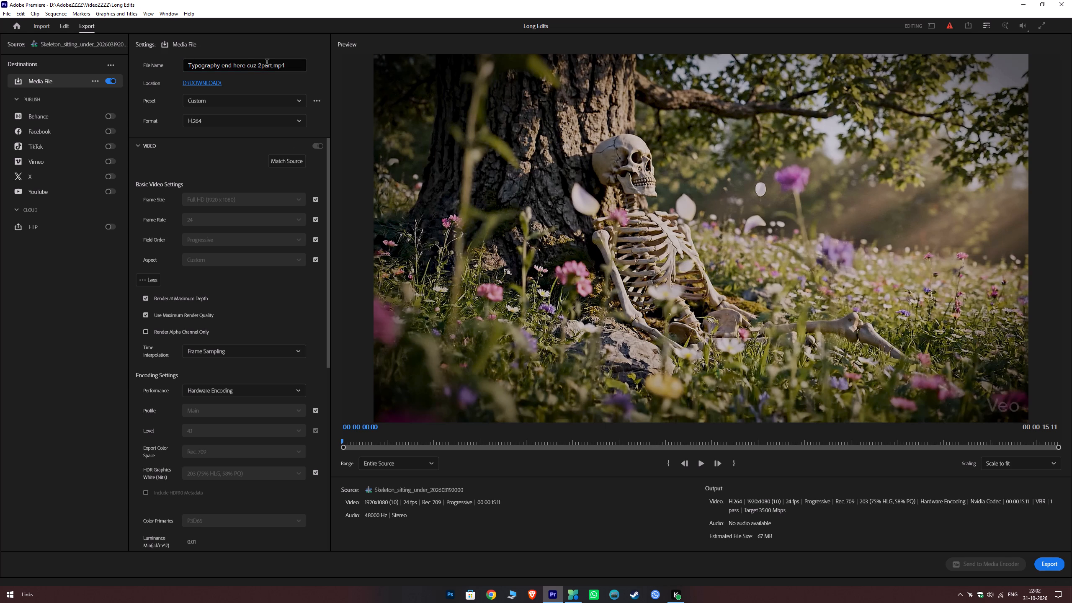
Enable audio output in the export settings.
scroll(251, 470, down, 5)
scroll(210, 490, down, 5)
scroll(191, 381, down, 5)
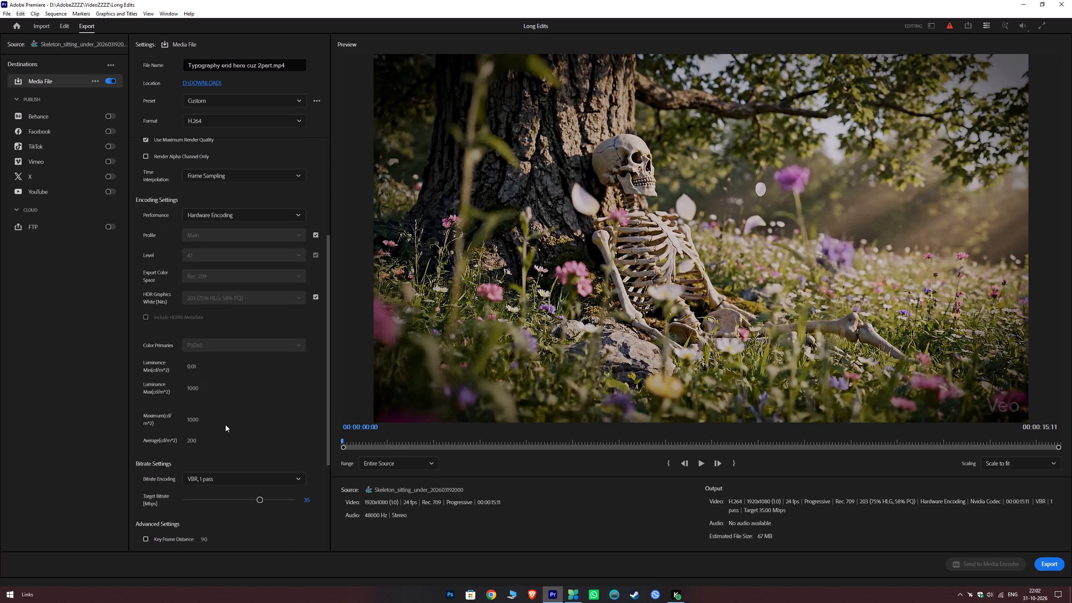
scroll(276, 451, down, 4)
scroll(251, 482, down, 5)
click(315, 471)
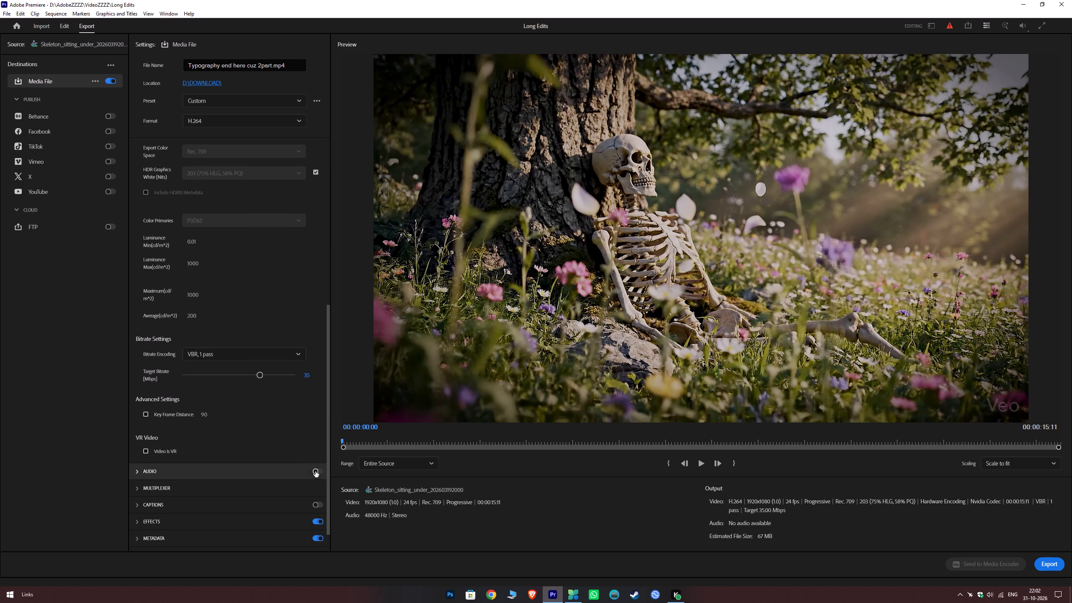
Play the export preview from the start to about 00:00:13:03.
drag(353, 441, 205, 464)
key(space)
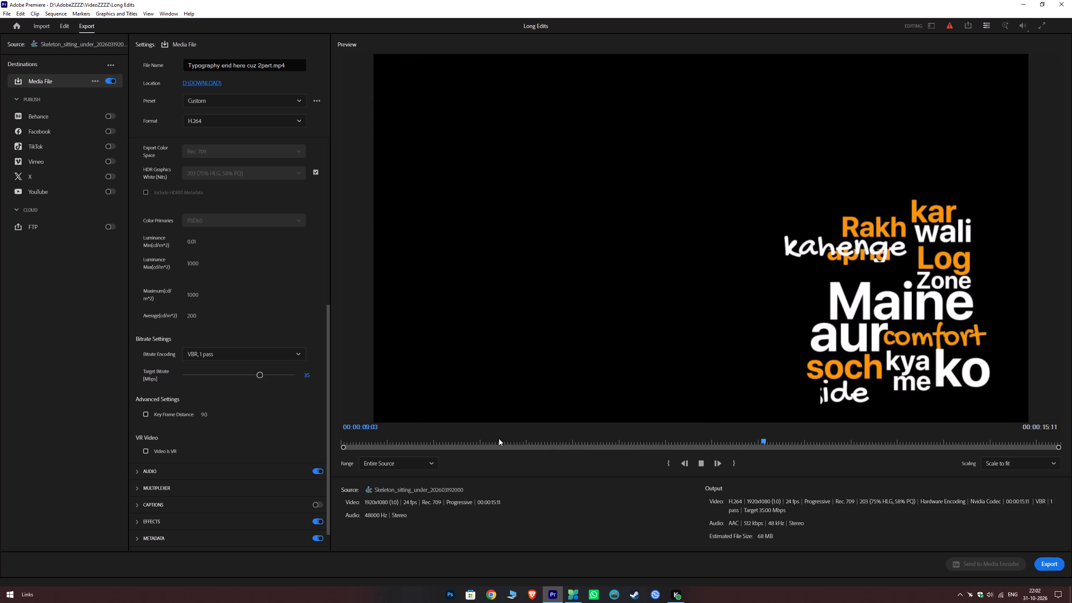
Export the sequence as an H.264 video to the D:\DOWNLOAD folder.
click(1053, 567)
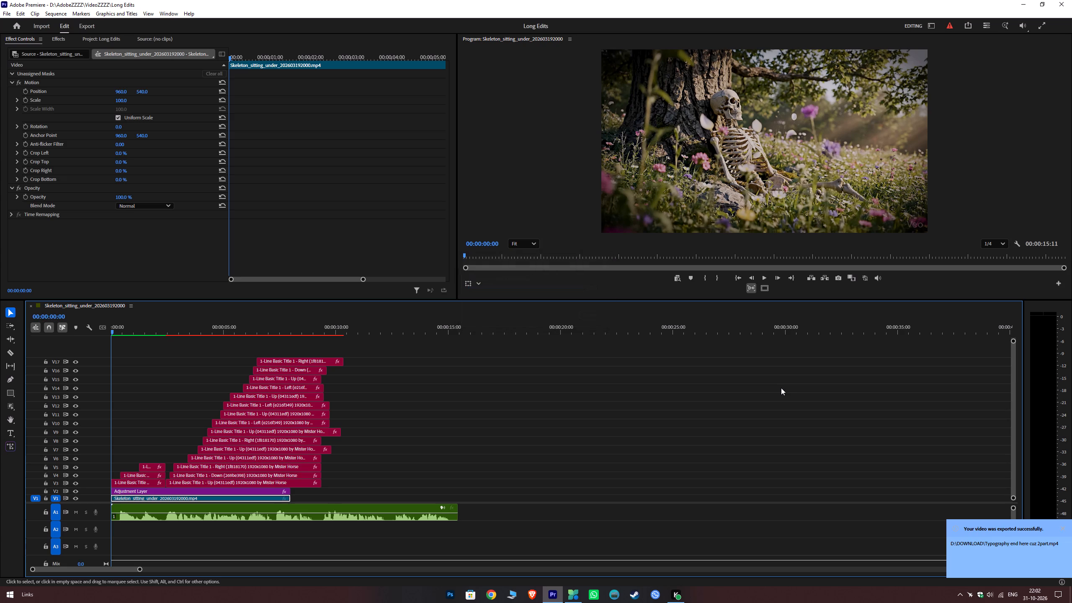
Save the project.
key(ctrl+s)
key(ctrl+s)
key(ctrl+s)
key(ctrl+s)
key(ctrl+s)
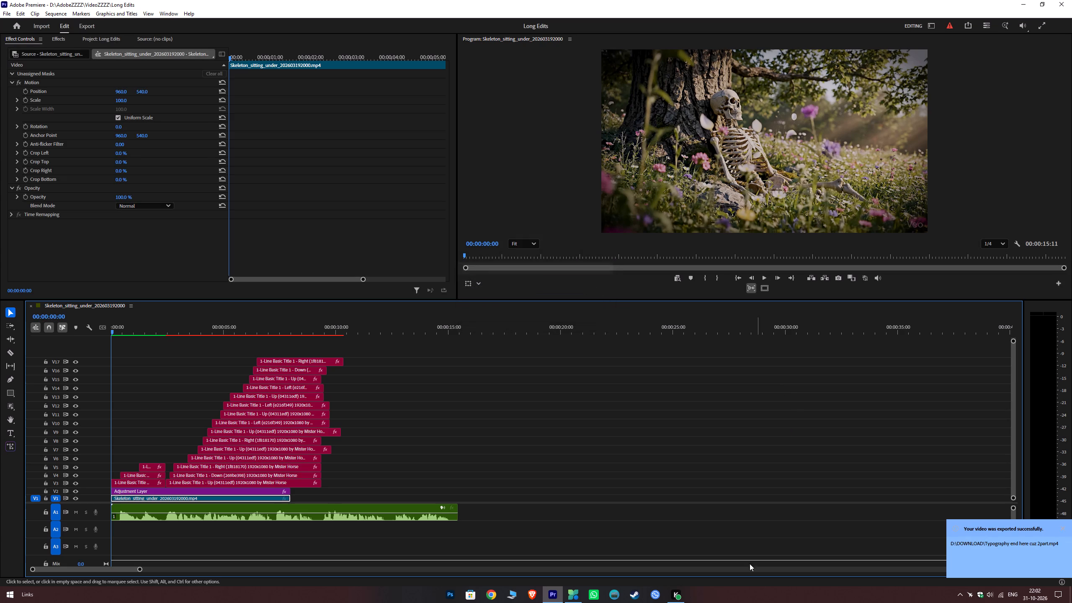